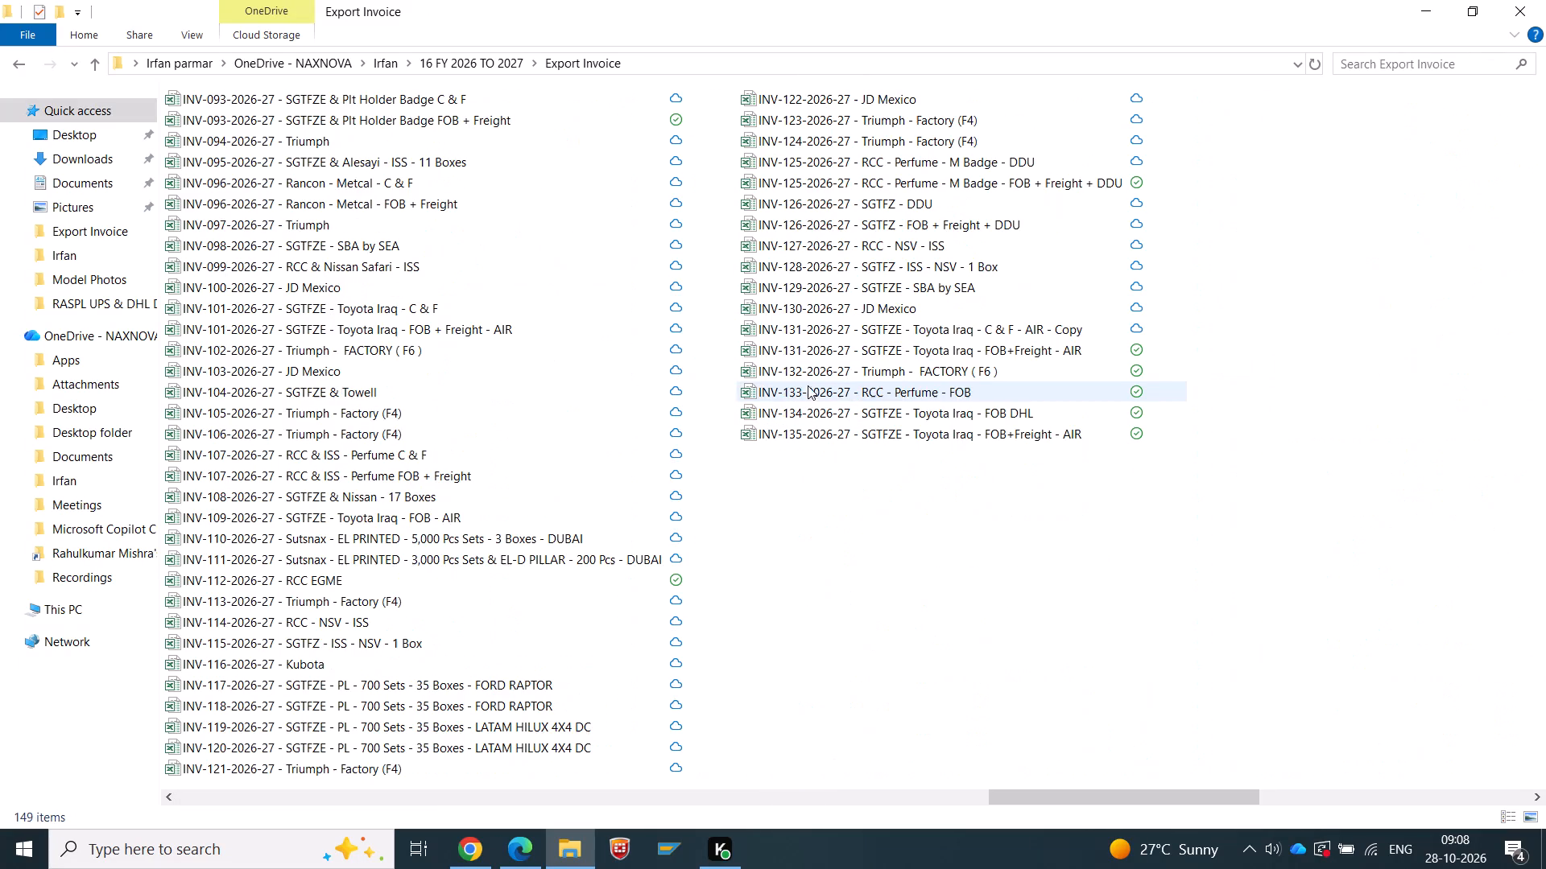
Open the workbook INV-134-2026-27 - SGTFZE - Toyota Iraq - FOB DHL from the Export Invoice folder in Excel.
{"action": "left_click", "coordinate": [349, 437]}
{"action": "left_click", "coordinate": [349, 414]}
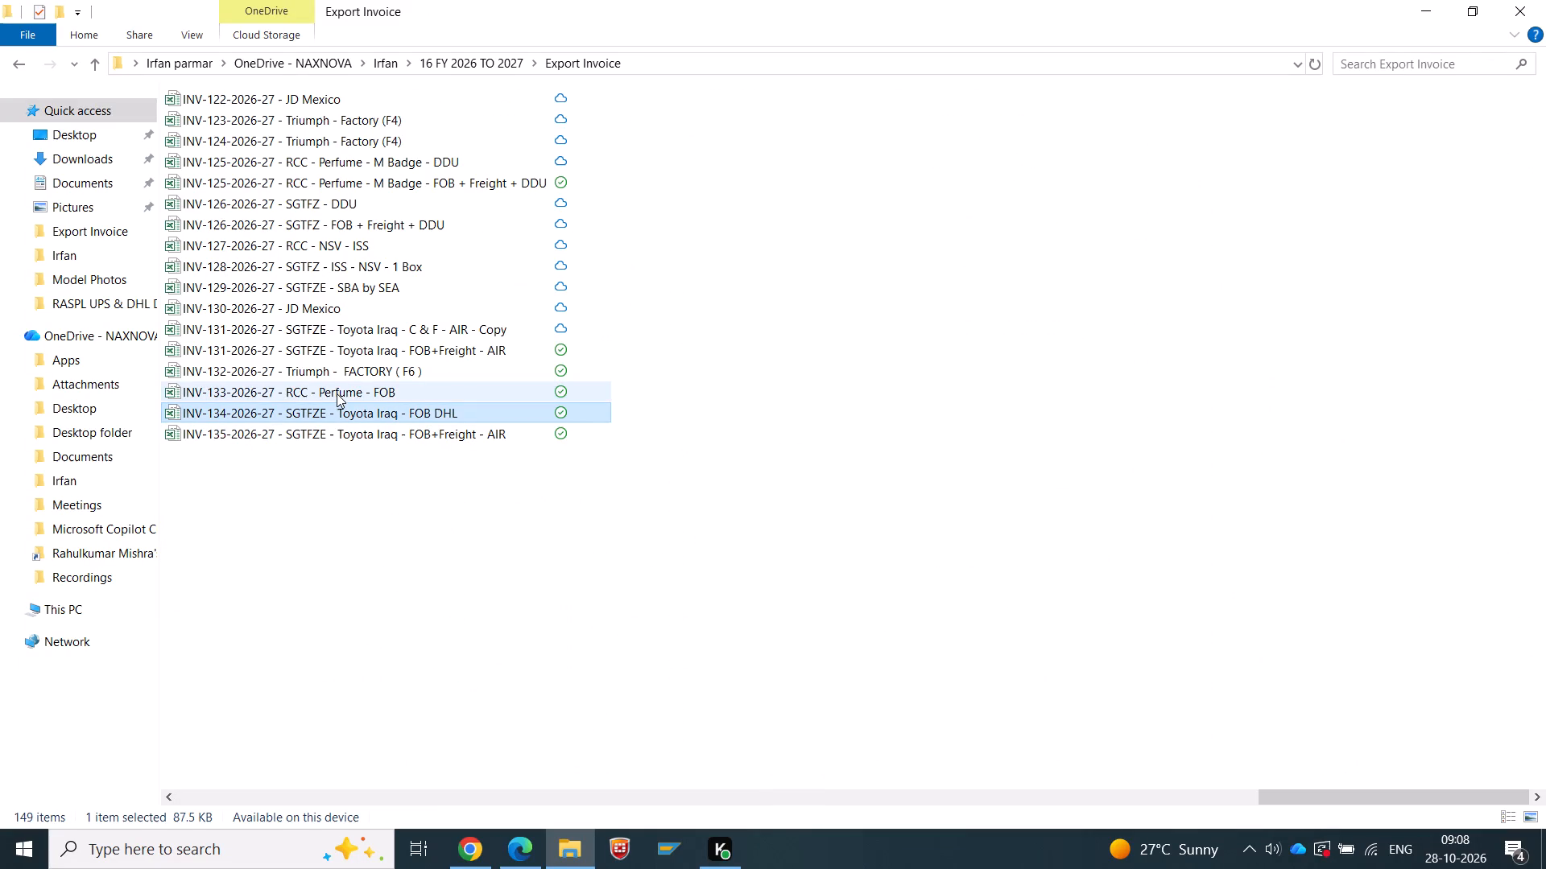
{"action": "left_click", "coordinate": [337, 393]}
{"action": "left_click", "coordinate": [336, 413]}
{"action": "double_click", "coordinate": [348, 413]}
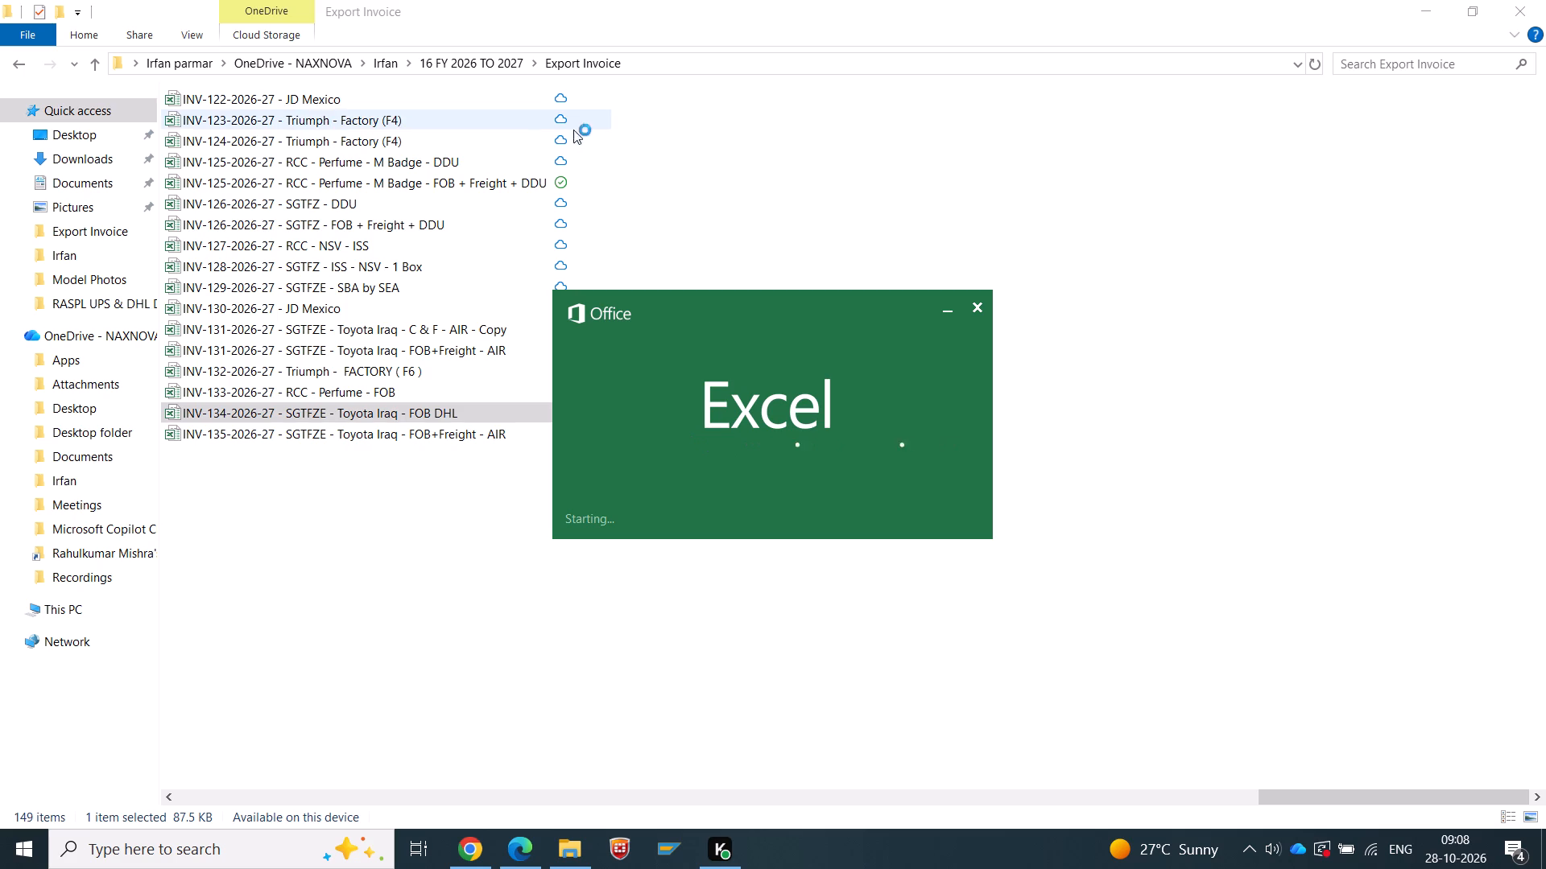
On the Iraq - Inv sheet, enter "MH-32003261 Dated: 27.10.2026" under Invoice No. & Date.
{"action": "scroll", "coordinate": [484, 328], "scroll_direction": "up", "scroll_amount": 1}
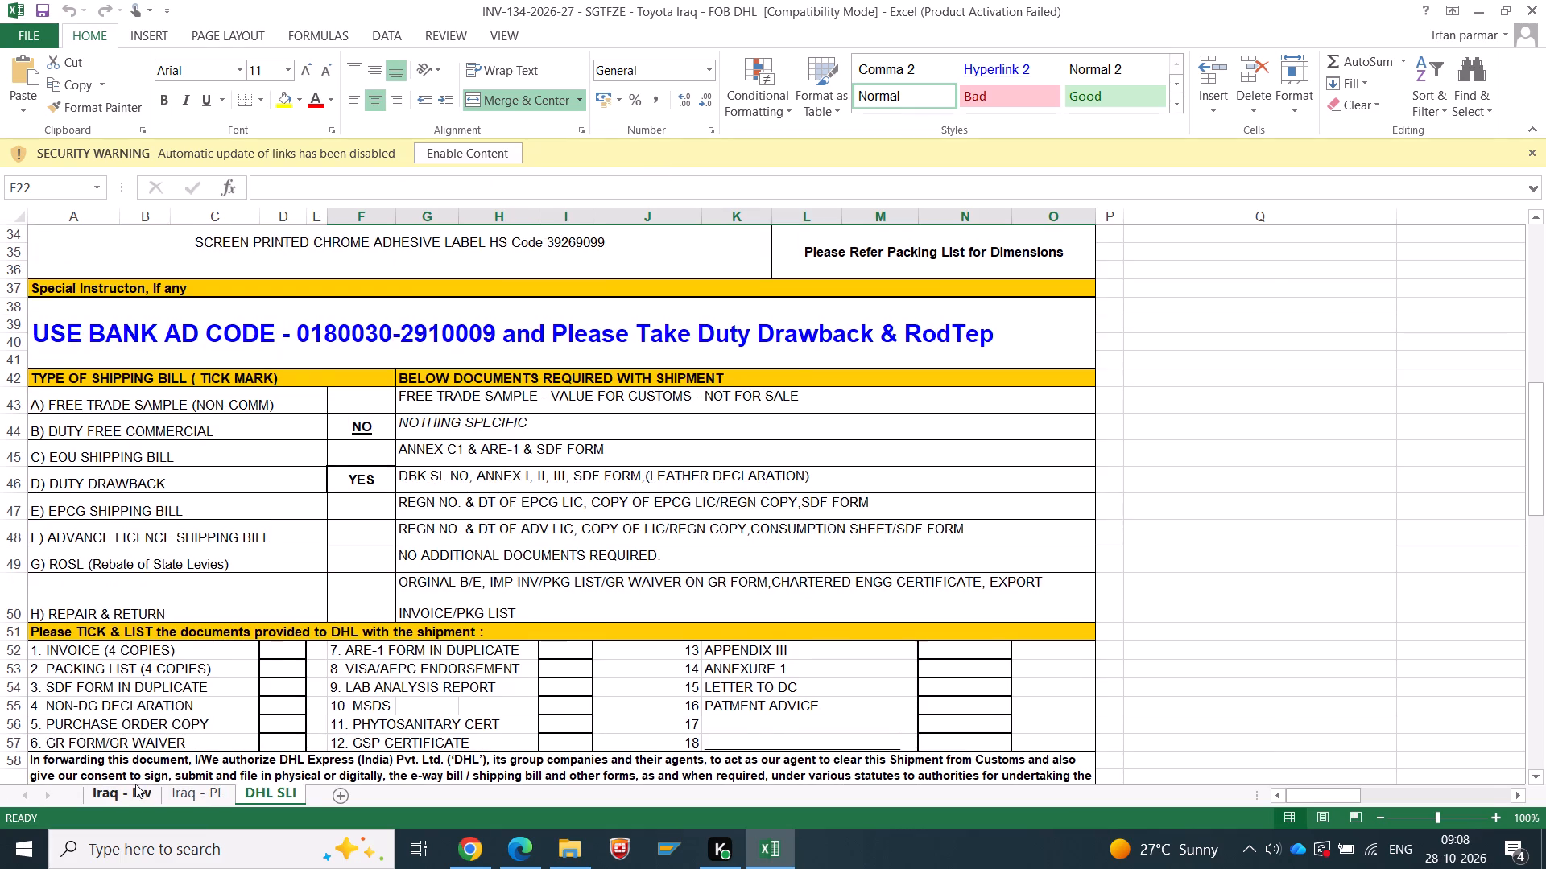
{"action": "left_click", "coordinate": [135, 784]}
{"action": "scroll", "coordinate": [316, 307], "scroll_direction": "up", "scroll_amount": 20}
{"action": "double_click", "coordinate": [396, 288]}
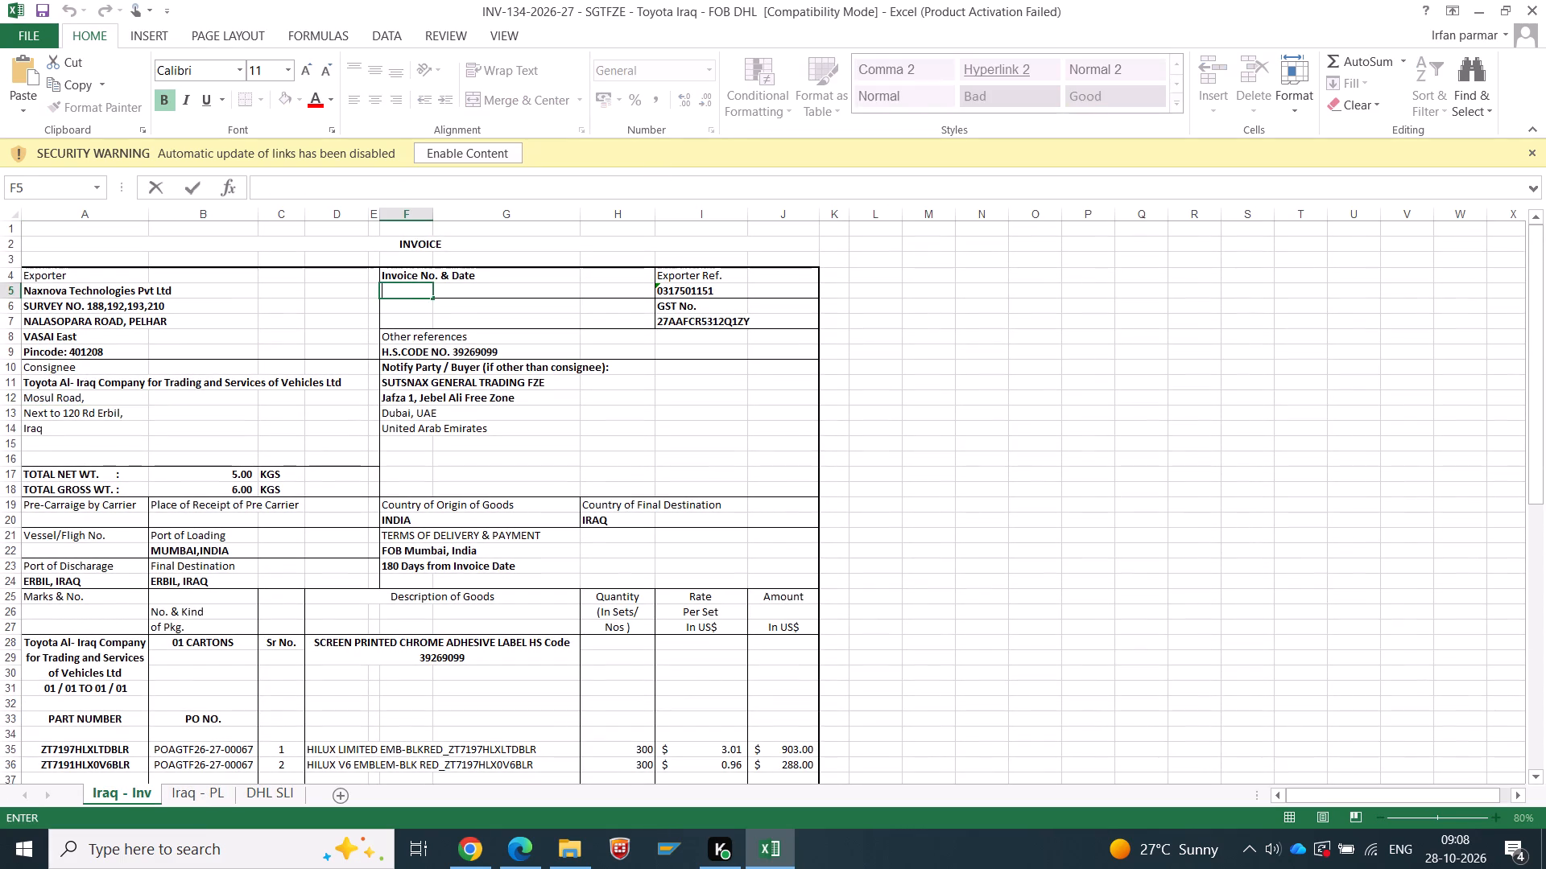
{"action": "key", "text": "ctrl+v"}
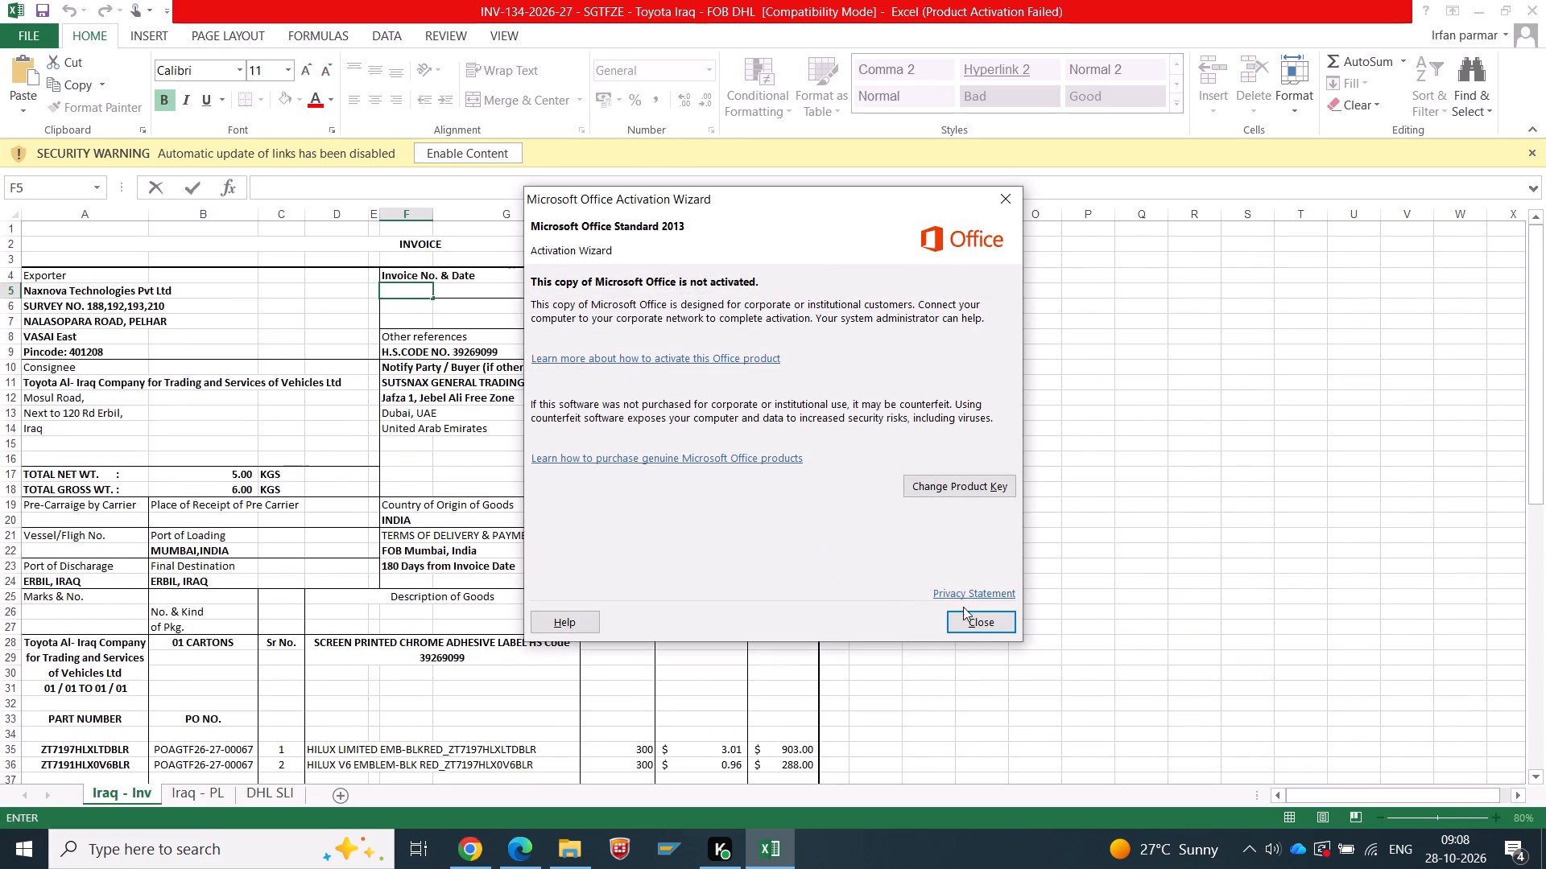
{"action": "left_click", "coordinate": [963, 607]}
{"action": "left_click", "coordinate": [970, 624]}
{"action": "key", "text": "ctrl+v"}
{"action": "key", "text": "space"}
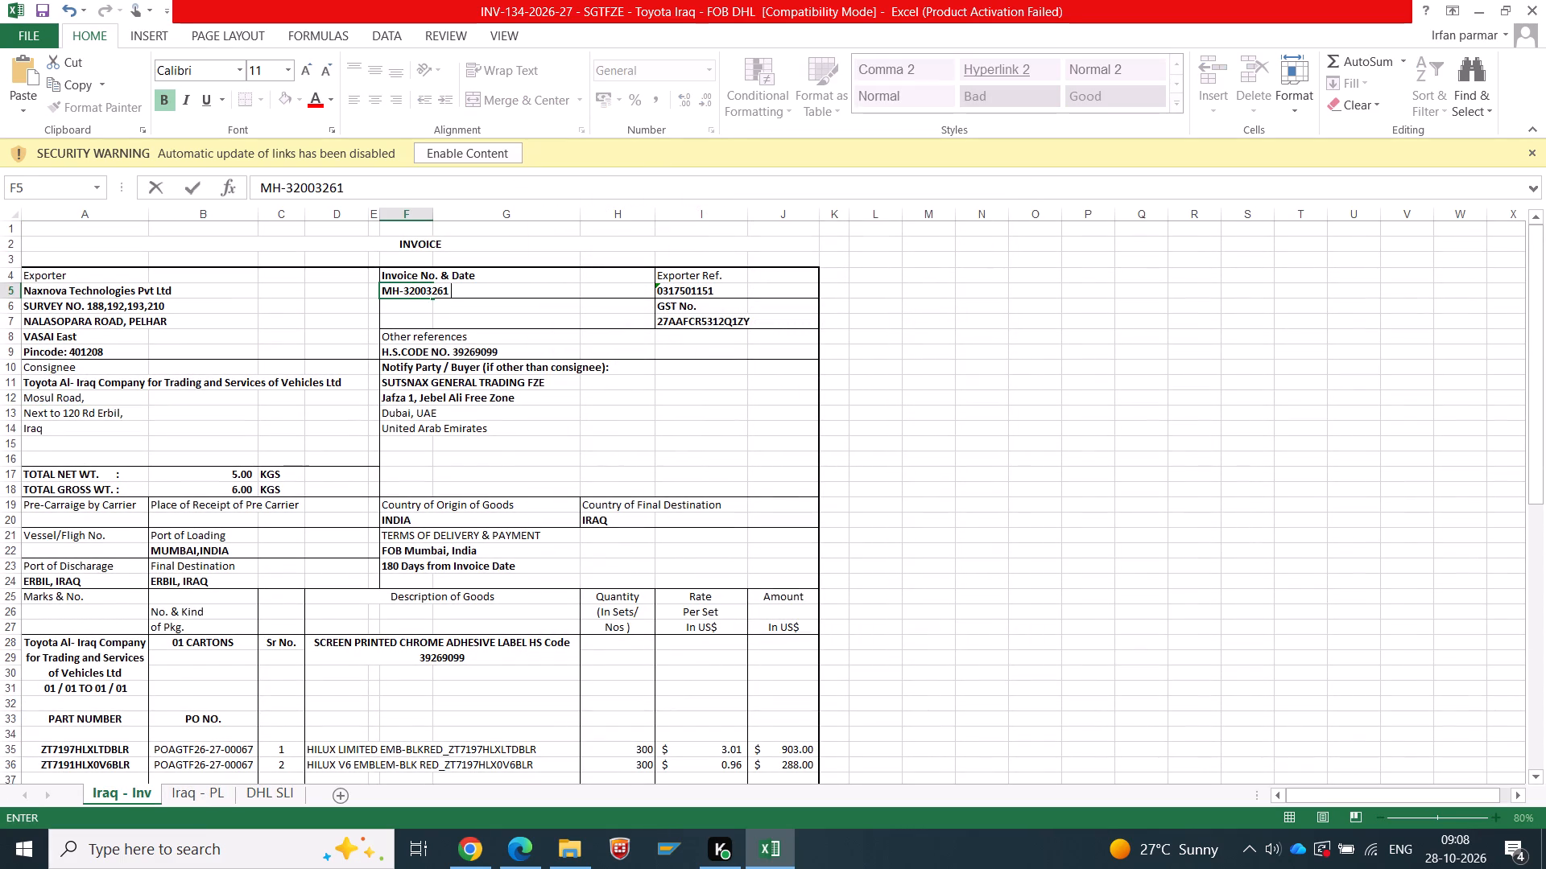
{"action": "type", "text": "Dated:"}
{"action": "key", "text": "space"}
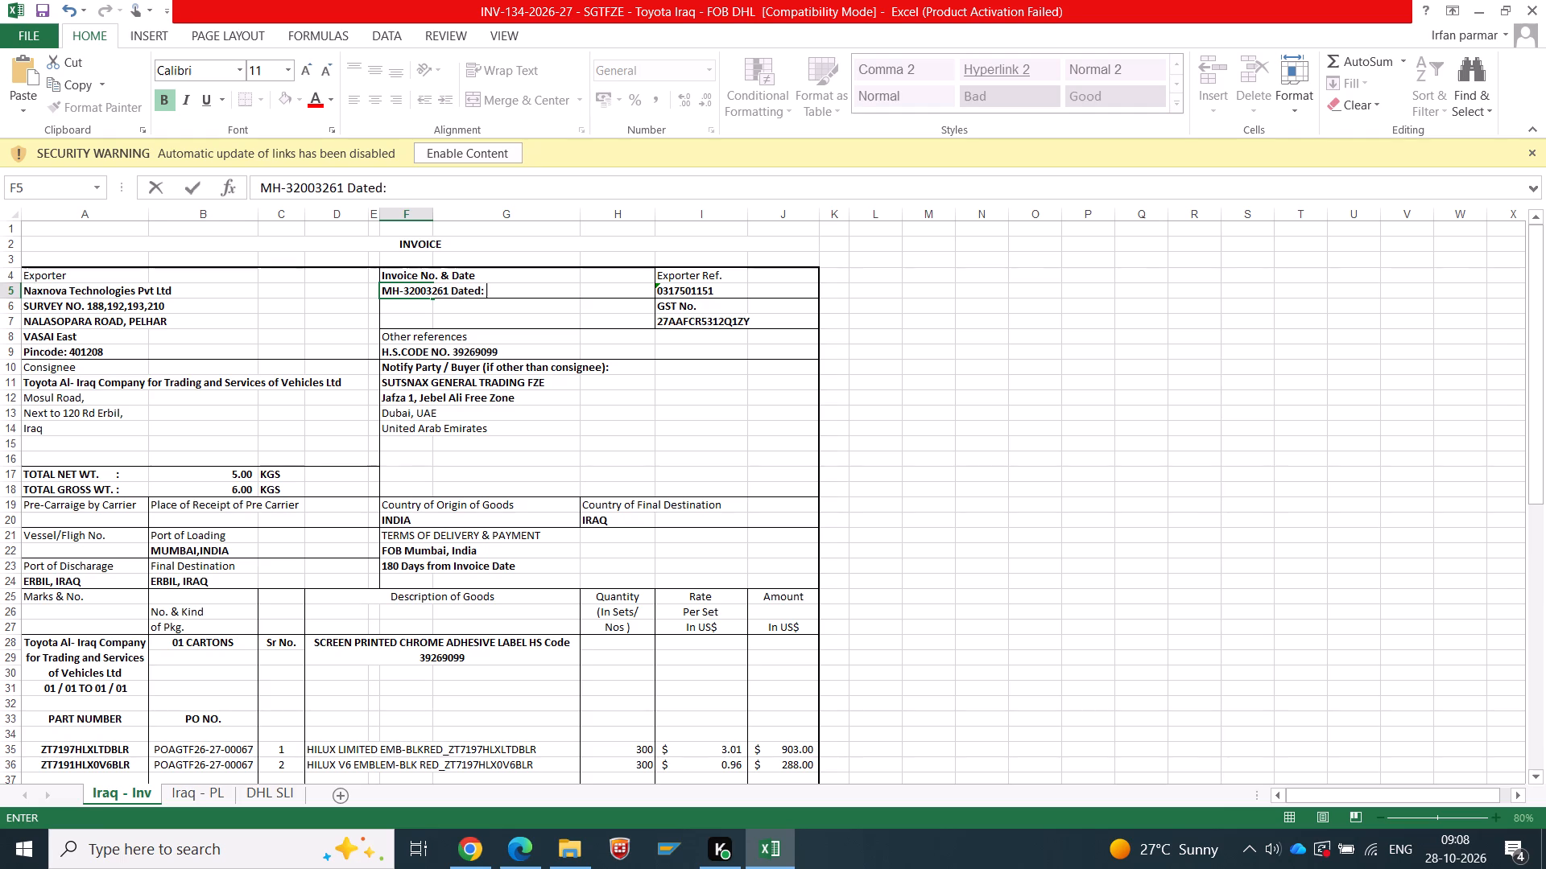
{"action": "type", "text": "27.0"}
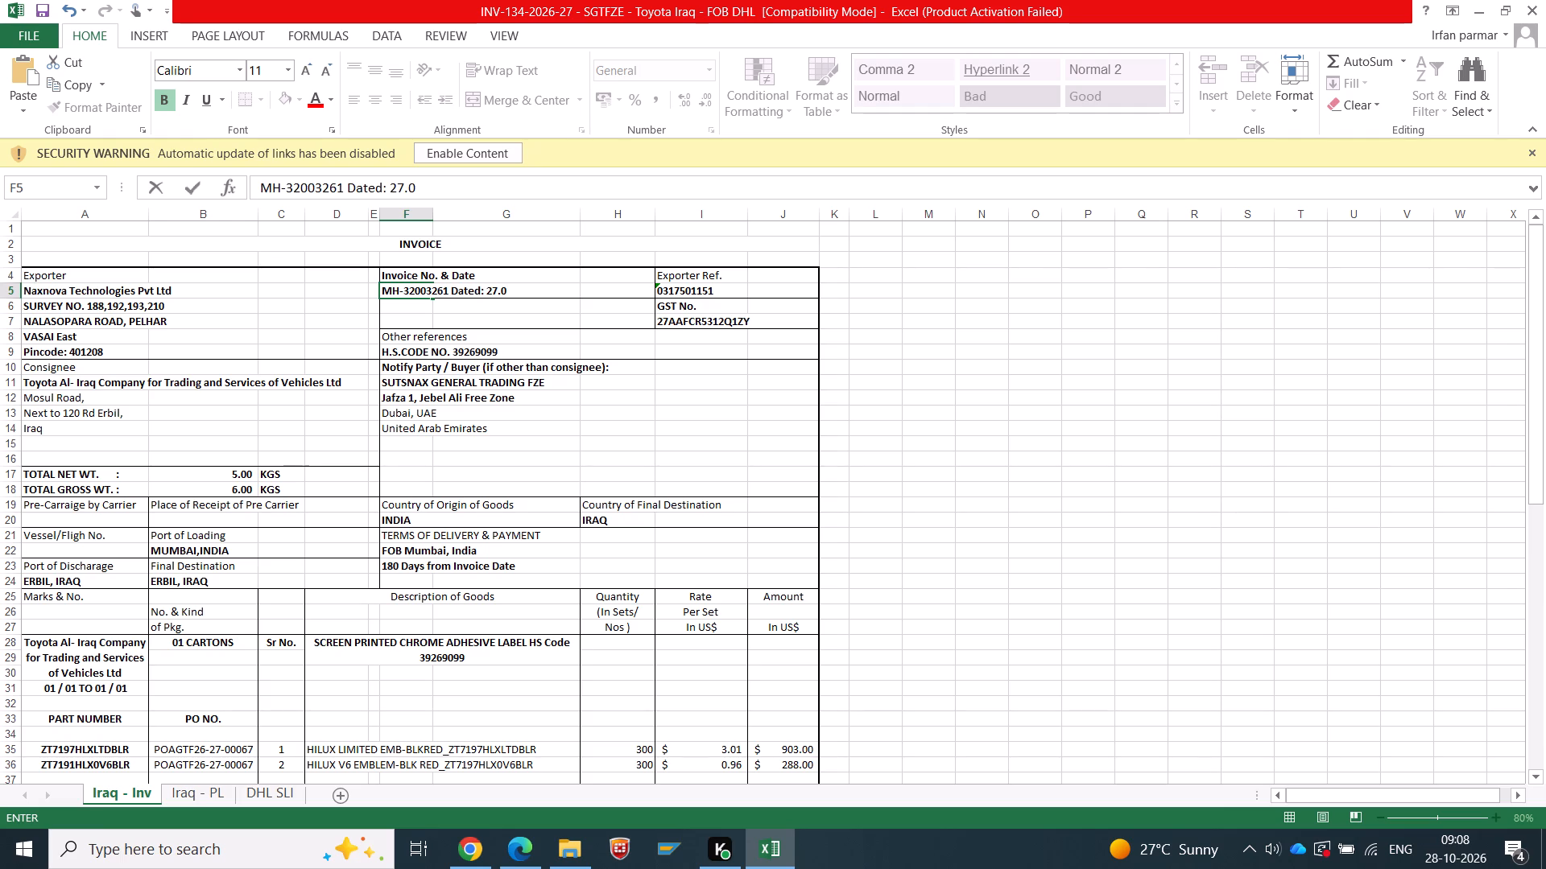
{"action": "key", "text": "BackSpace"}
{"action": "type", "text": "10.2026"}
{"action": "left_click", "coordinate": [698, 380]}
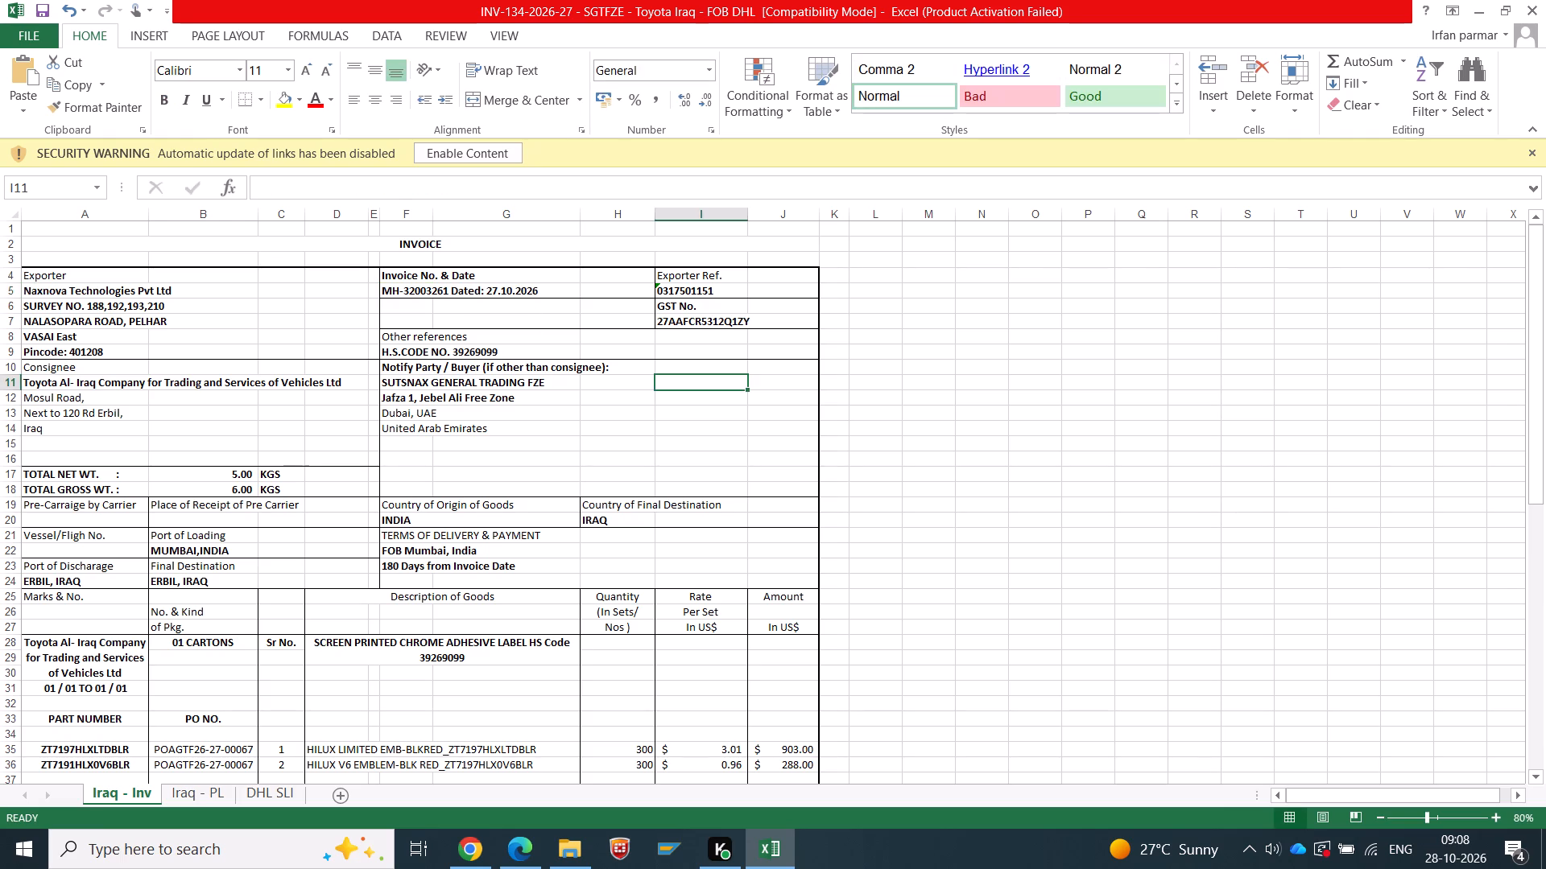
Copy the invoice number and date text from the invoice into cell F5 of the Iraq - PL packing list sheet.
{"action": "left_click", "coordinate": [387, 290]}
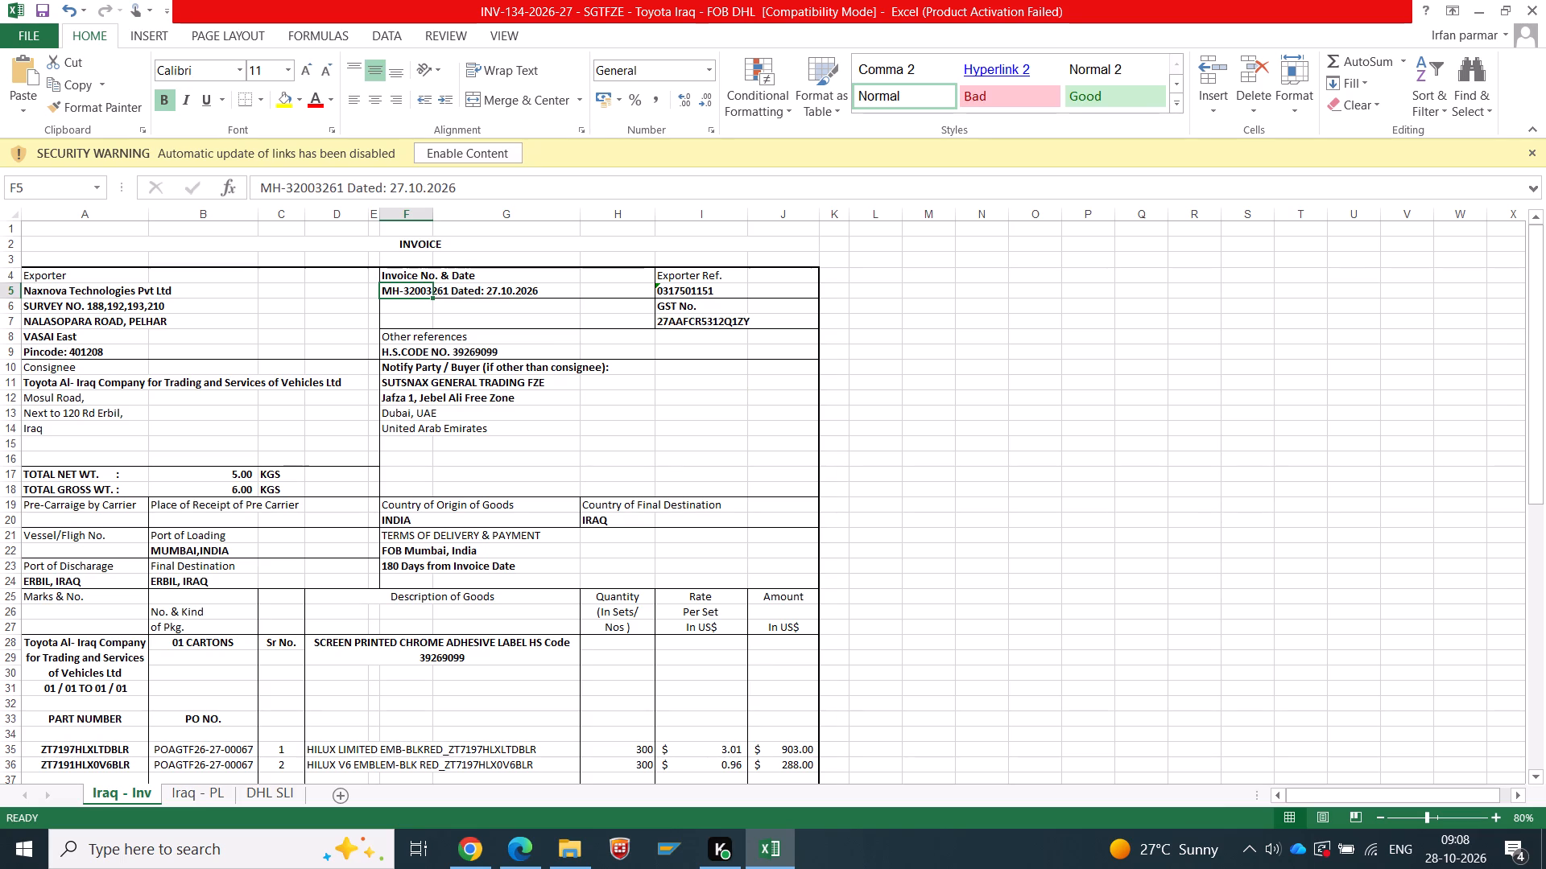
{"action": "left_click_drag", "start_coordinate": [476, 190], "coordinate": [67, 174]}
{"action": "key", "text": "ctrl+c"}
{"action": "key", "text": "Tab"}
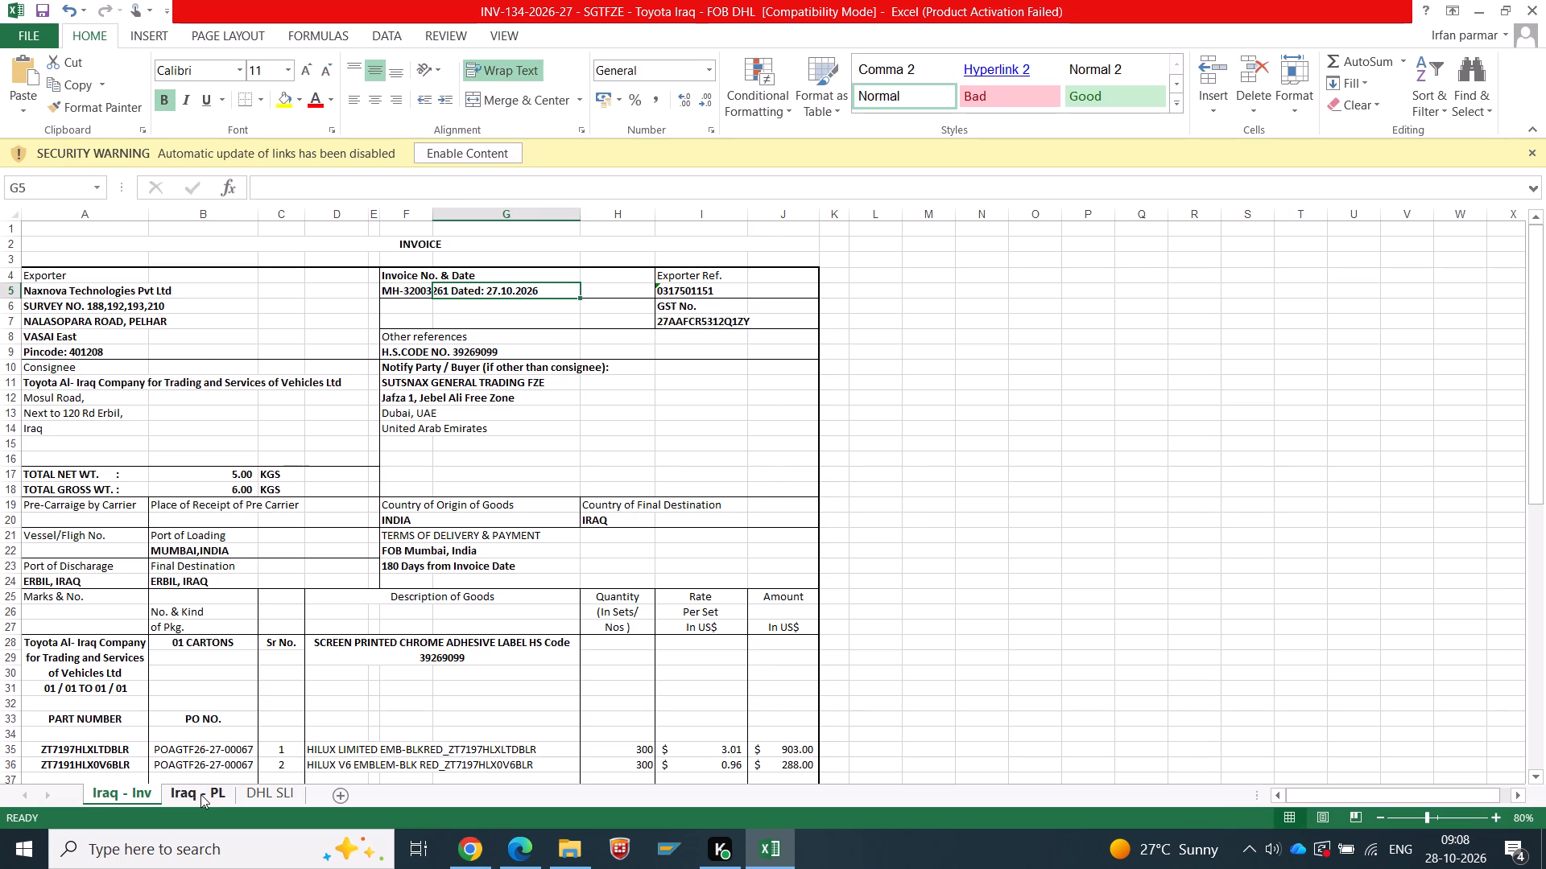
{"action": "left_click", "coordinate": [200, 794]}
{"action": "scroll", "coordinate": [357, 354], "scroll_direction": "up", "scroll_amount": 8}
{"action": "double_click", "coordinate": [410, 288]}
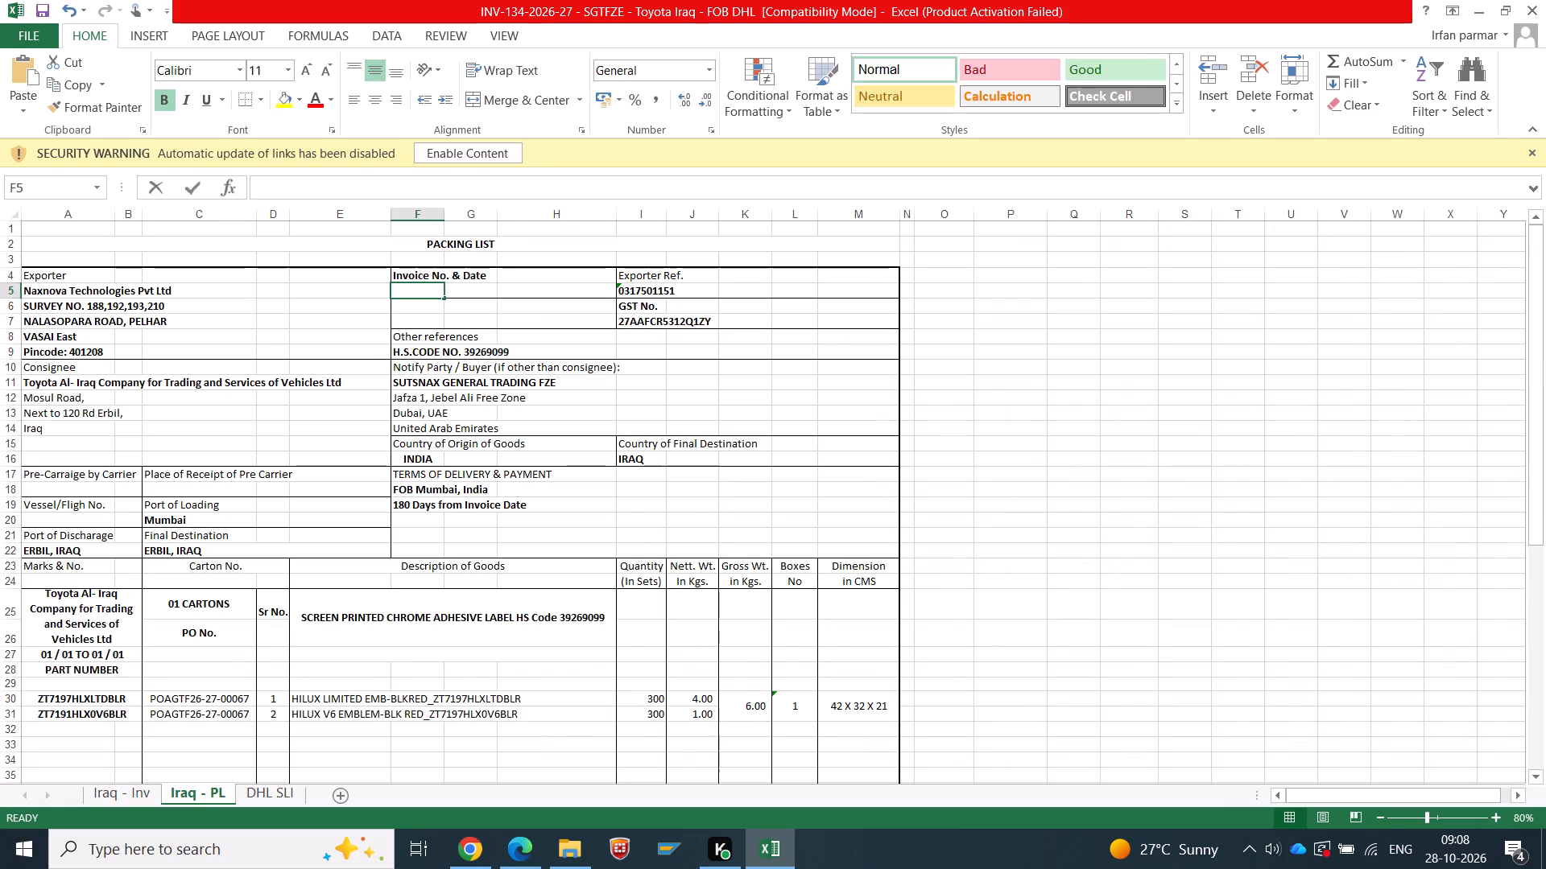
{"action": "key", "text": "ctrl+v"}
{"action": "key", "text": "Tab"}
{"action": "left_click", "coordinate": [583, 451]}
Save the INV-134 workbook in its existing file format.
{"action": "key", "text": "ctrl+s"}
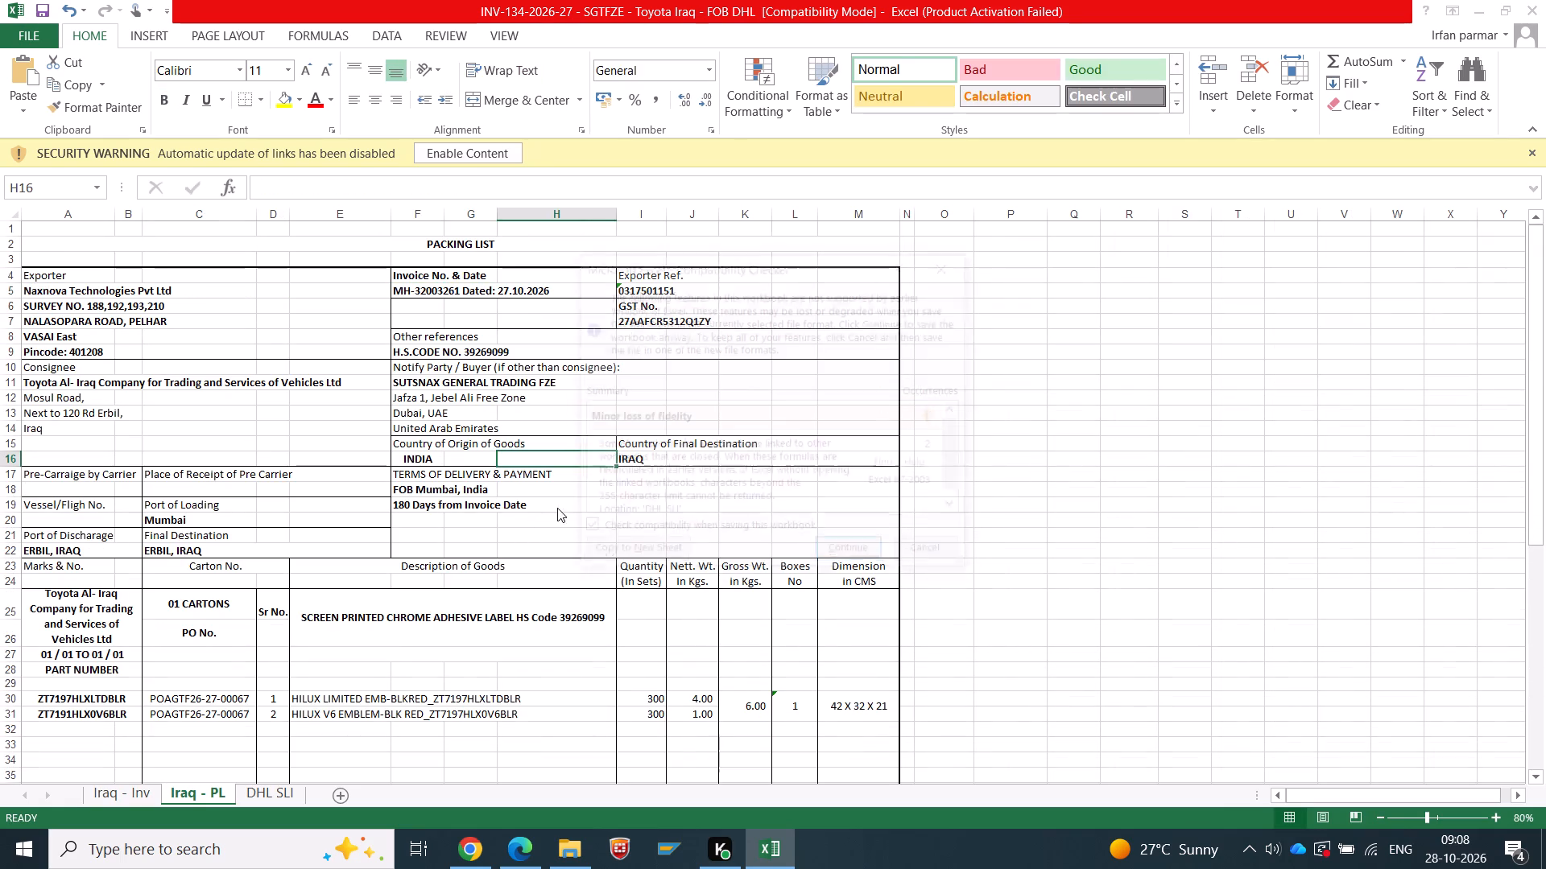
{"action": "left_click", "coordinate": [531, 523]}
{"action": "left_click", "coordinate": [867, 558]}
Open the TYIQ 1 Box Iraq AWB PDF from the Downloads folder, examine both waybill pages and close it.
{"action": "left_click", "coordinate": [566, 866]}
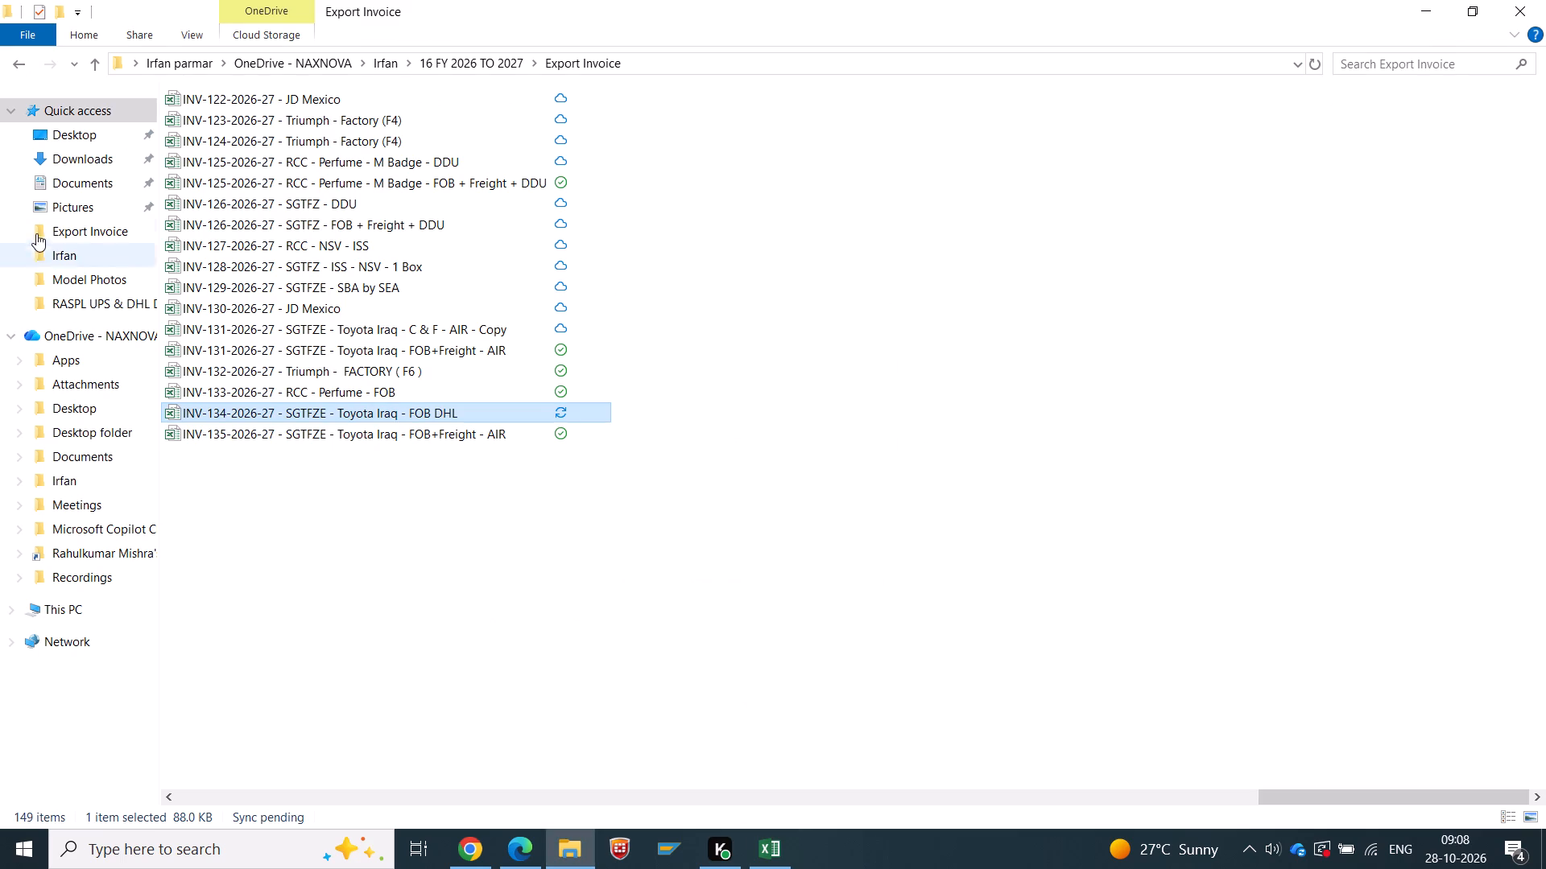
{"action": "left_click", "coordinate": [52, 168]}
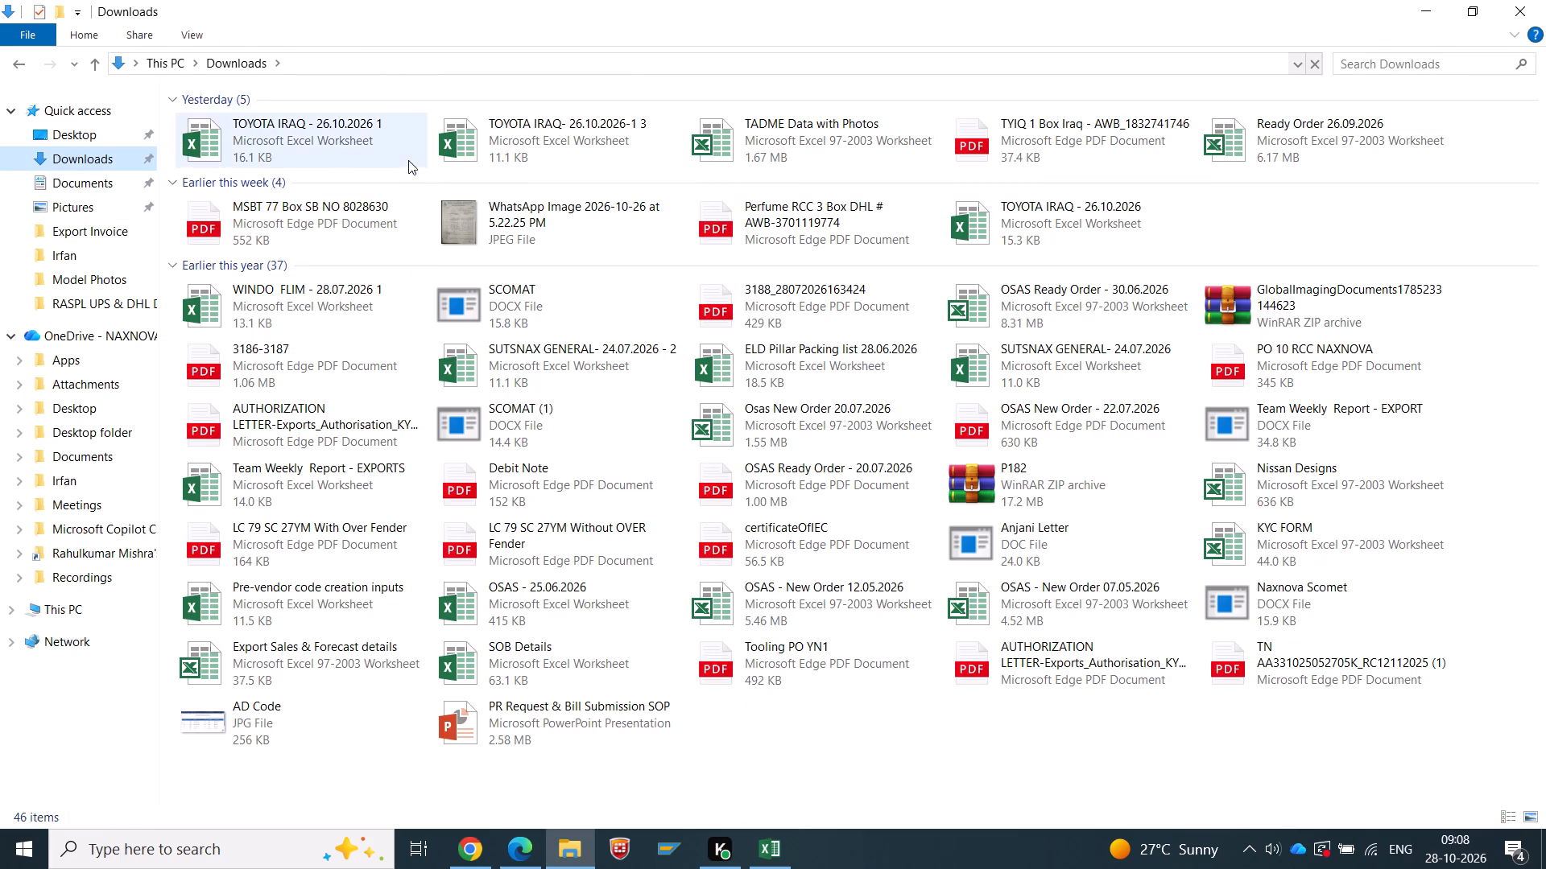
{"action": "left_click", "coordinate": [1114, 150]}
{"action": "left_click", "coordinate": [1110, 156]}
{"action": "left_click", "coordinate": [1050, 216]}
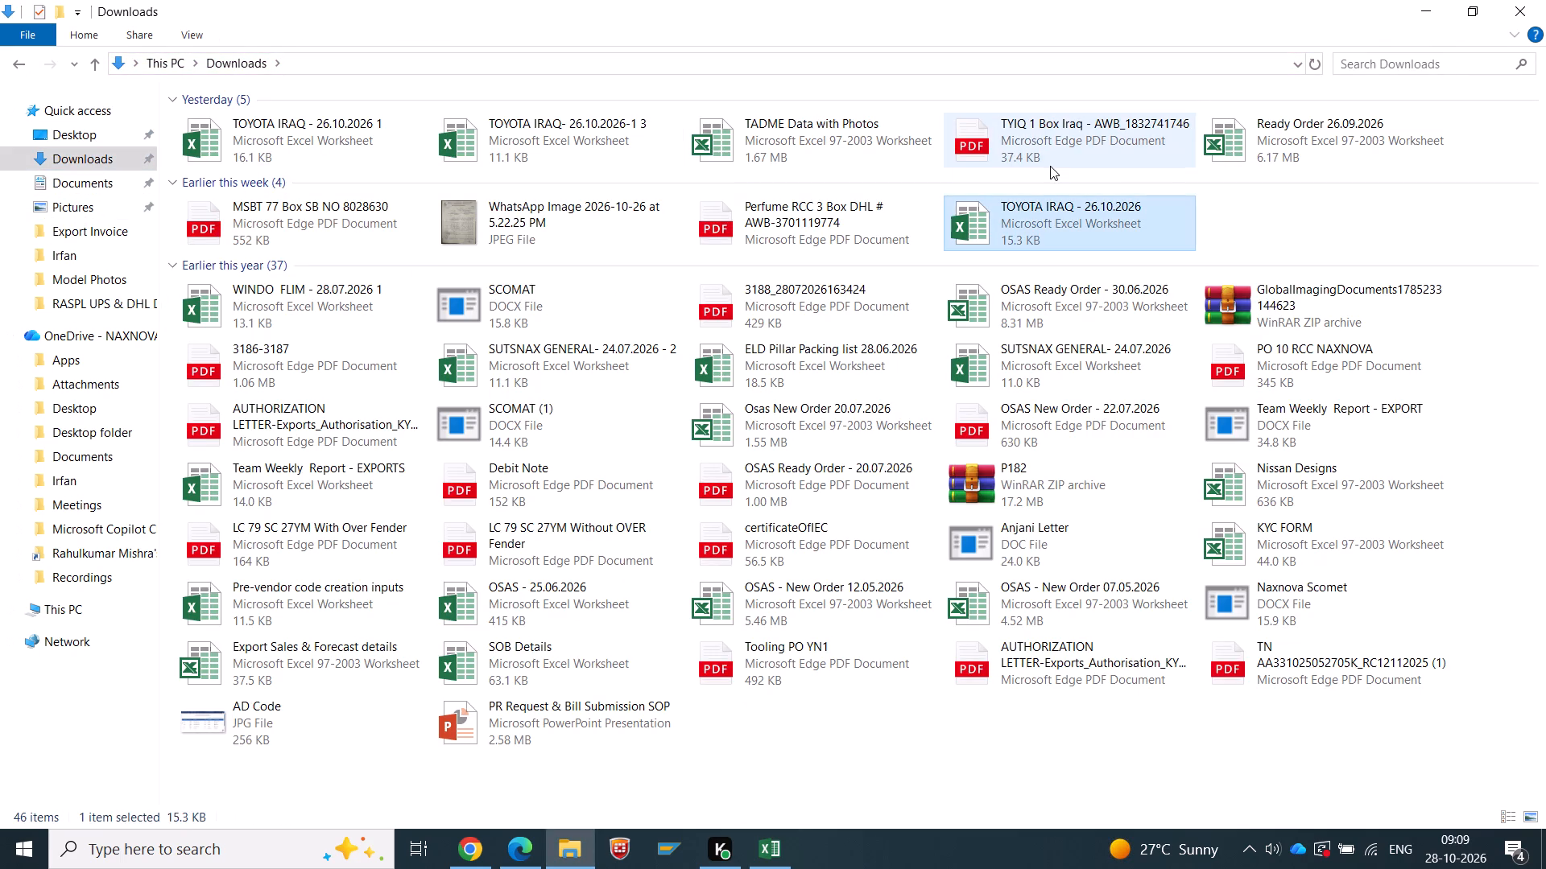
{"action": "left_click", "coordinate": [1050, 166]}
{"action": "double_click", "coordinate": [1048, 156]}
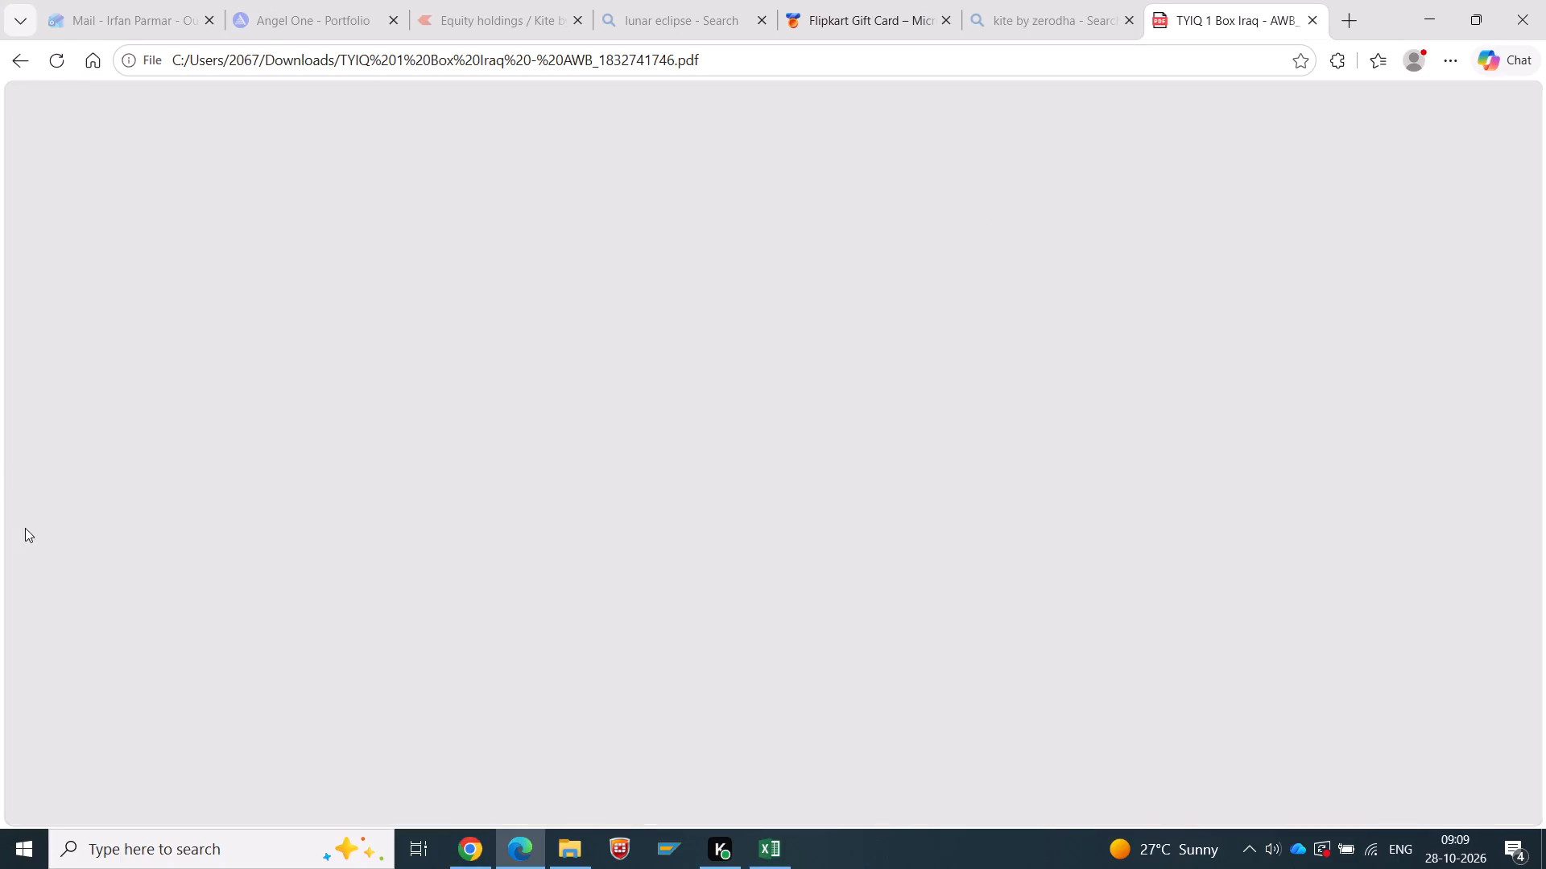
{"action": "scroll", "coordinate": [715, 426], "scroll_direction": "down", "scroll_amount": 6}
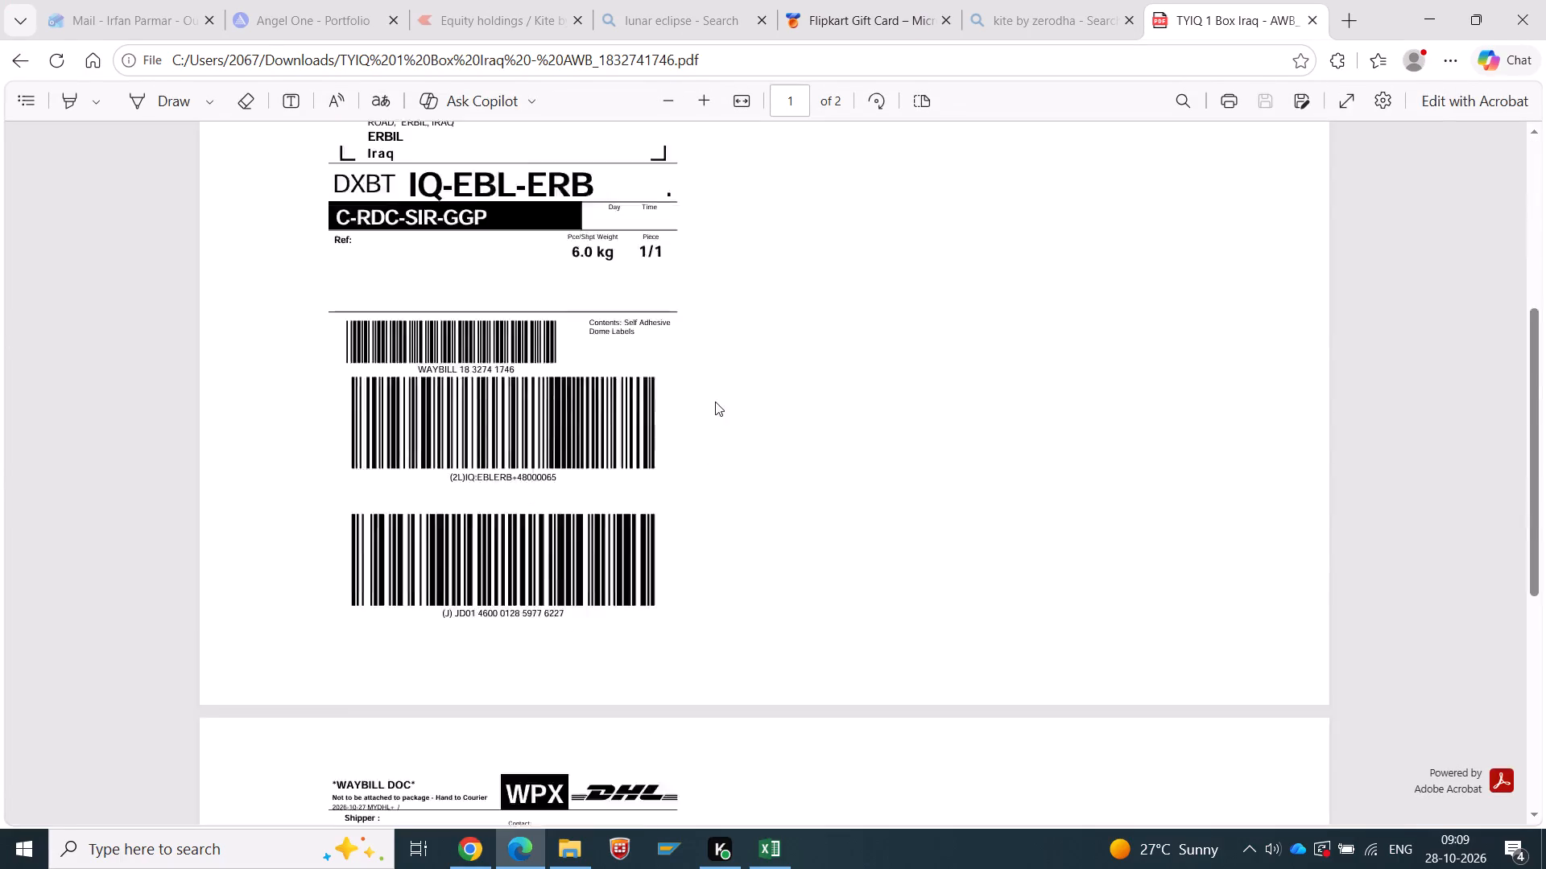
{"action": "scroll", "coordinate": [706, 410], "scroll_direction": "down", "scroll_amount": 2}
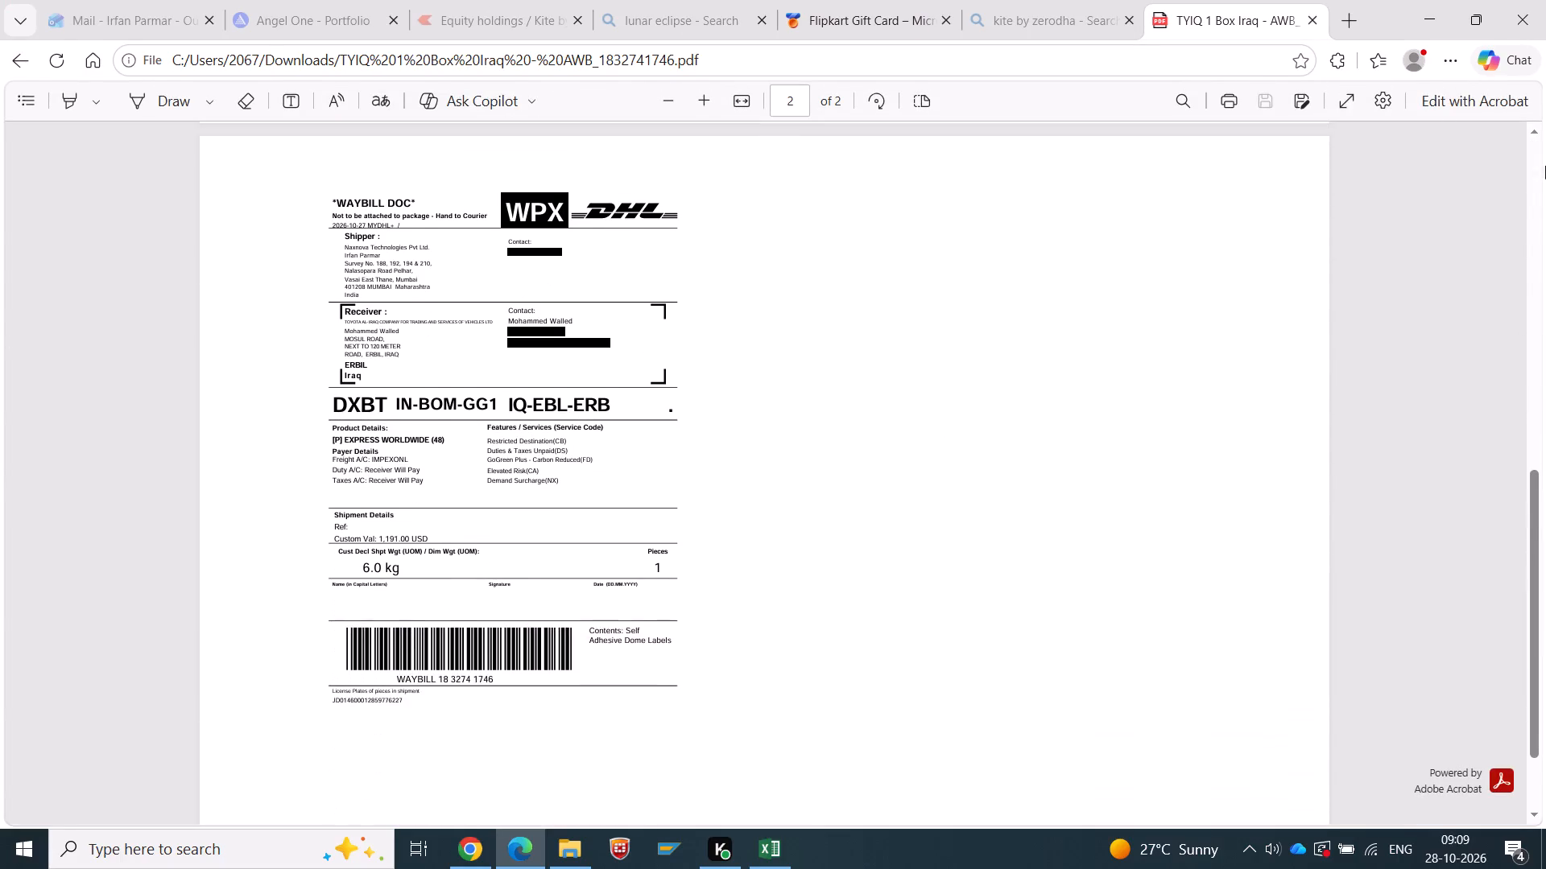
{"action": "left_click", "coordinate": [1314, 22]}
Switch back to the Downloads folder in File Explorer.
{"action": "left_click", "coordinate": [581, 852]}
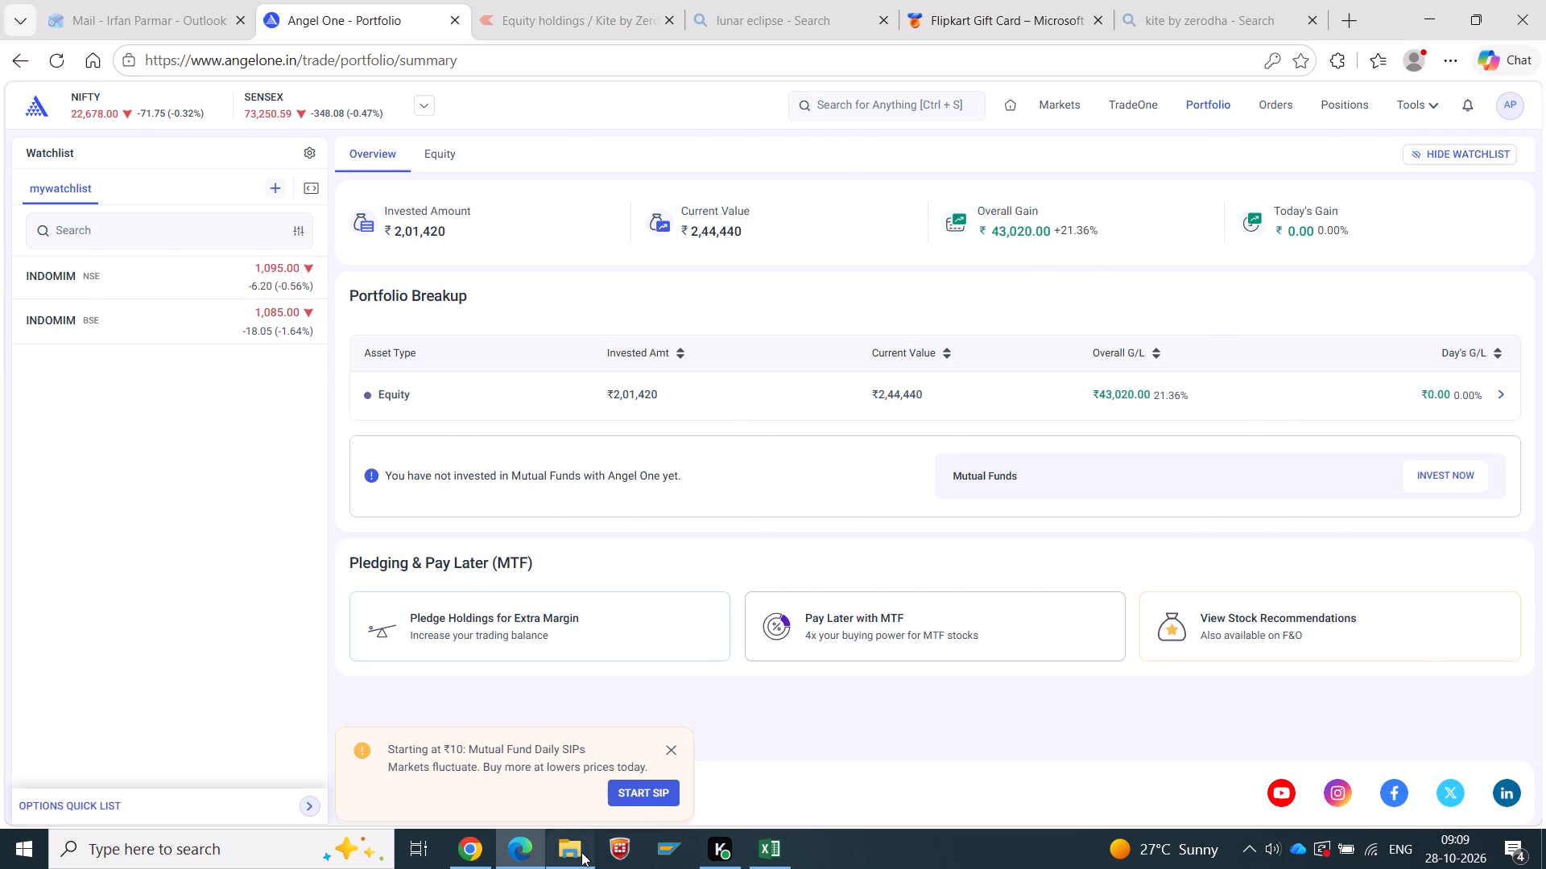
Go back from Downloads to the Export Invoice folder in File Explorer.
{"action": "left_click", "coordinate": [13, 64]}
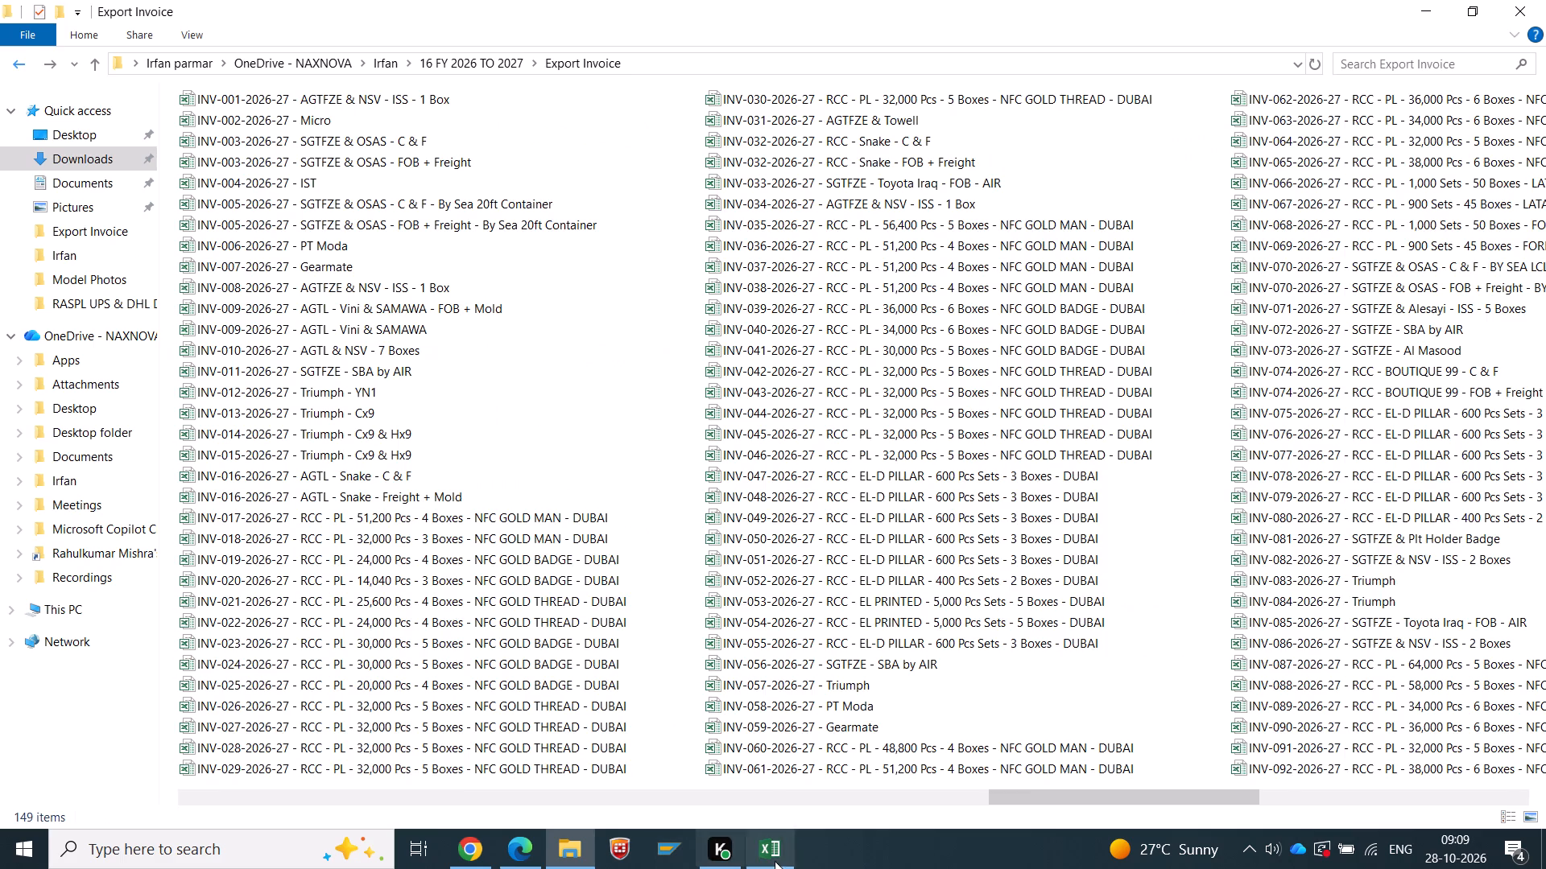
Switch to the INV-134 Toyota Iraq FOB DHL workbook in Excel and save it in its existing file format.
{"action": "left_click", "coordinate": [777, 845]}
{"action": "key", "text": "ctrl+s"}
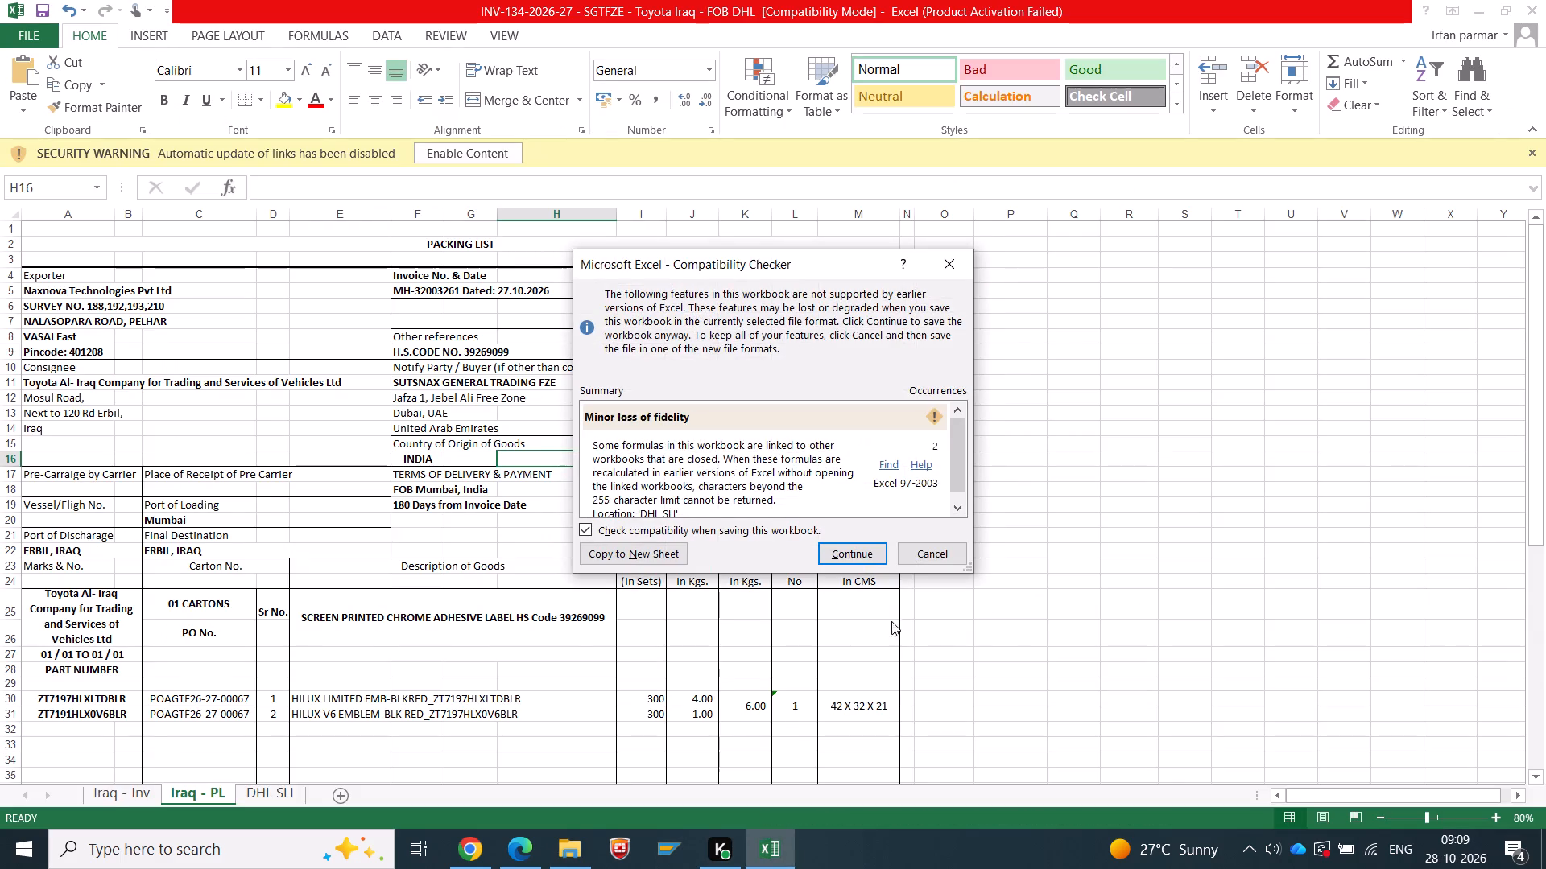
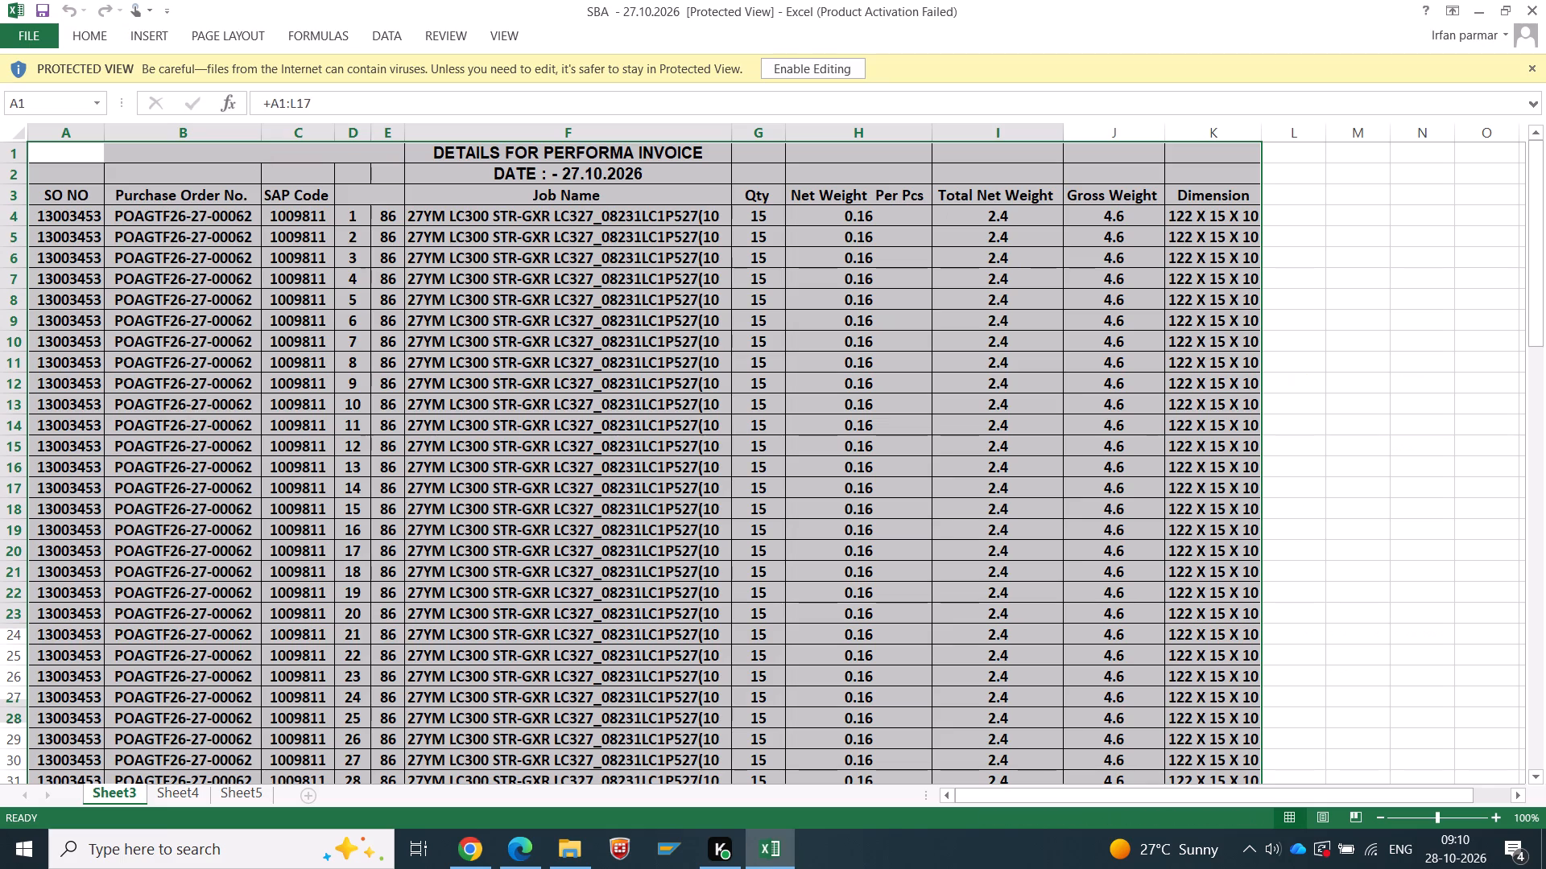
Enable editing of the protected SBA - 27.10.2026 workbook and dismiss the Office activation wizard.
{"action": "left_click", "coordinate": [780, 57]}
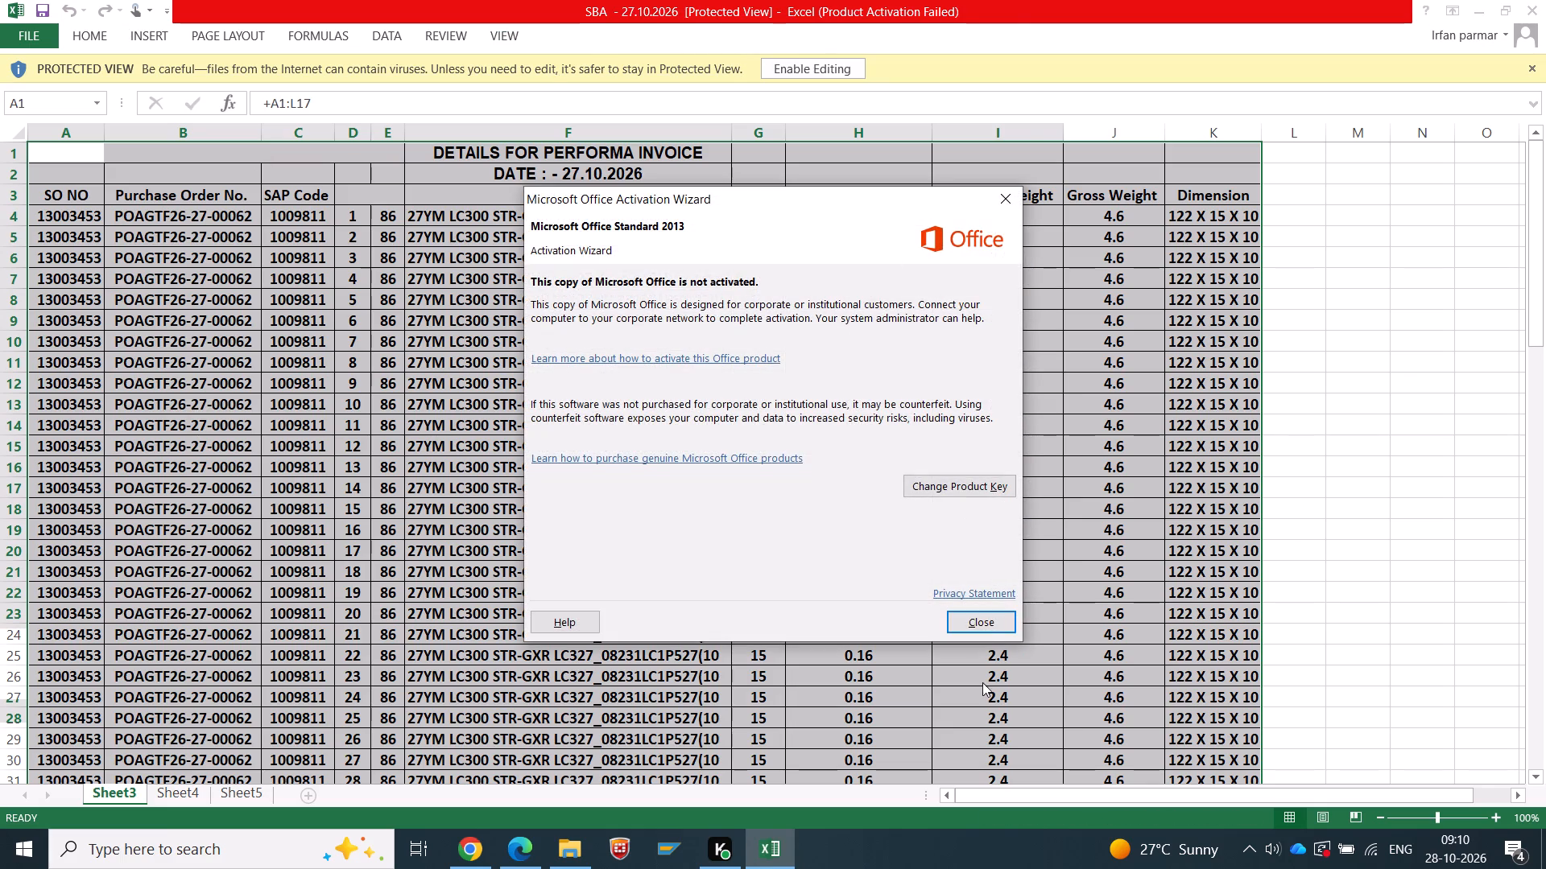
{"action": "left_click", "coordinate": [990, 624]}
{"action": "left_click", "coordinate": [795, 77]}
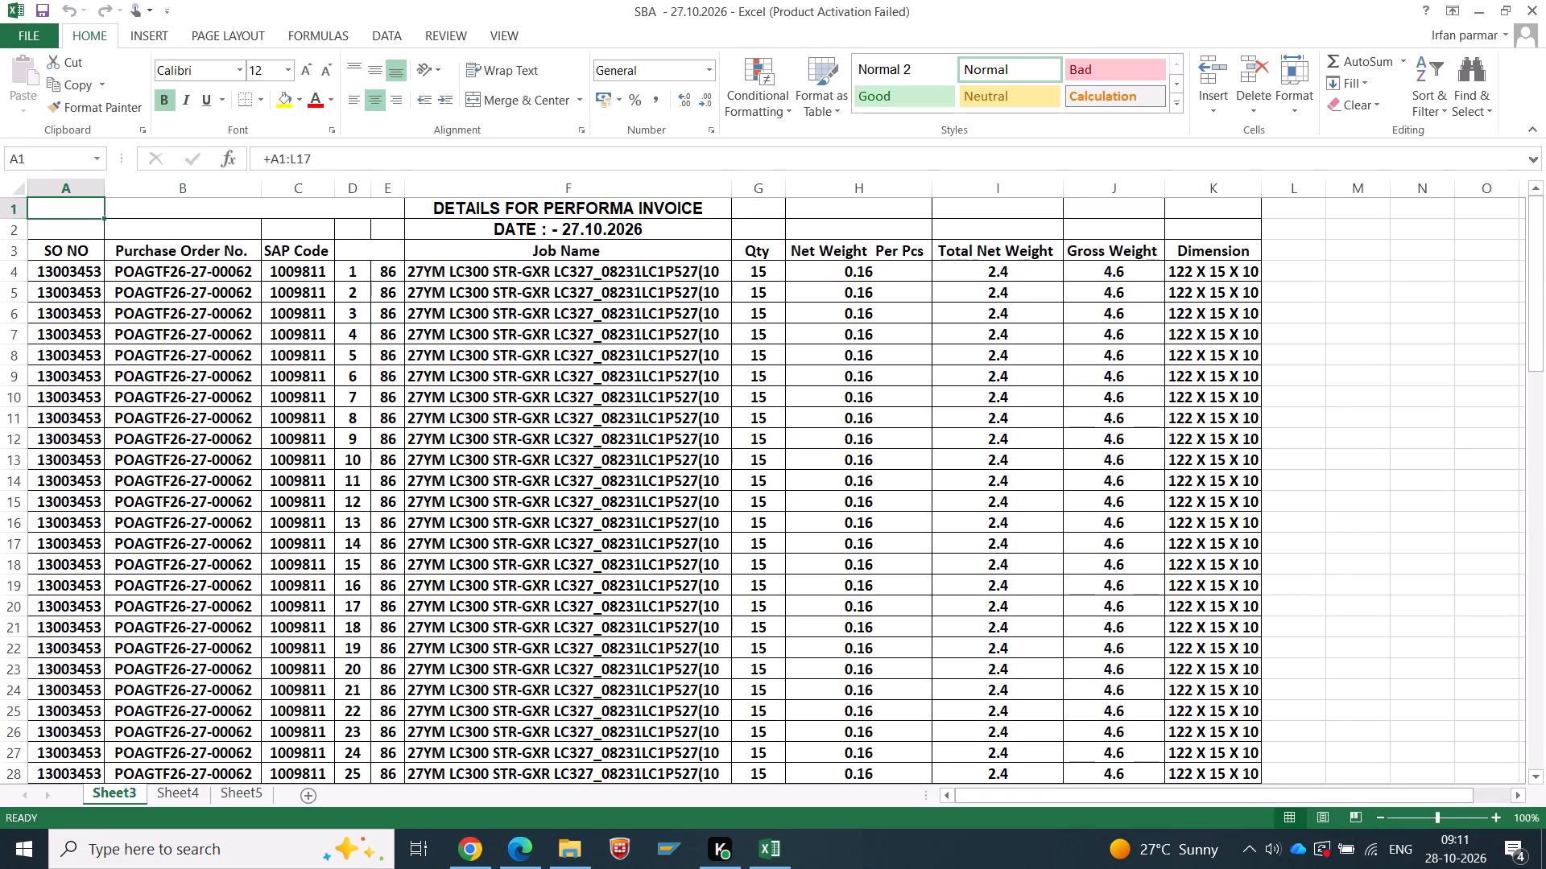
Apply the comma number style to the Total Net Weight and Gross Weight columns (I and J) on Sheet3.
{"action": "double_click", "coordinate": [1377, 814]}
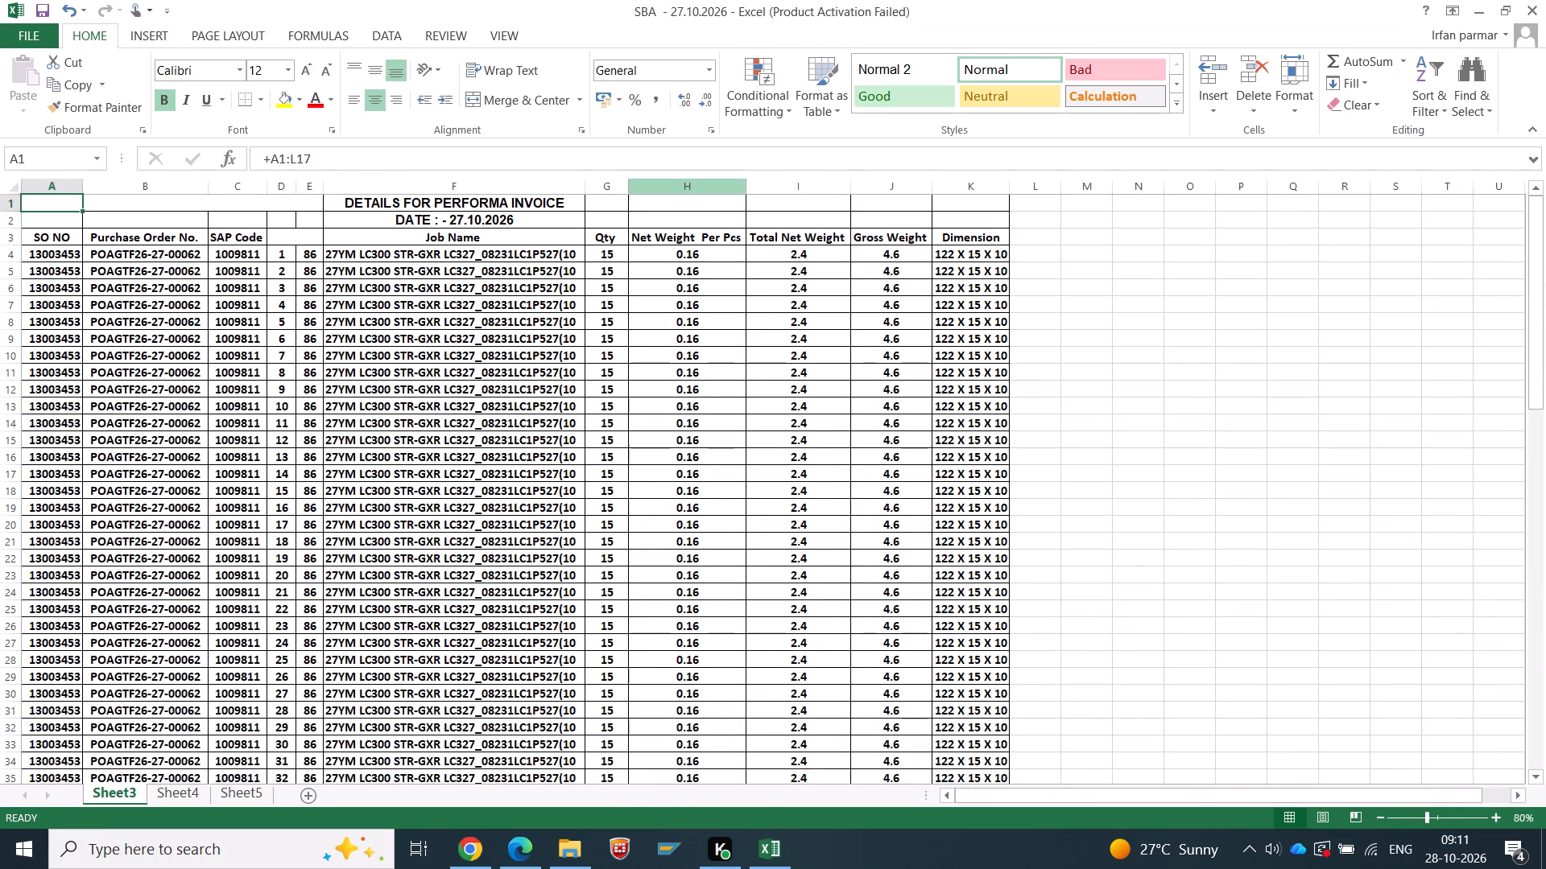
{"action": "left_click_drag", "start_coordinate": [789, 194], "coordinate": [858, 194]}
{"action": "left_click", "coordinate": [656, 97]}
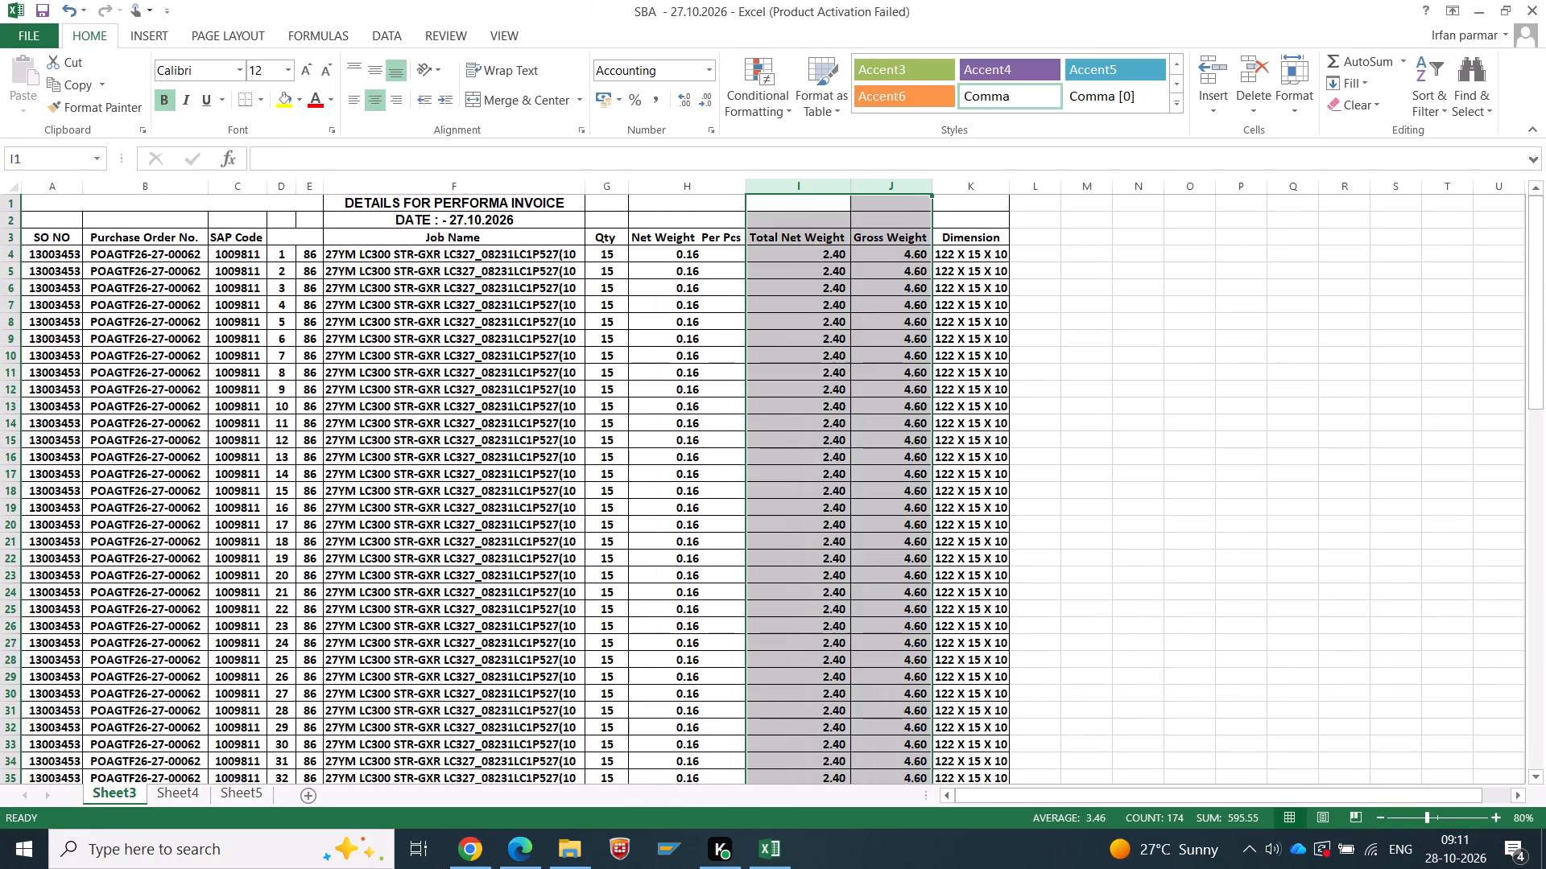
{"action": "left_click", "coordinate": [795, 387]}
Delete the two title rows above the column headers on Sheet3.
{"action": "scroll", "coordinate": [1, 224], "scroll_direction": "up", "scroll_amount": 8}
{"action": "left_click_drag", "start_coordinate": [10, 217], "coordinate": [10, 175]}
{"action": "right_click", "coordinate": [10, 212]}
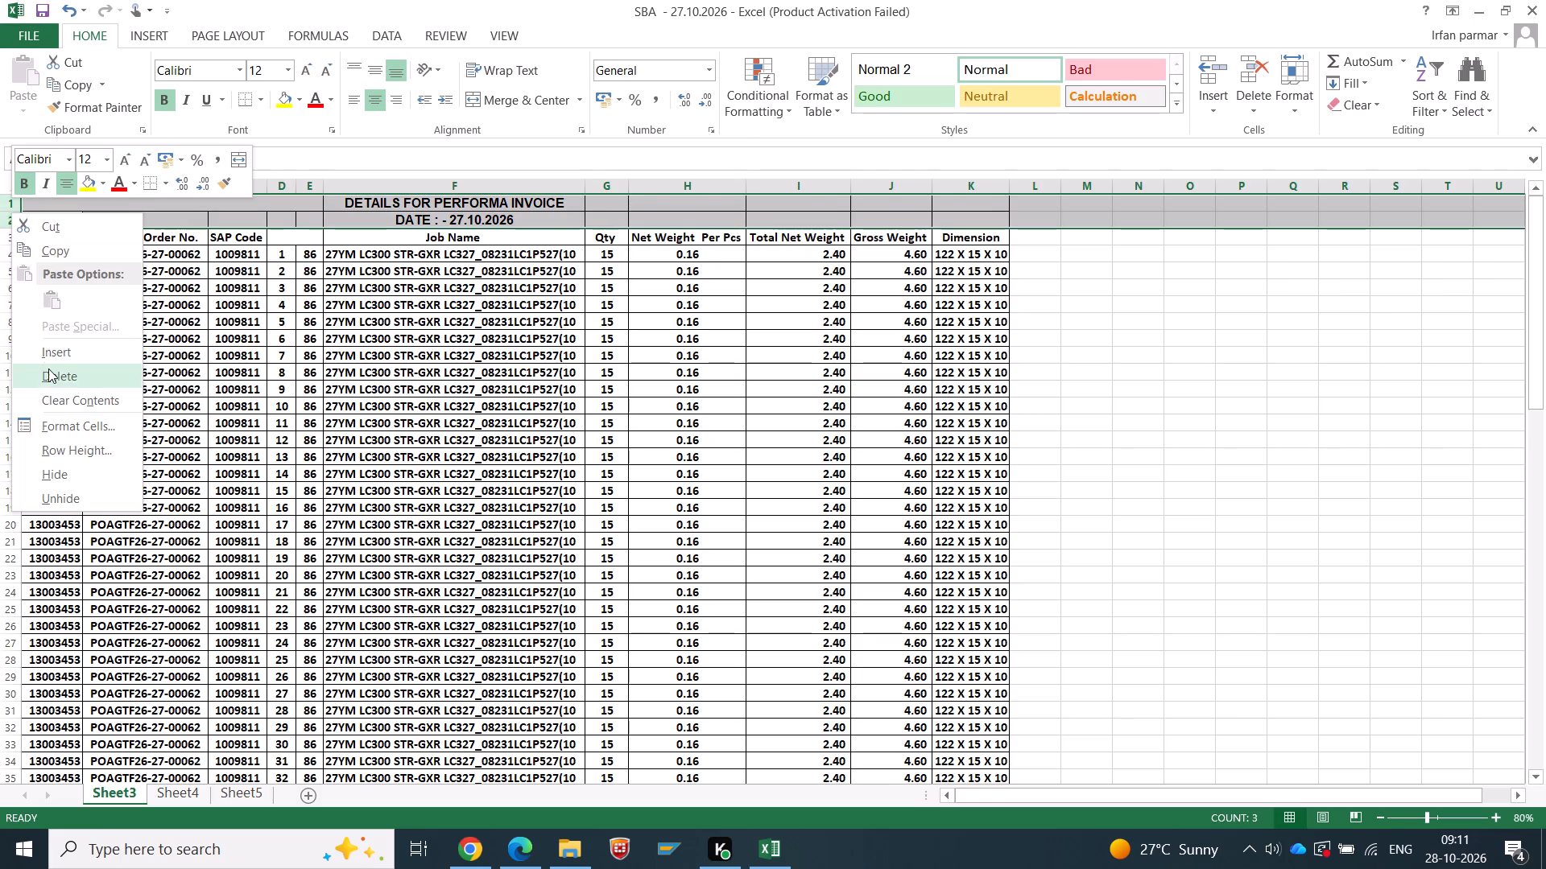
{"action": "left_click", "coordinate": [48, 369]}
{"action": "left_click", "coordinate": [256, 404]}
Remove bold from the whole of Sheet3 and set its font size to 11.
{"action": "left_click", "coordinate": [6, 183]}
{"action": "left_click", "coordinate": [168, 104]}
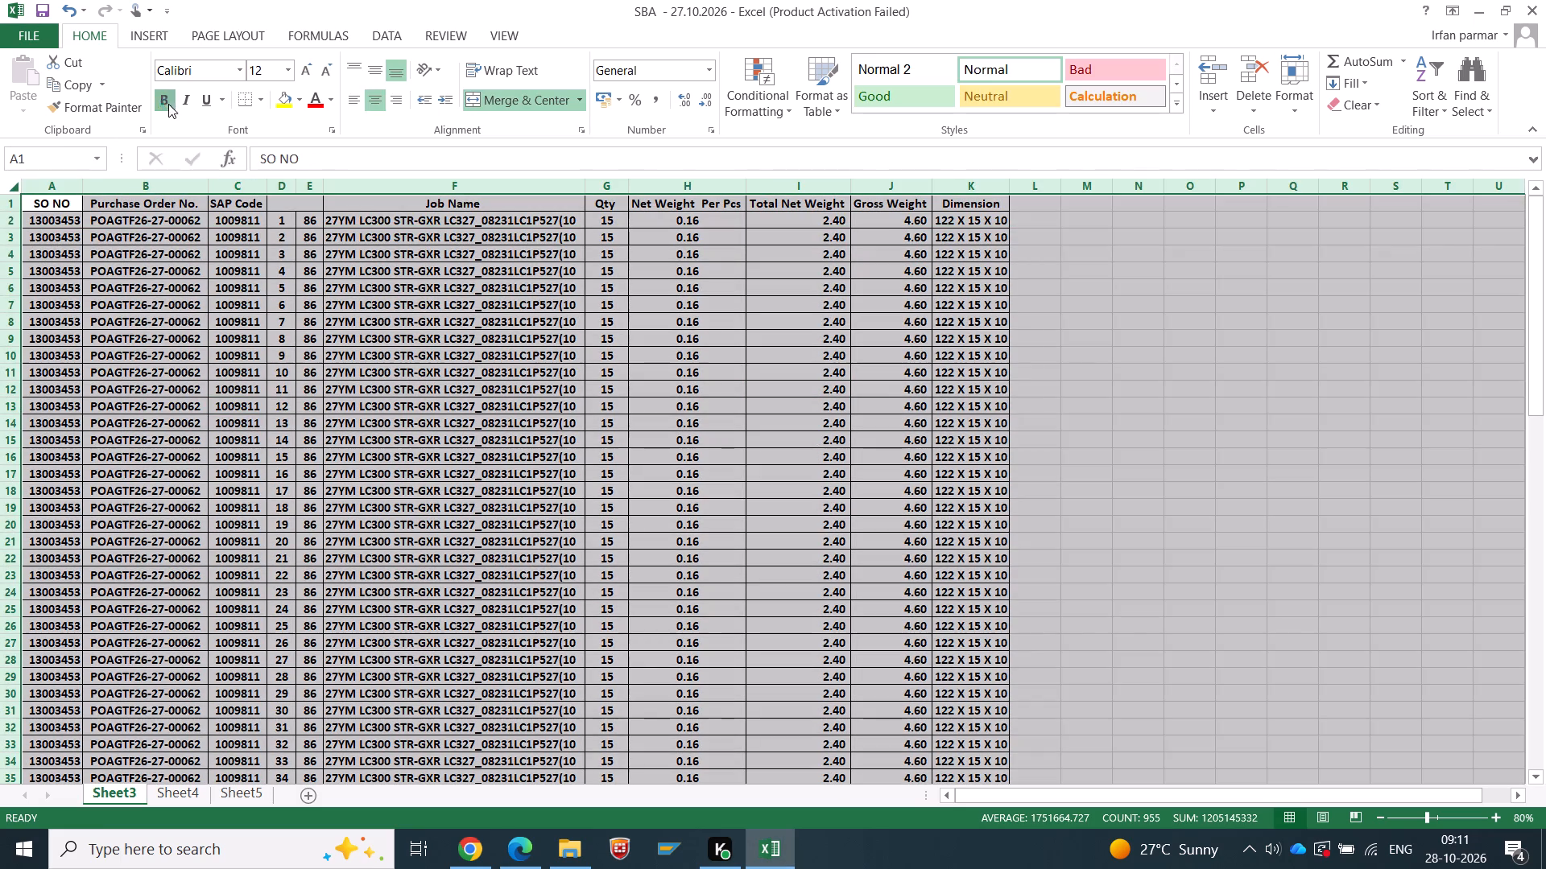
{"action": "left_click", "coordinate": [287, 68]}
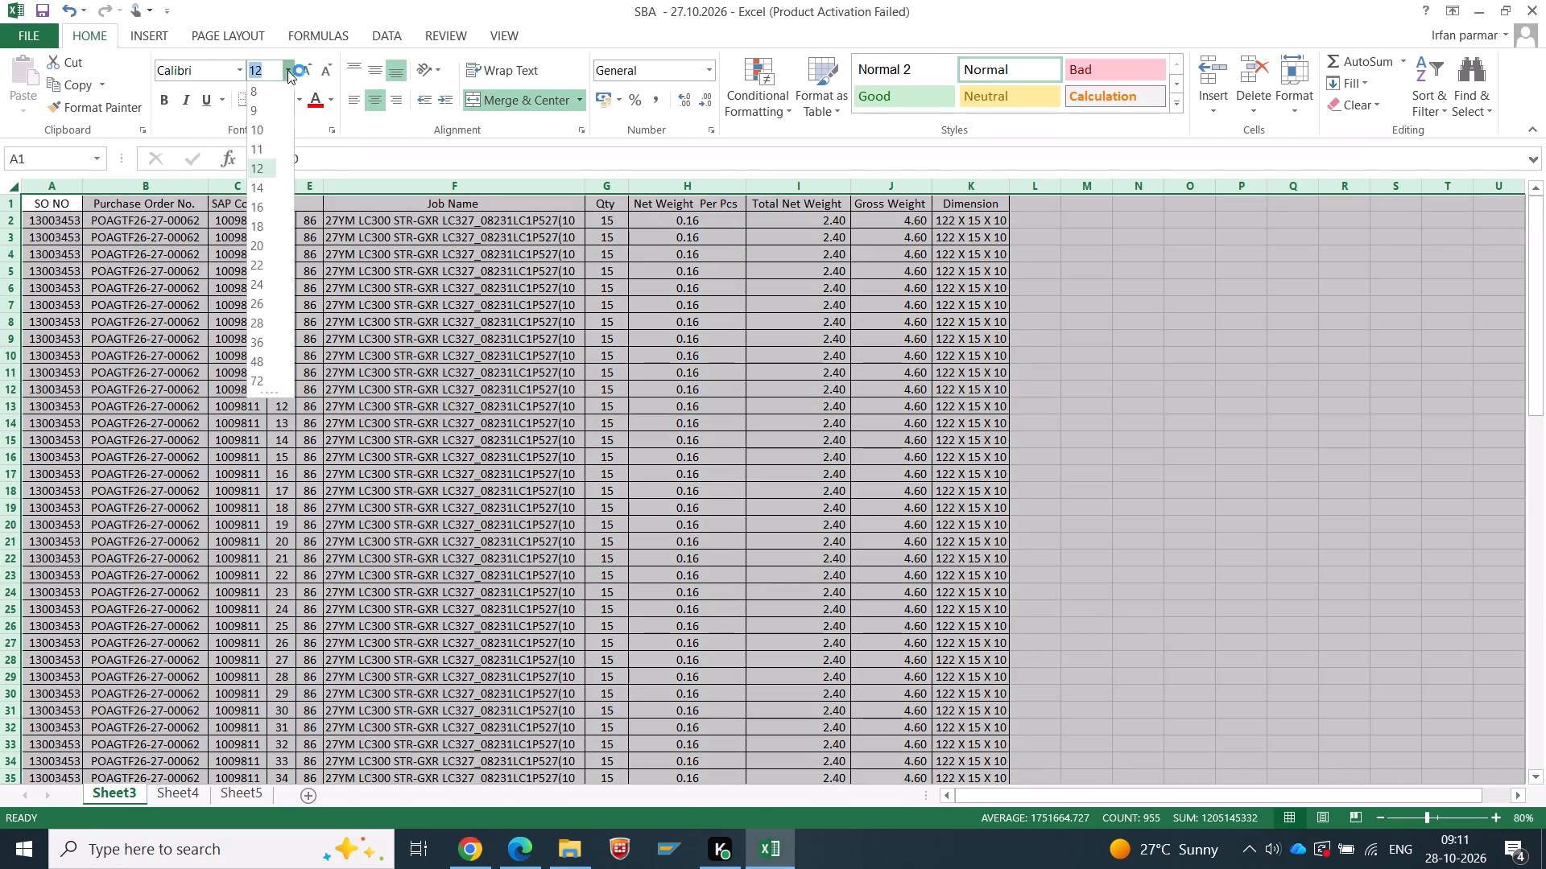
{"action": "left_click", "coordinate": [262, 150]}
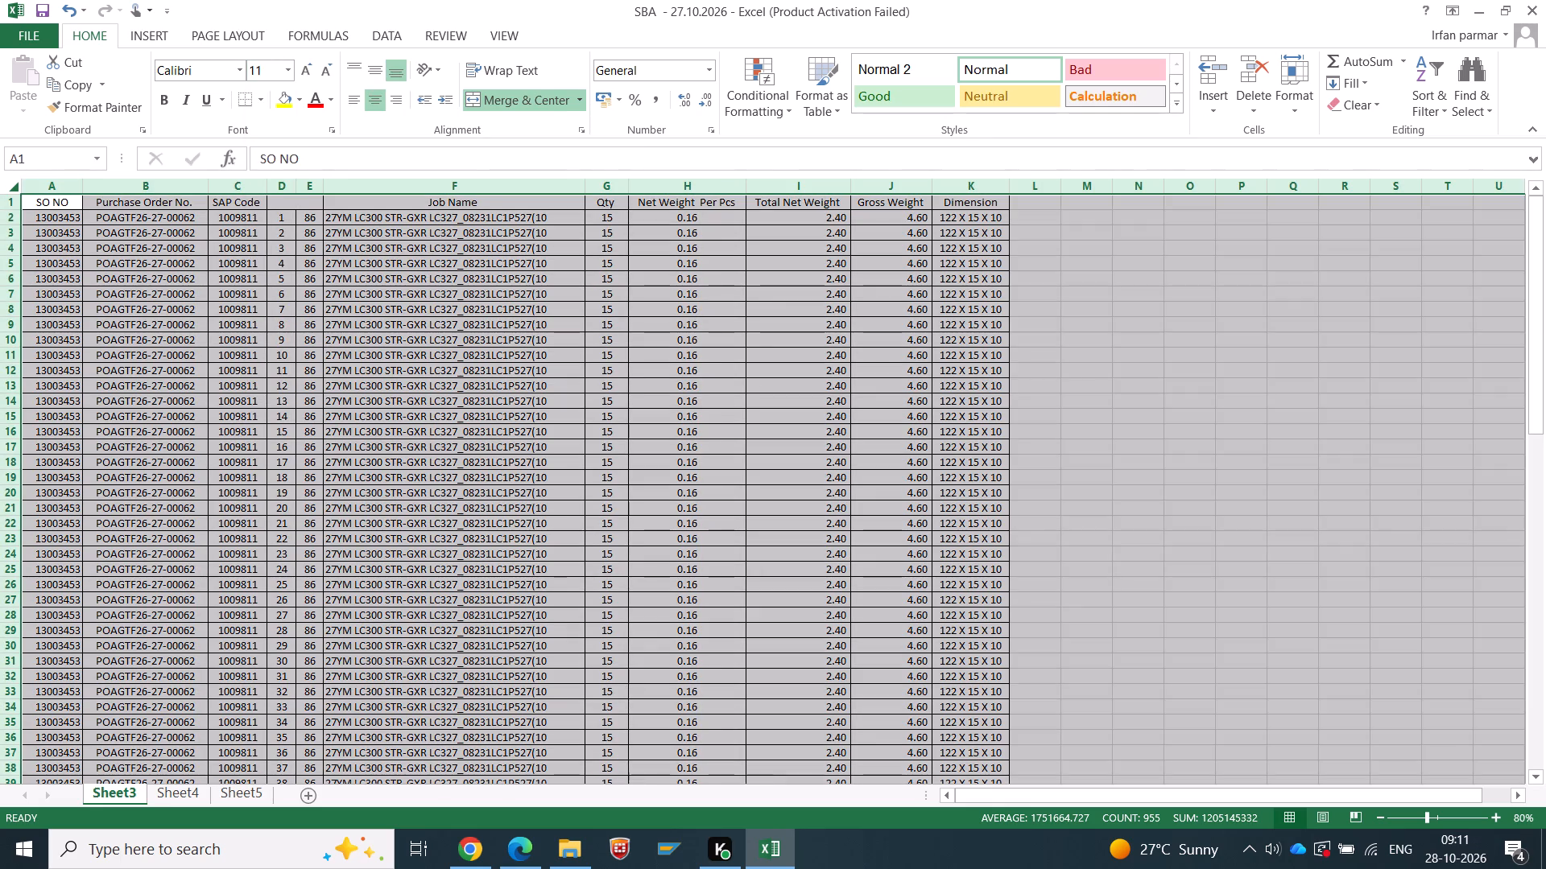
{"action": "left_click", "coordinate": [360, 285]}
Make the header row from SO NO to Dimension (A1:K1) bold.
{"action": "left_click_drag", "start_coordinate": [34, 200], "coordinate": [928, 192]}
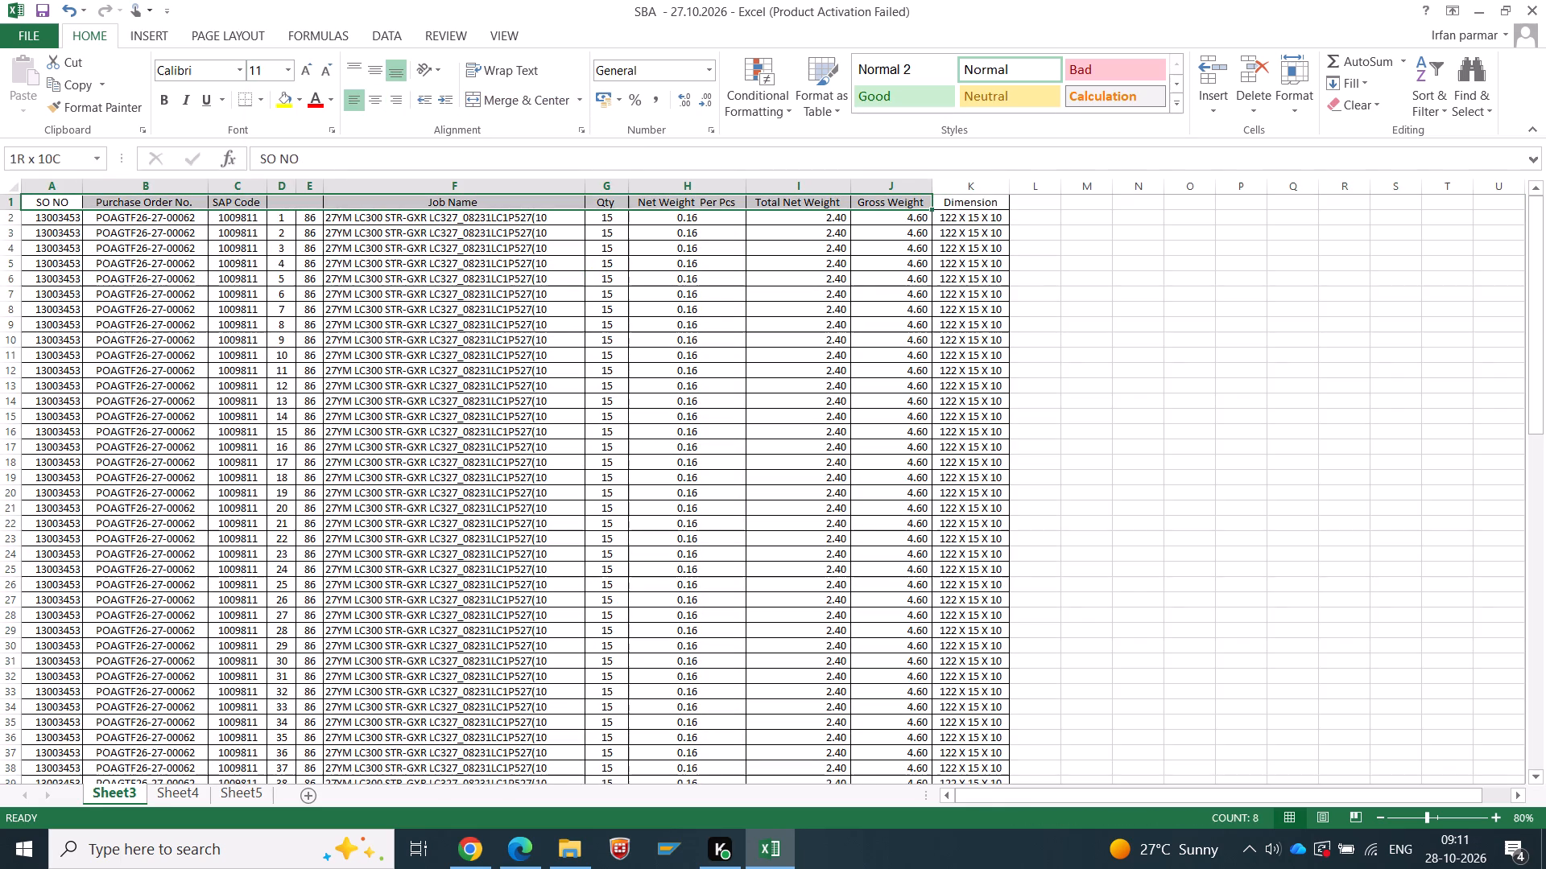
{"action": "left_click_drag", "start_coordinate": [928, 192], "coordinate": [975, 196]}
{"action": "key", "text": "ctrl+b"}
{"action": "left_click", "coordinate": [684, 363]}
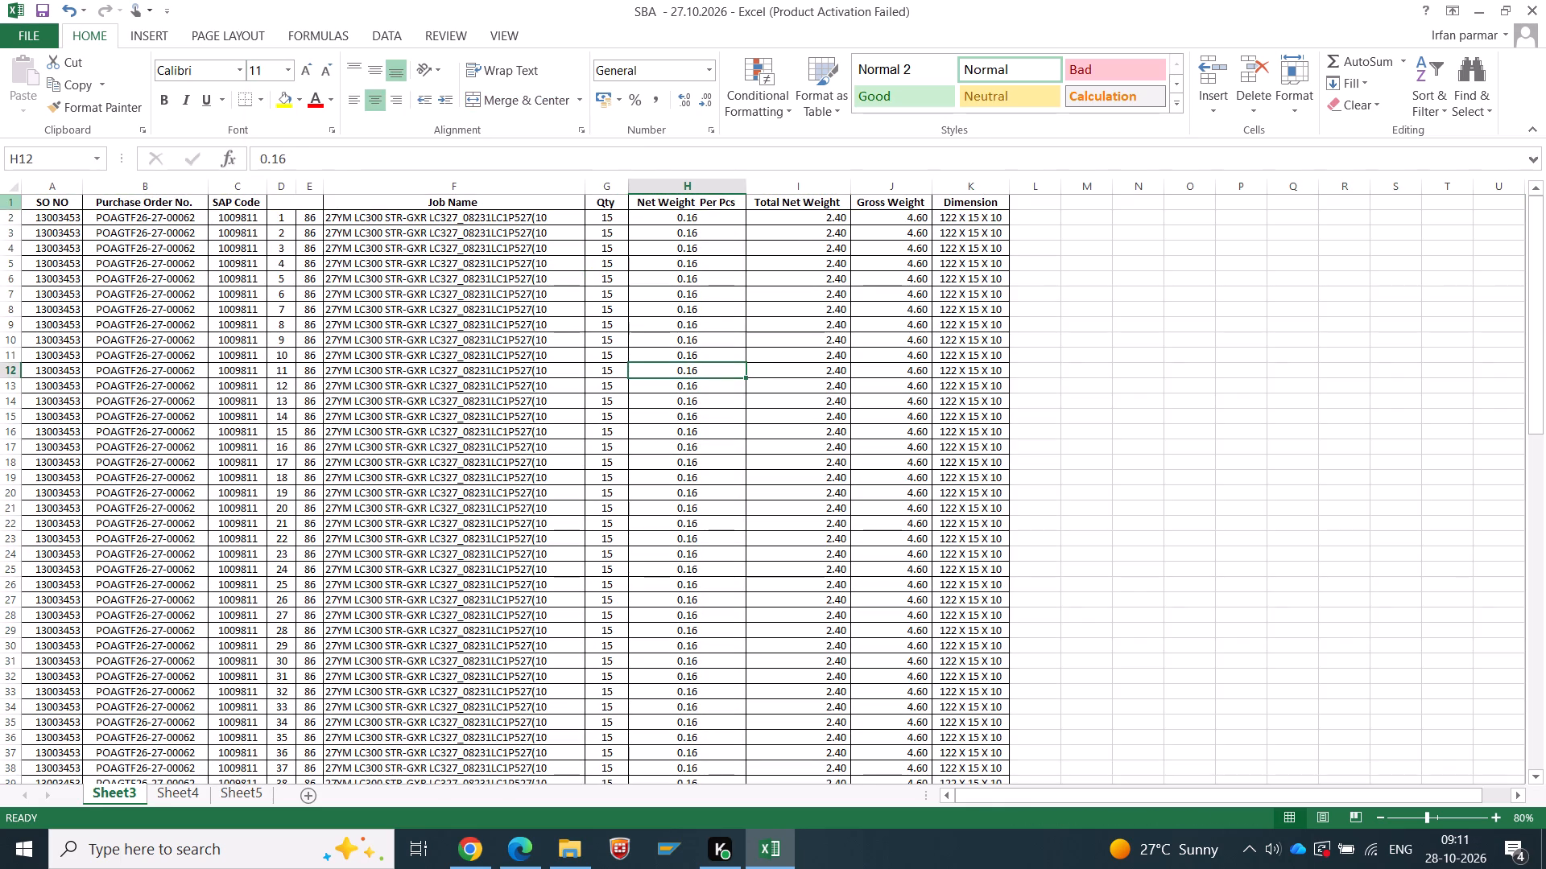
Freeze the panes at row 2 so the header row stays fixed while scrolling.
{"action": "left_click", "coordinate": [13, 220]}
{"action": "scroll", "coordinate": [386, 141], "scroll_direction": "up", "scroll_amount": 5}
{"action": "left_click", "coordinate": [502, 24]}
{"action": "left_click", "coordinate": [502, 31]}
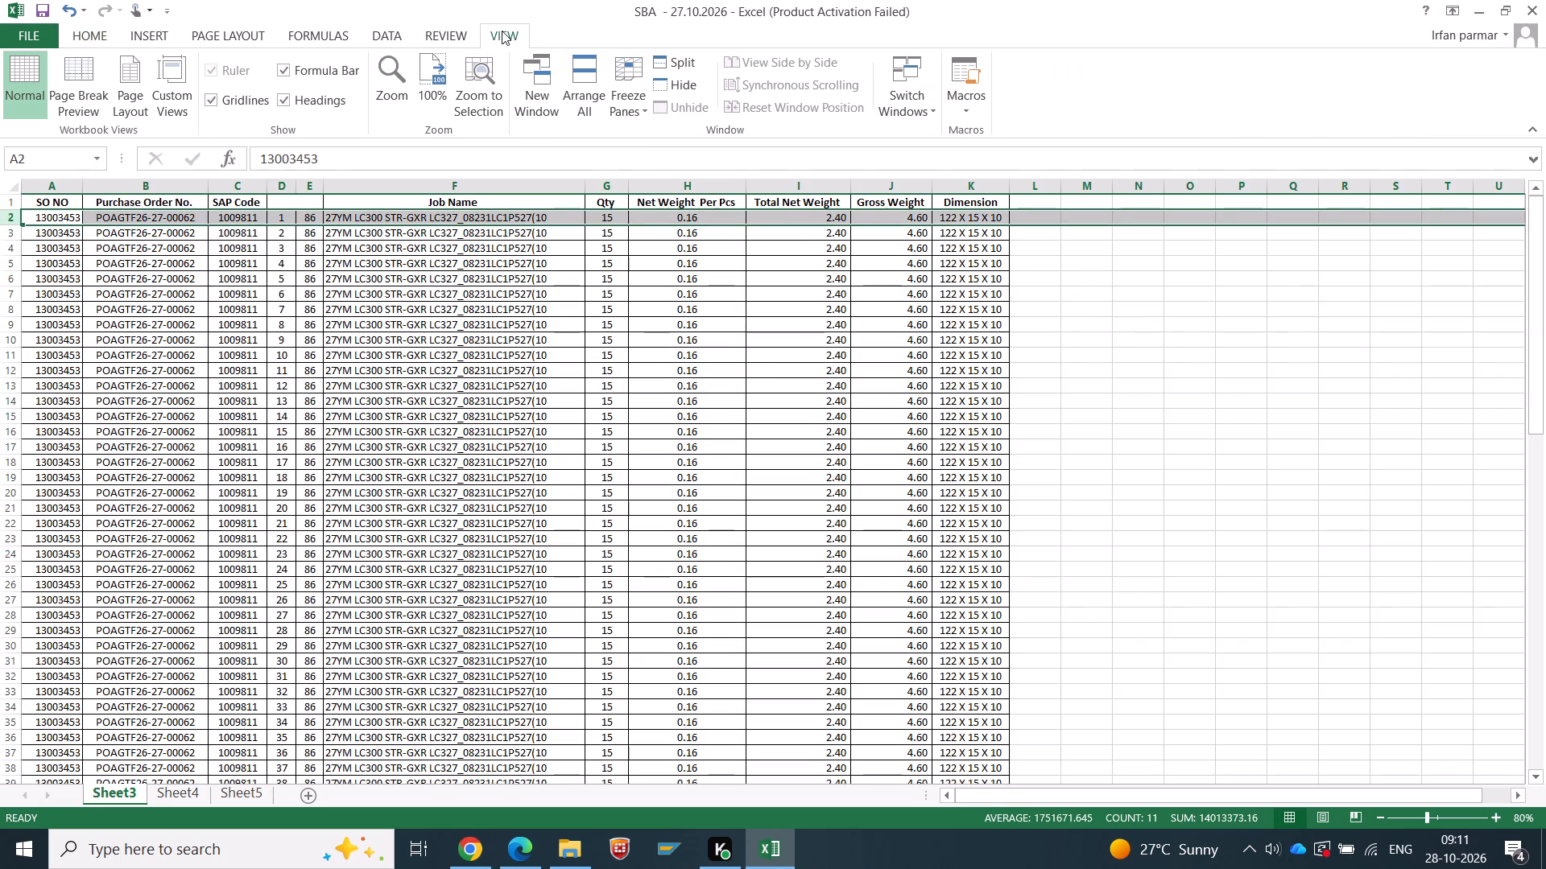
{"action": "left_click", "coordinate": [631, 77]}
{"action": "left_click", "coordinate": [672, 146]}
{"action": "left_click", "coordinate": [511, 333]}
Total the Qty column in cell G90 below the last item with =SUM(G2:G89).
{"action": "scroll", "coordinate": [496, 280], "scroll_direction": "down", "scroll_amount": 8}
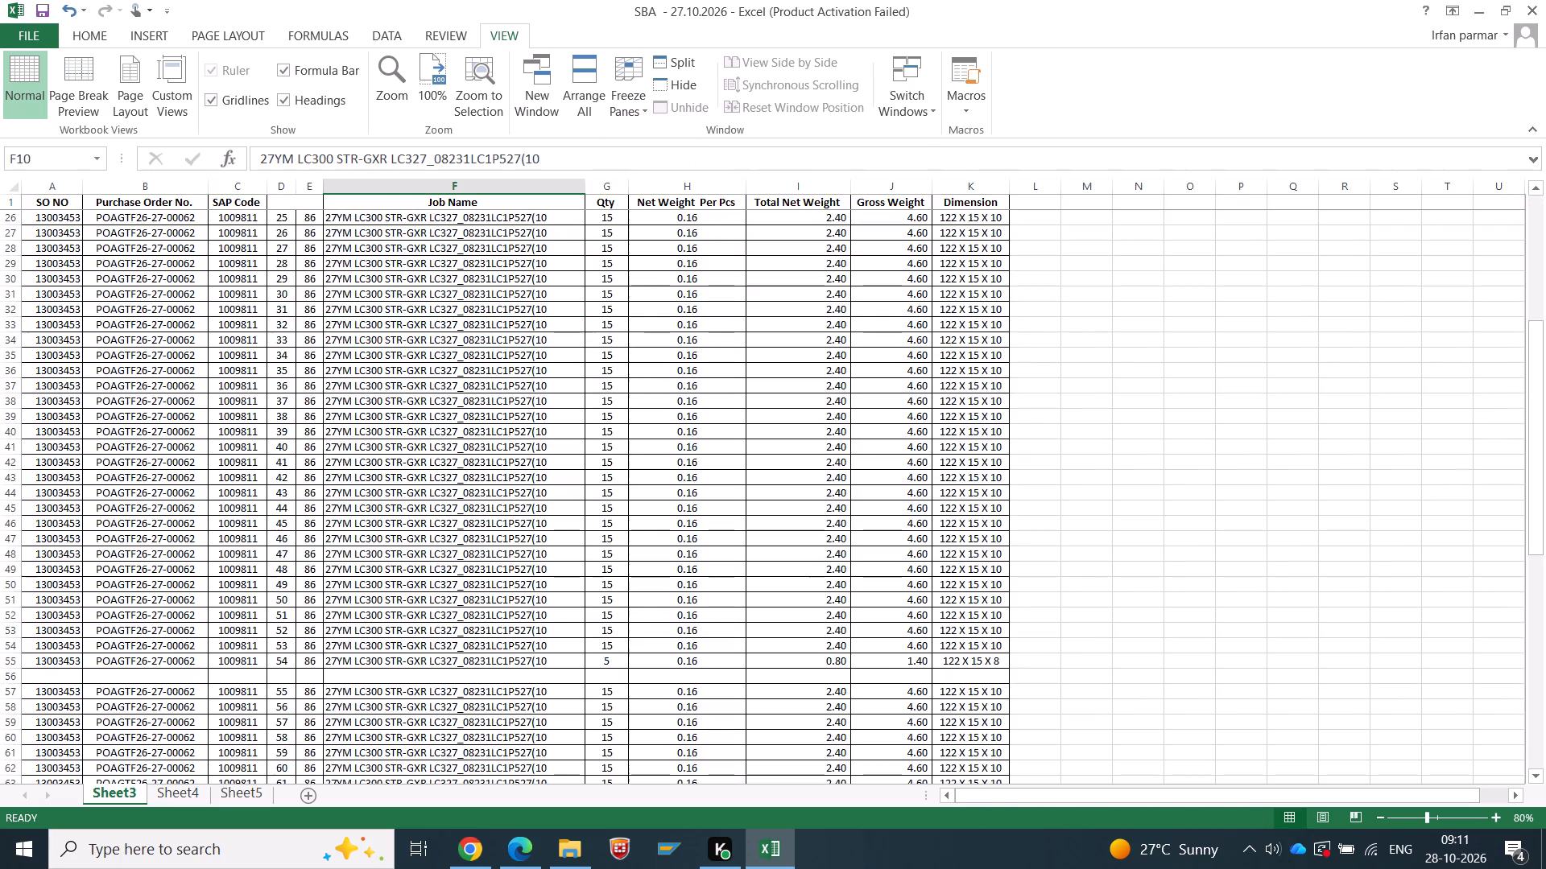
{"action": "scroll", "coordinate": [504, 196], "scroll_direction": "down", "scroll_amount": 6}
{"action": "scroll", "coordinate": [513, 280], "scroll_direction": "down", "scroll_amount": 3}
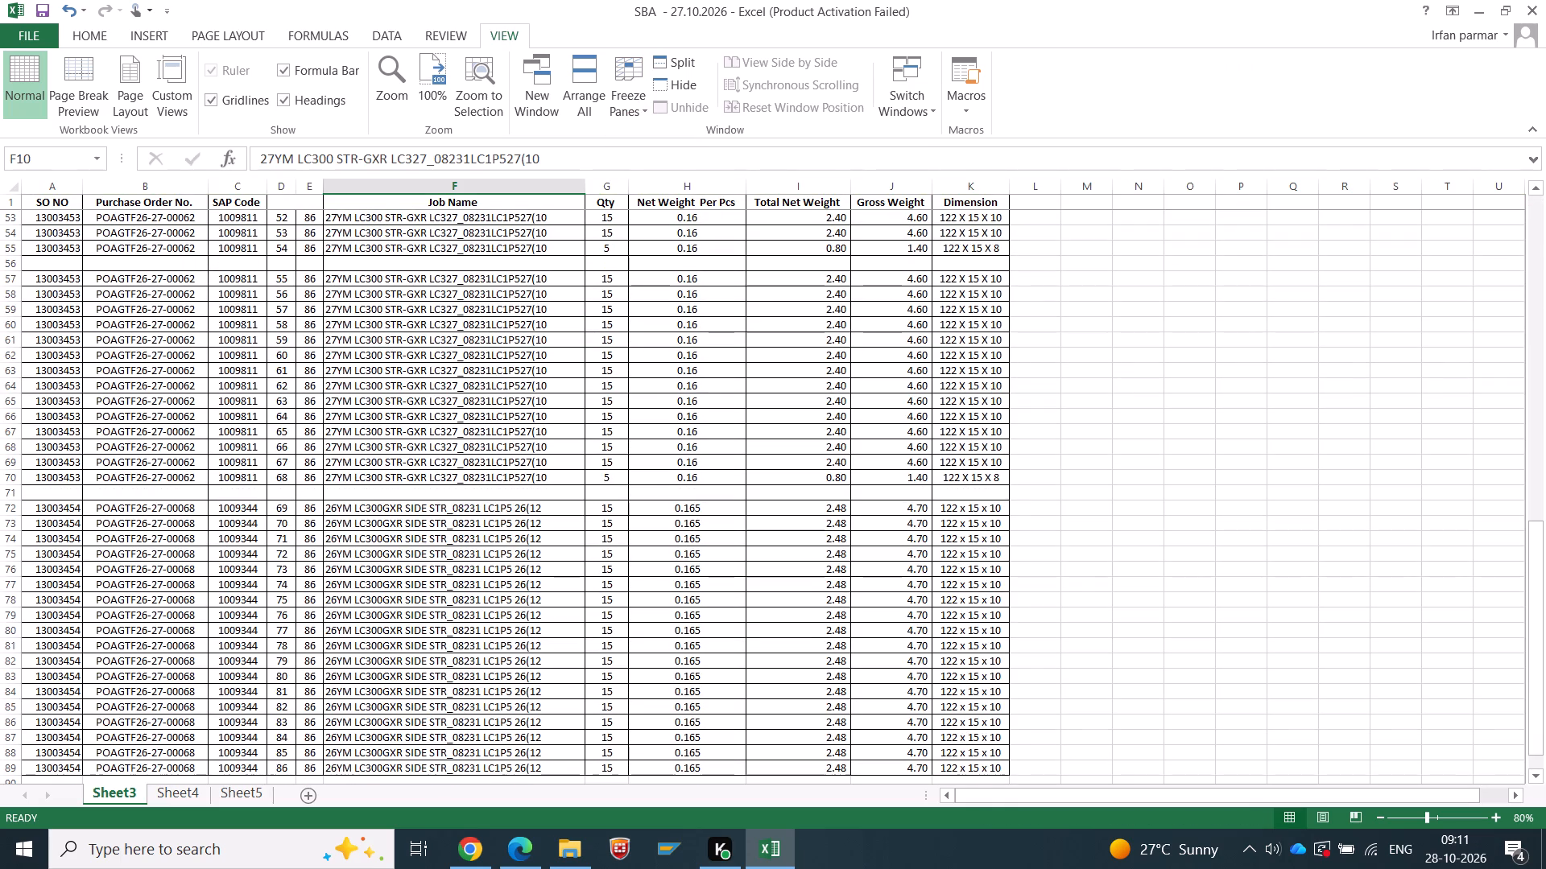
{"action": "scroll", "coordinate": [537, 275], "scroll_direction": "down", "scroll_amount": 6}
{"action": "left_click", "coordinate": [606, 513]}
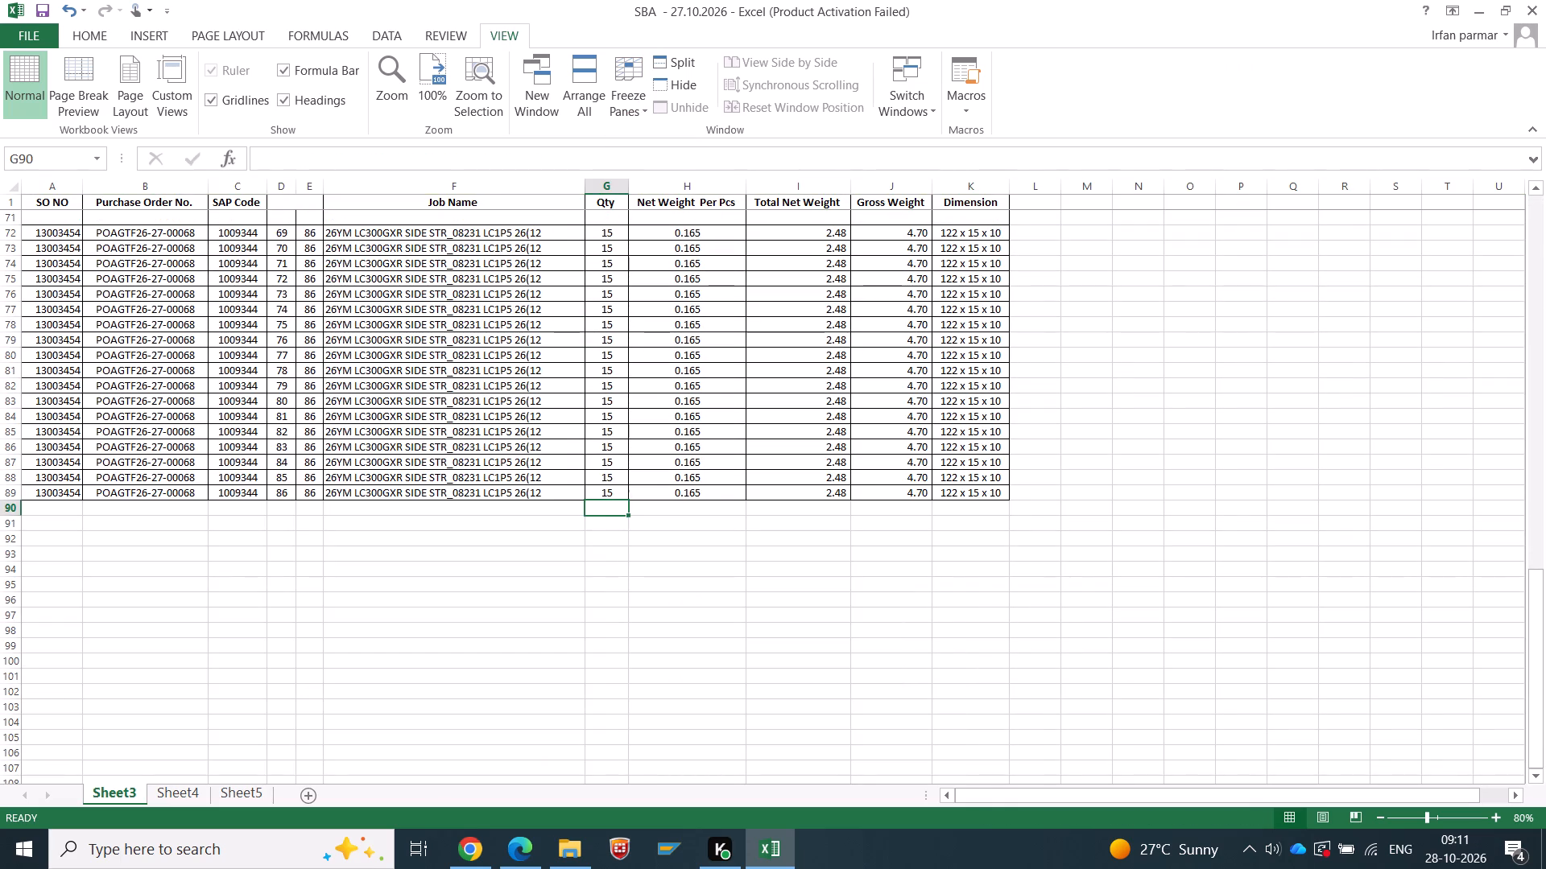
{"action": "key", "text": "alt+equal"}
{"action": "scroll", "coordinate": [639, 344], "scroll_direction": "up", "scroll_amount": 3}
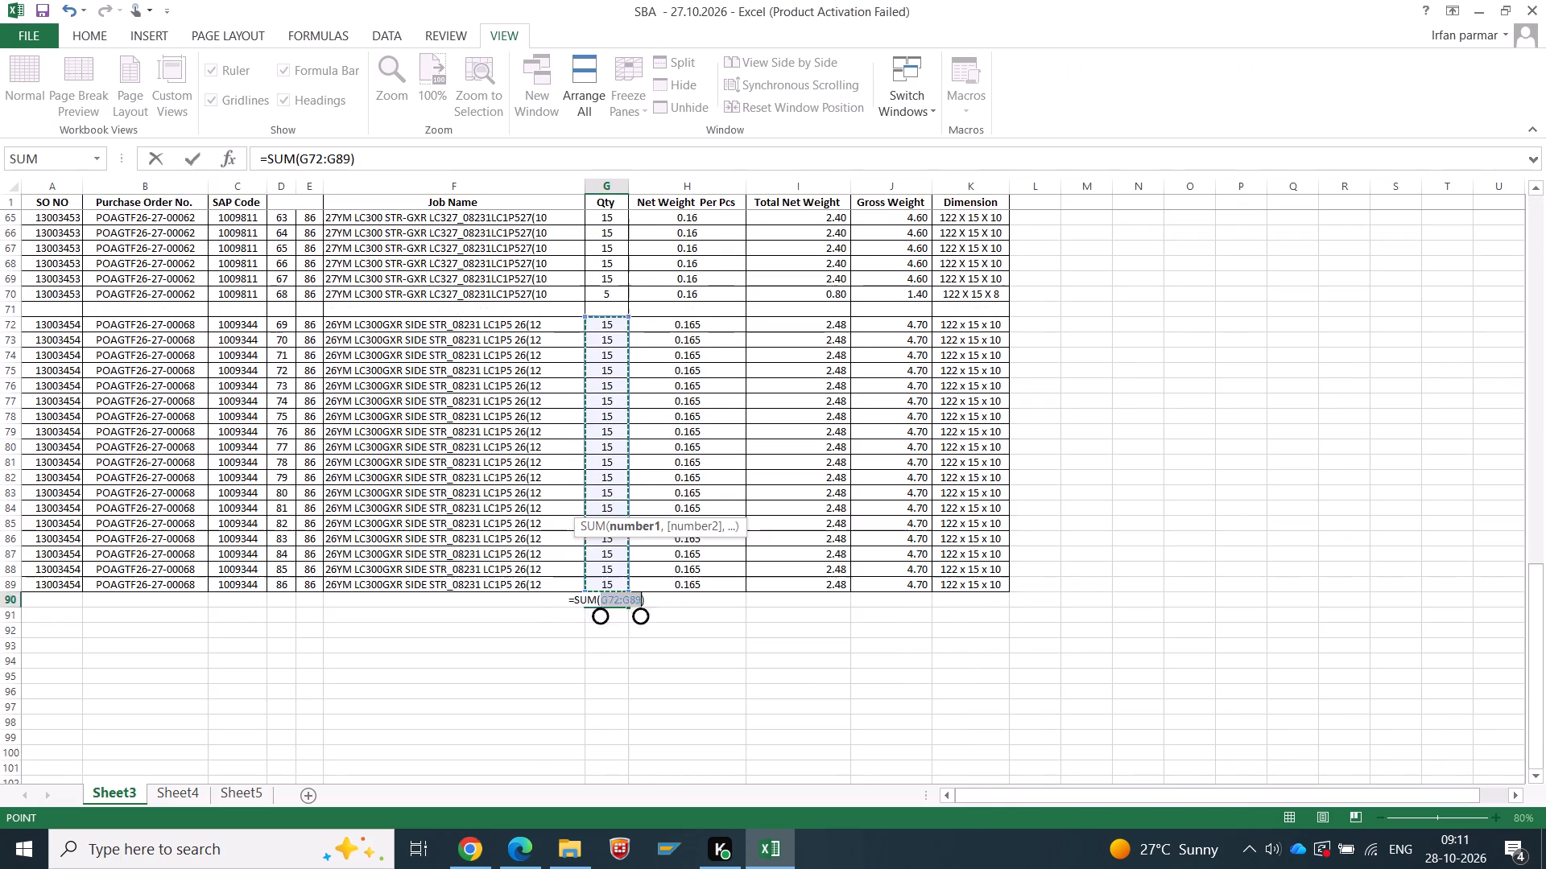
{"action": "left_click_drag", "start_coordinate": [630, 362], "coordinate": [648, 0]}
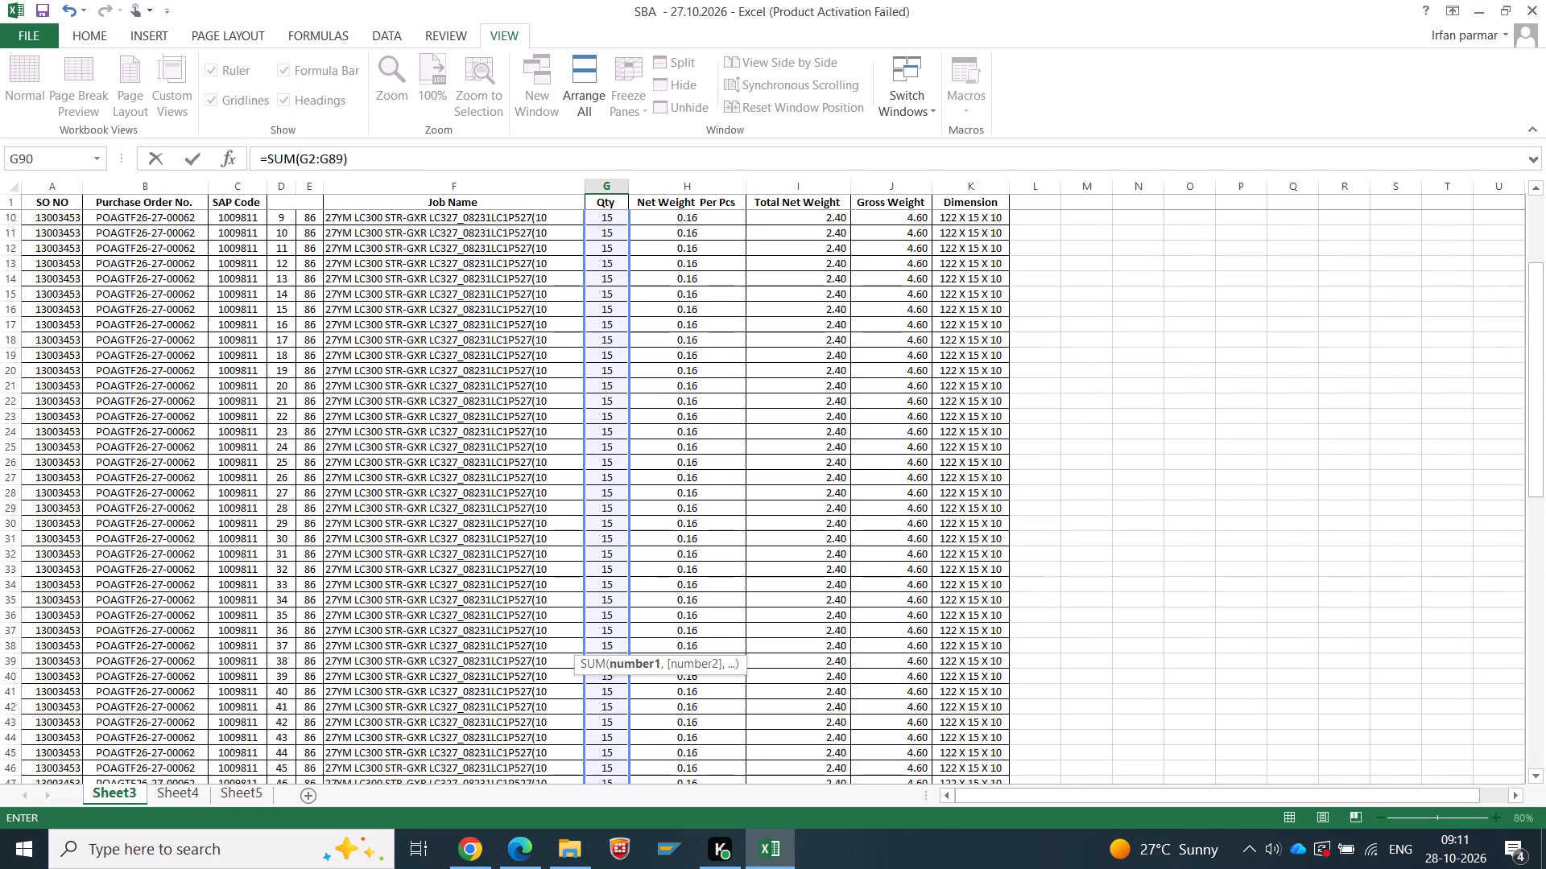
{"action": "left_click_drag", "start_coordinate": [648, 0], "coordinate": [585, 419]}
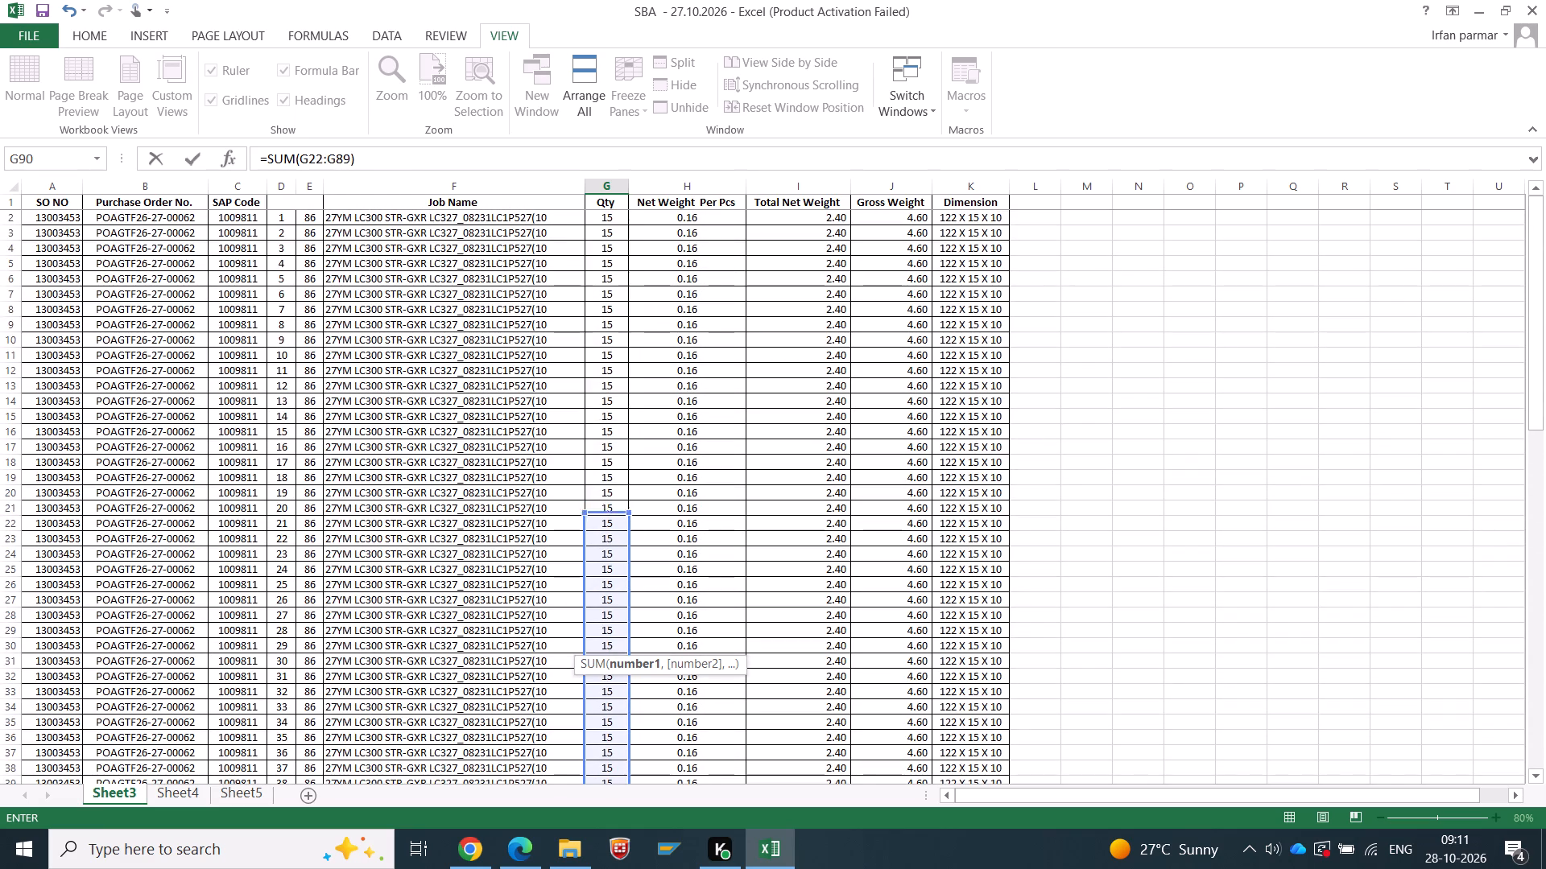
{"action": "left_click_drag", "start_coordinate": [585, 419], "coordinate": [605, 211]}
{"action": "scroll", "coordinate": [625, 286], "scroll_direction": "up", "scroll_amount": 10}
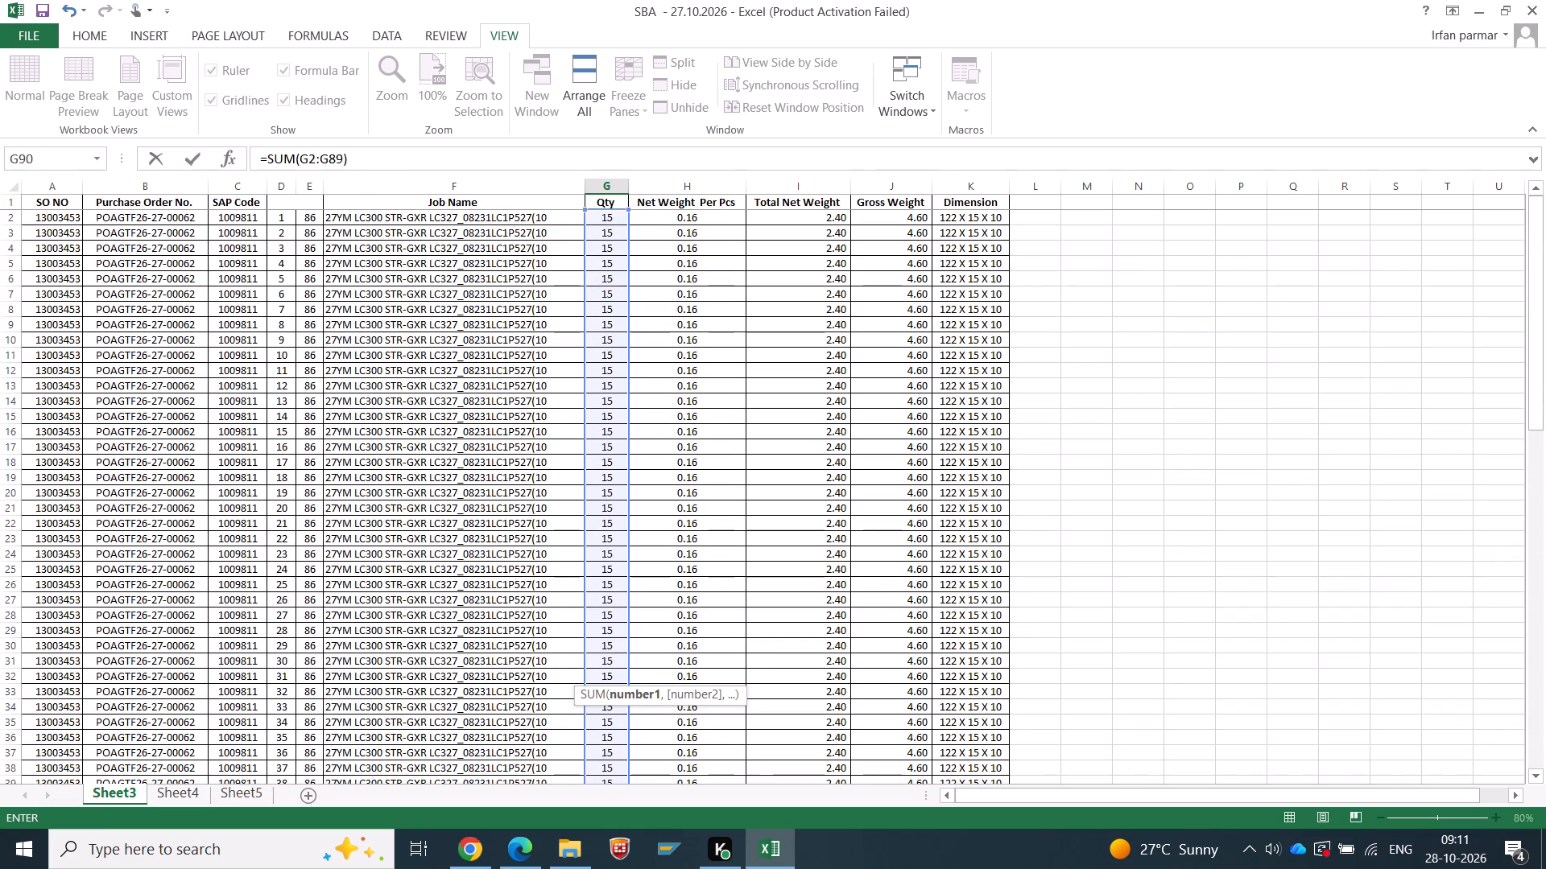
{"action": "scroll", "coordinate": [650, 352], "scroll_direction": "up", "scroll_amount": 12}
{"action": "scroll", "coordinate": [645, 377], "scroll_direction": "down", "scroll_amount": 20}
{"action": "scroll", "coordinate": [645, 377], "scroll_direction": "down", "scroll_amount": 3}
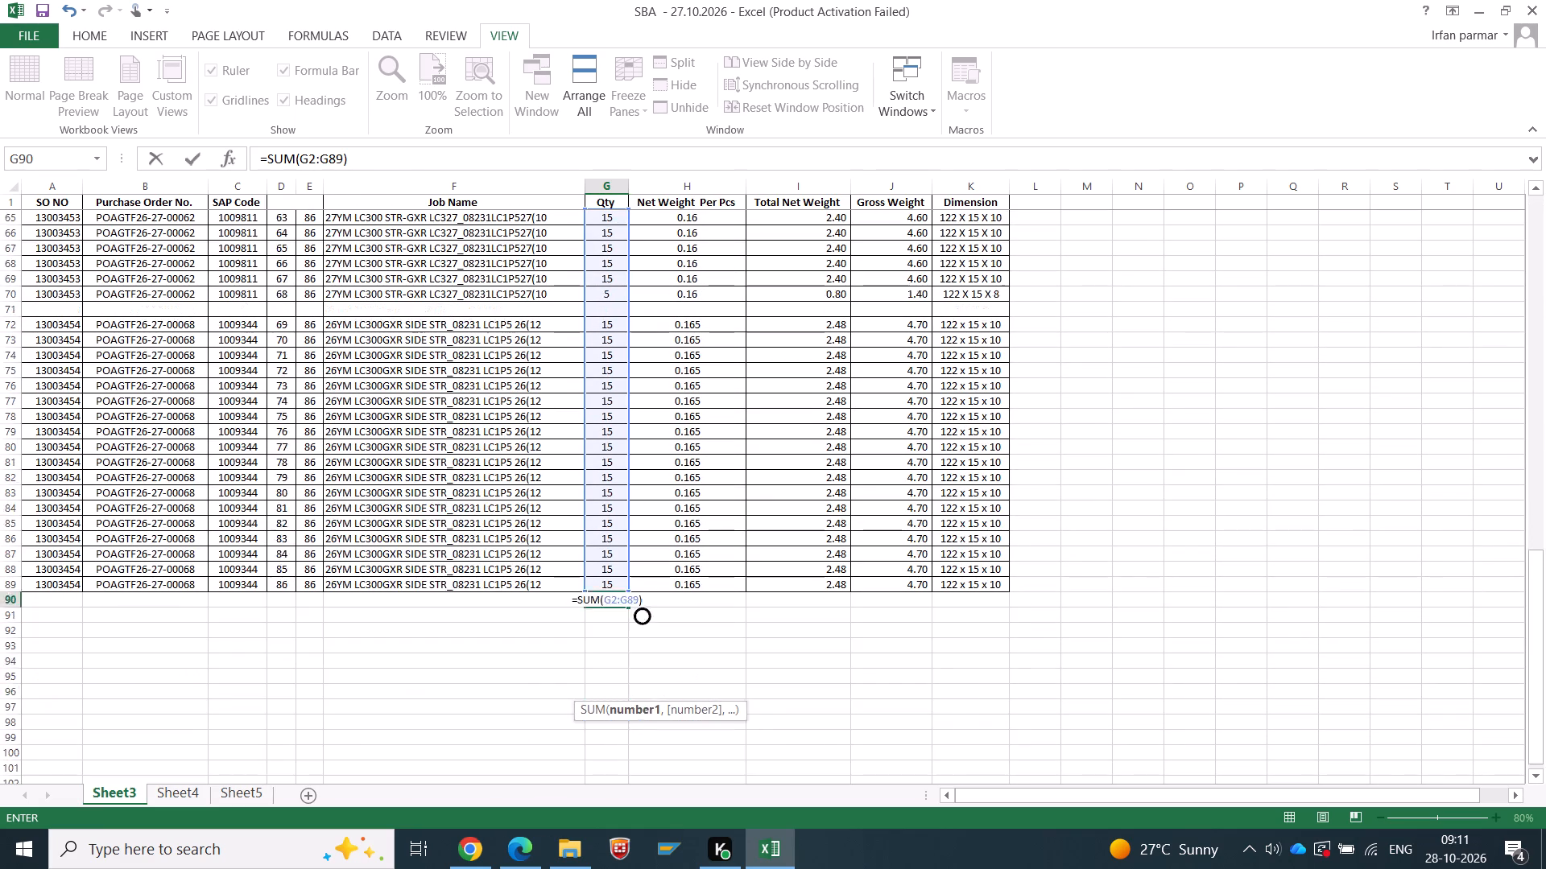
{"action": "key", "text": "Return"}
{"action": "key", "text": "Up"}
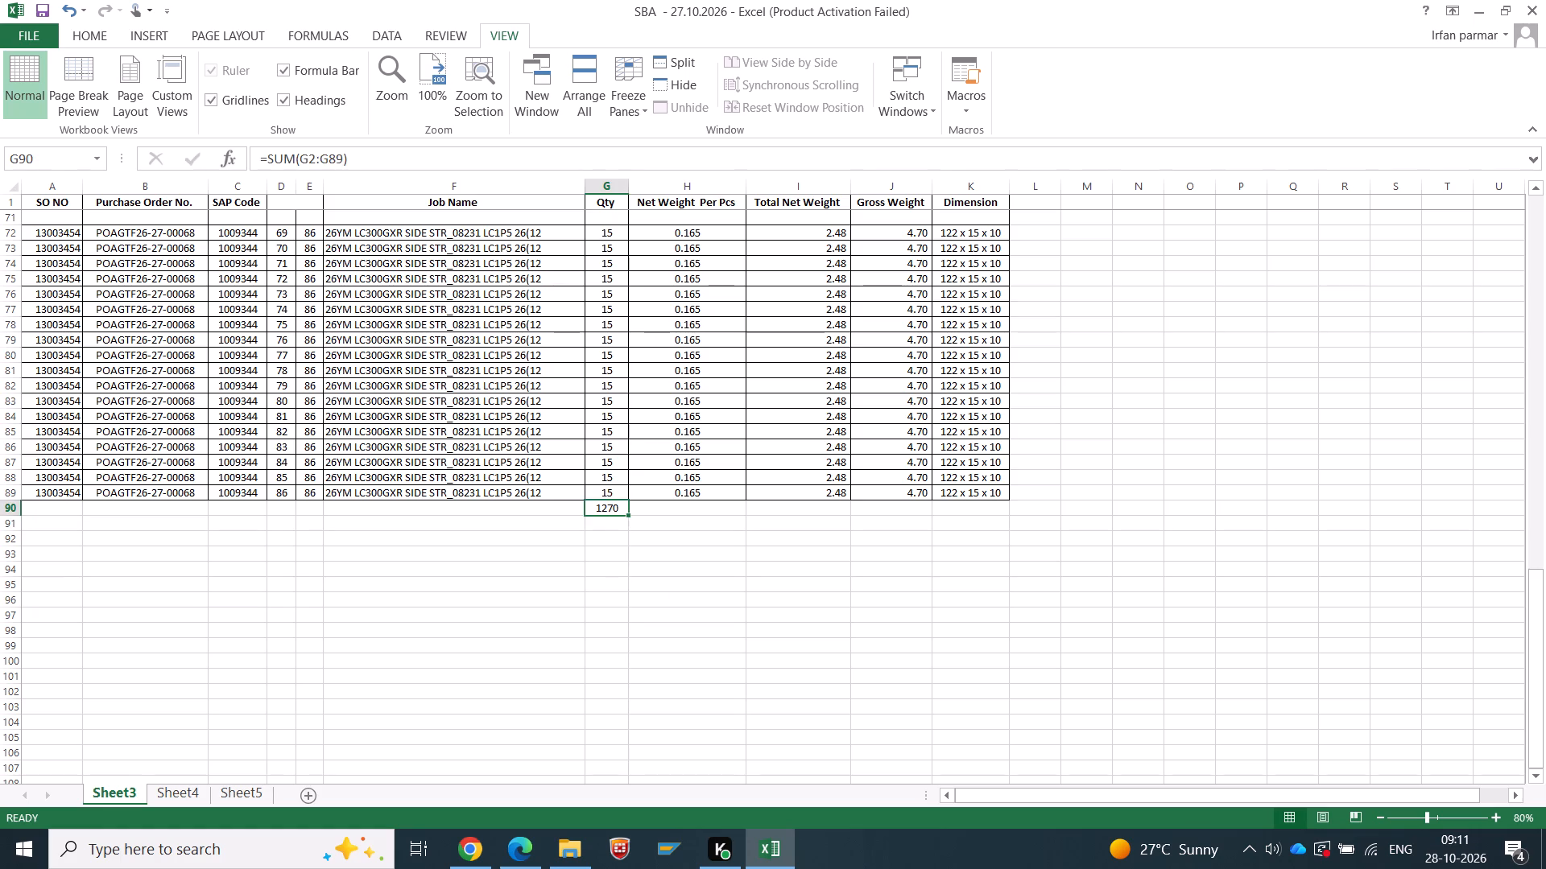
Copy the quantity total formula to I90:J90 under Total Net Weight and Gross Weight.
{"action": "key", "text": "ctrl+c"}
{"action": "key", "text": "Right"}
{"action": "key", "text": "Right"}
{"action": "key", "text": "shift+Right"}
{"action": "key", "text": "Return"}
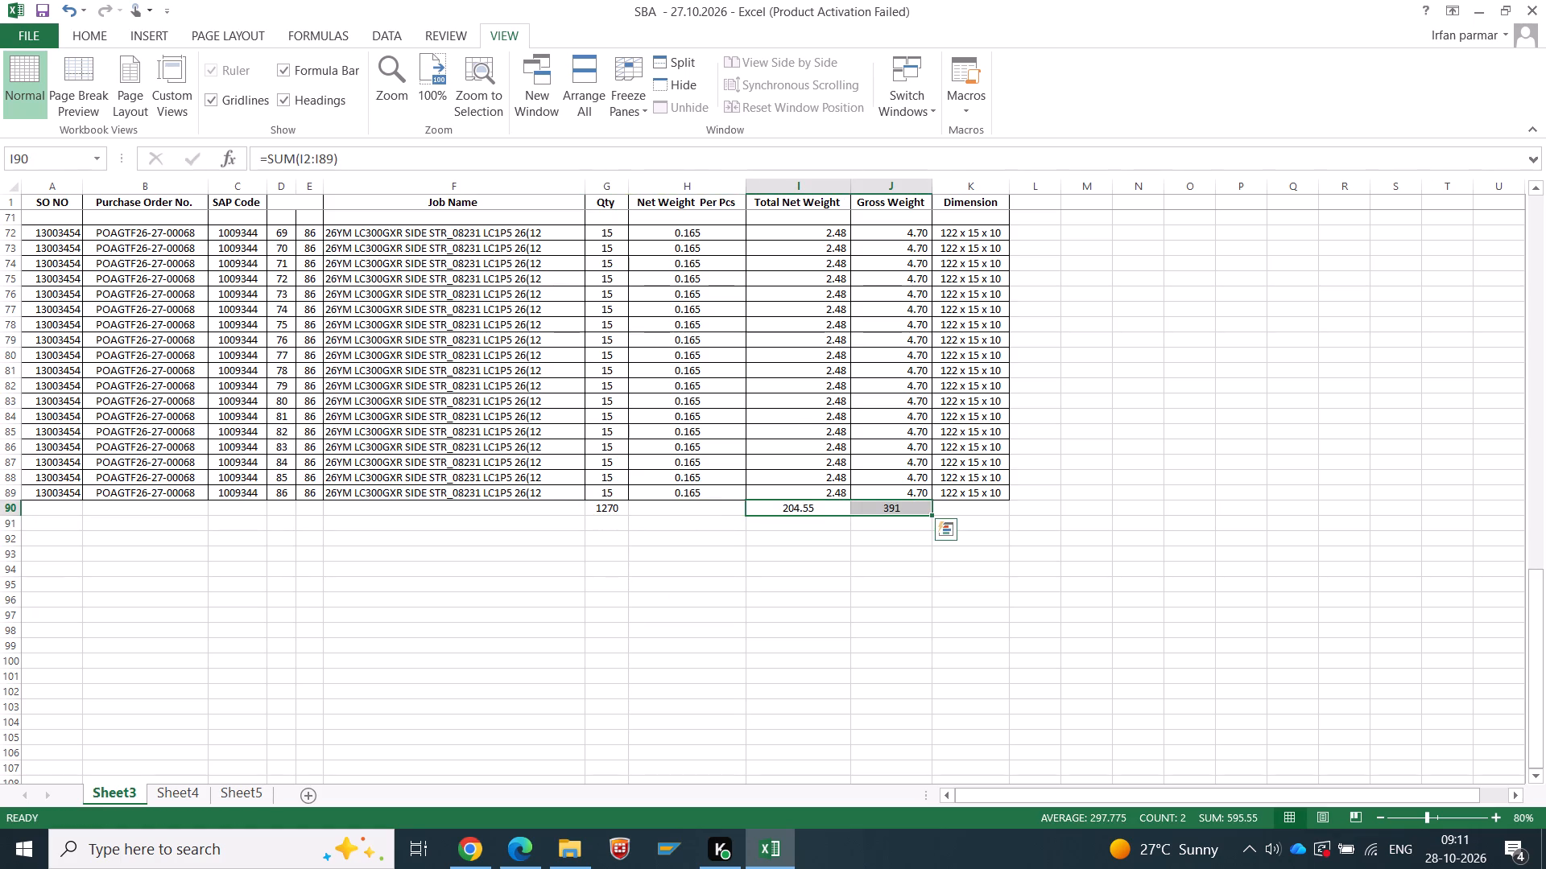
Apply the comma number style to the totals in G90:J90 and autofit the Qty column's width.
{"action": "left_click_drag", "start_coordinate": [614, 514], "coordinate": [928, 509]}
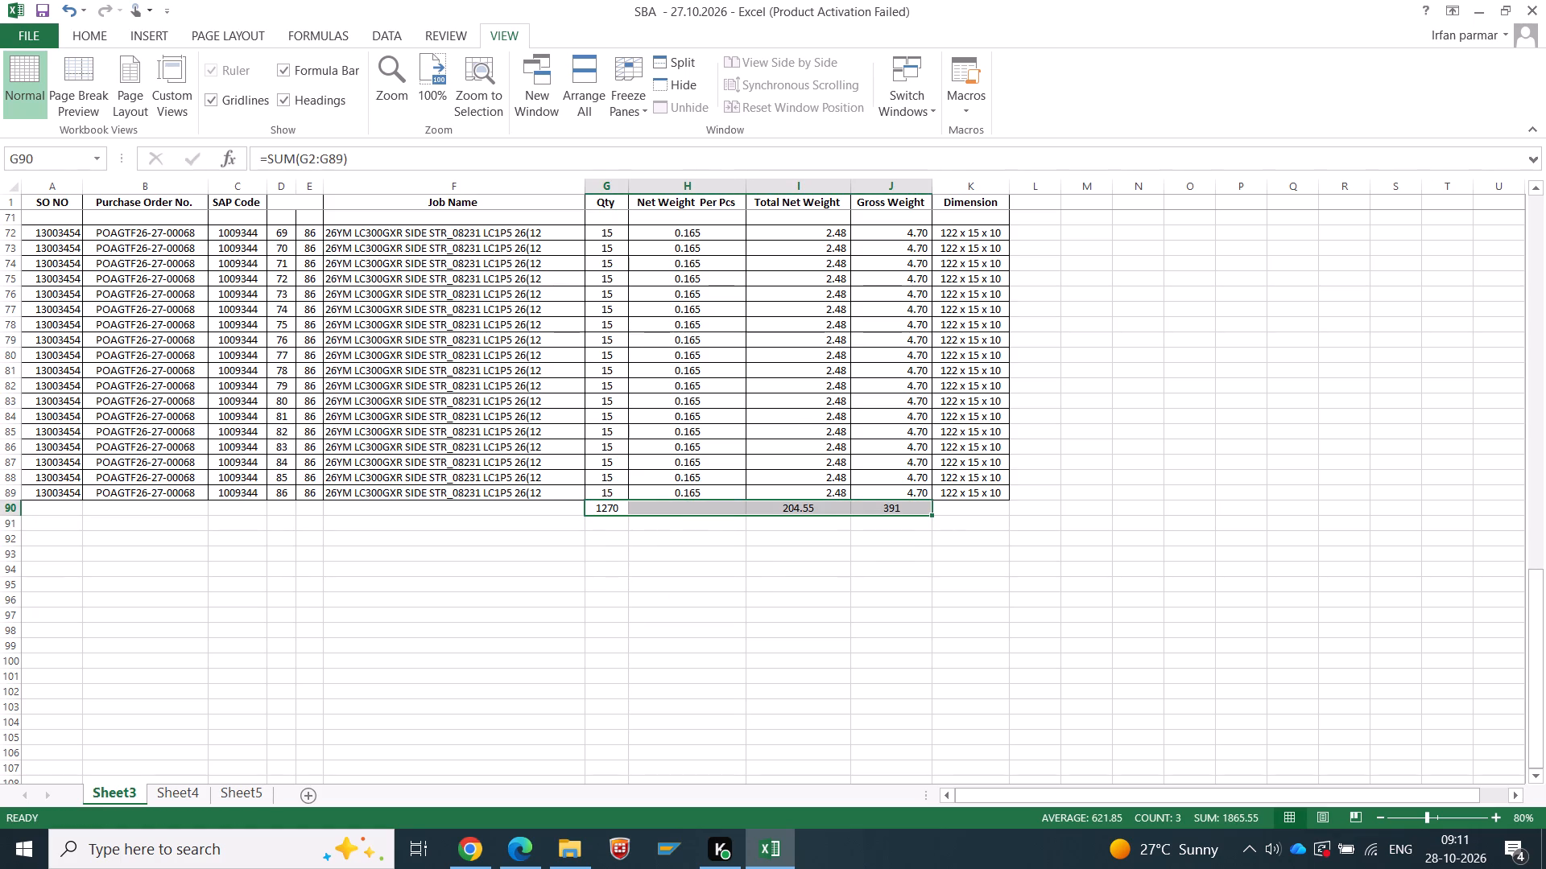
{"action": "left_click", "coordinate": [80, 39]}
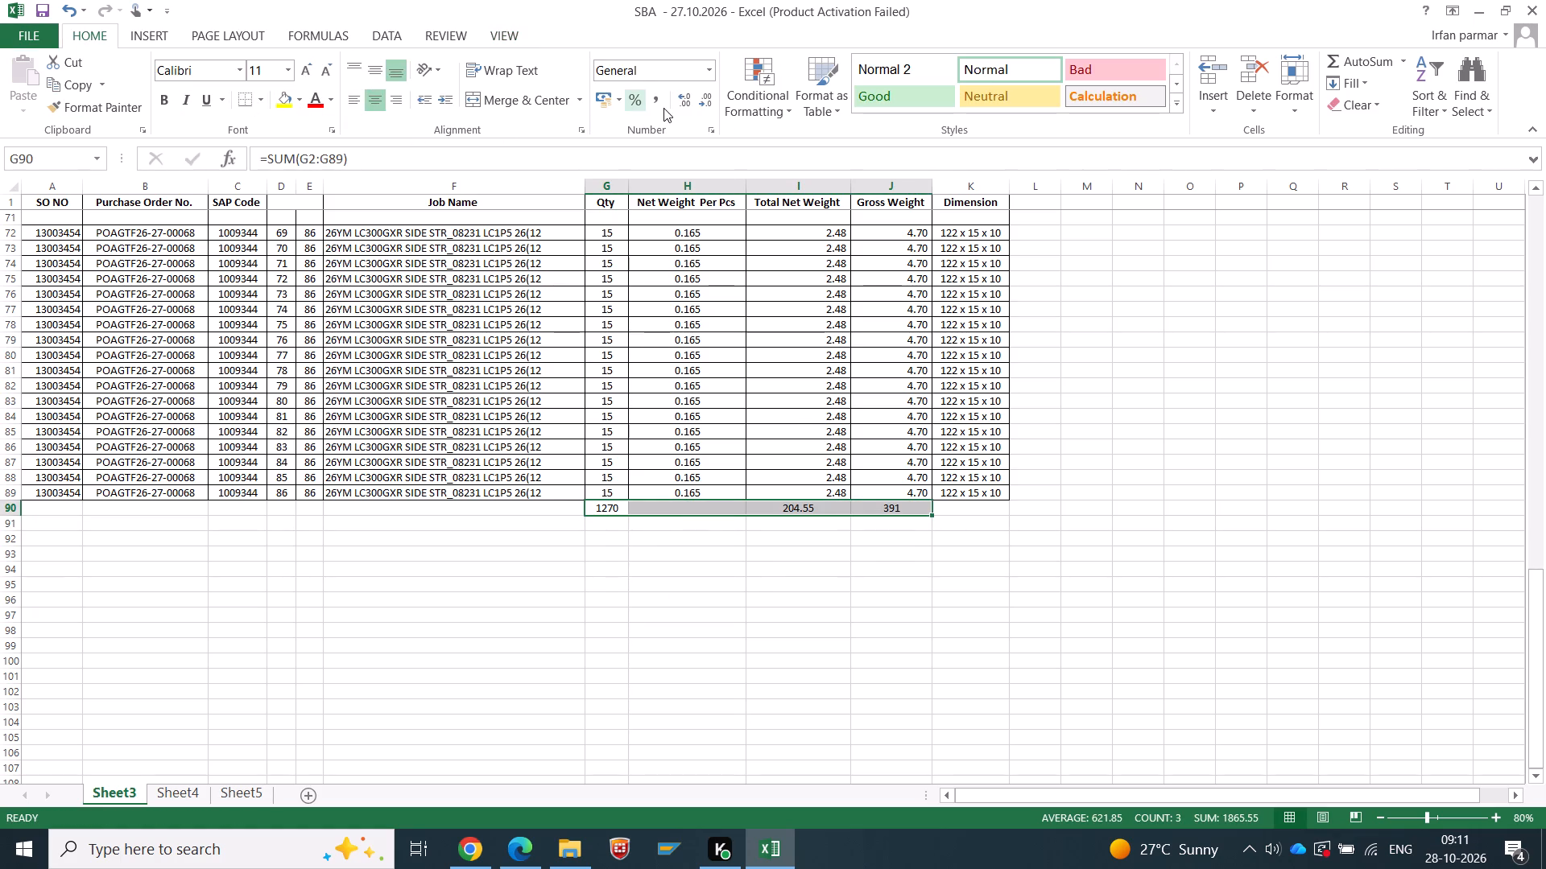
{"action": "left_click", "coordinate": [659, 107]}
{"action": "left_click", "coordinate": [791, 577]}
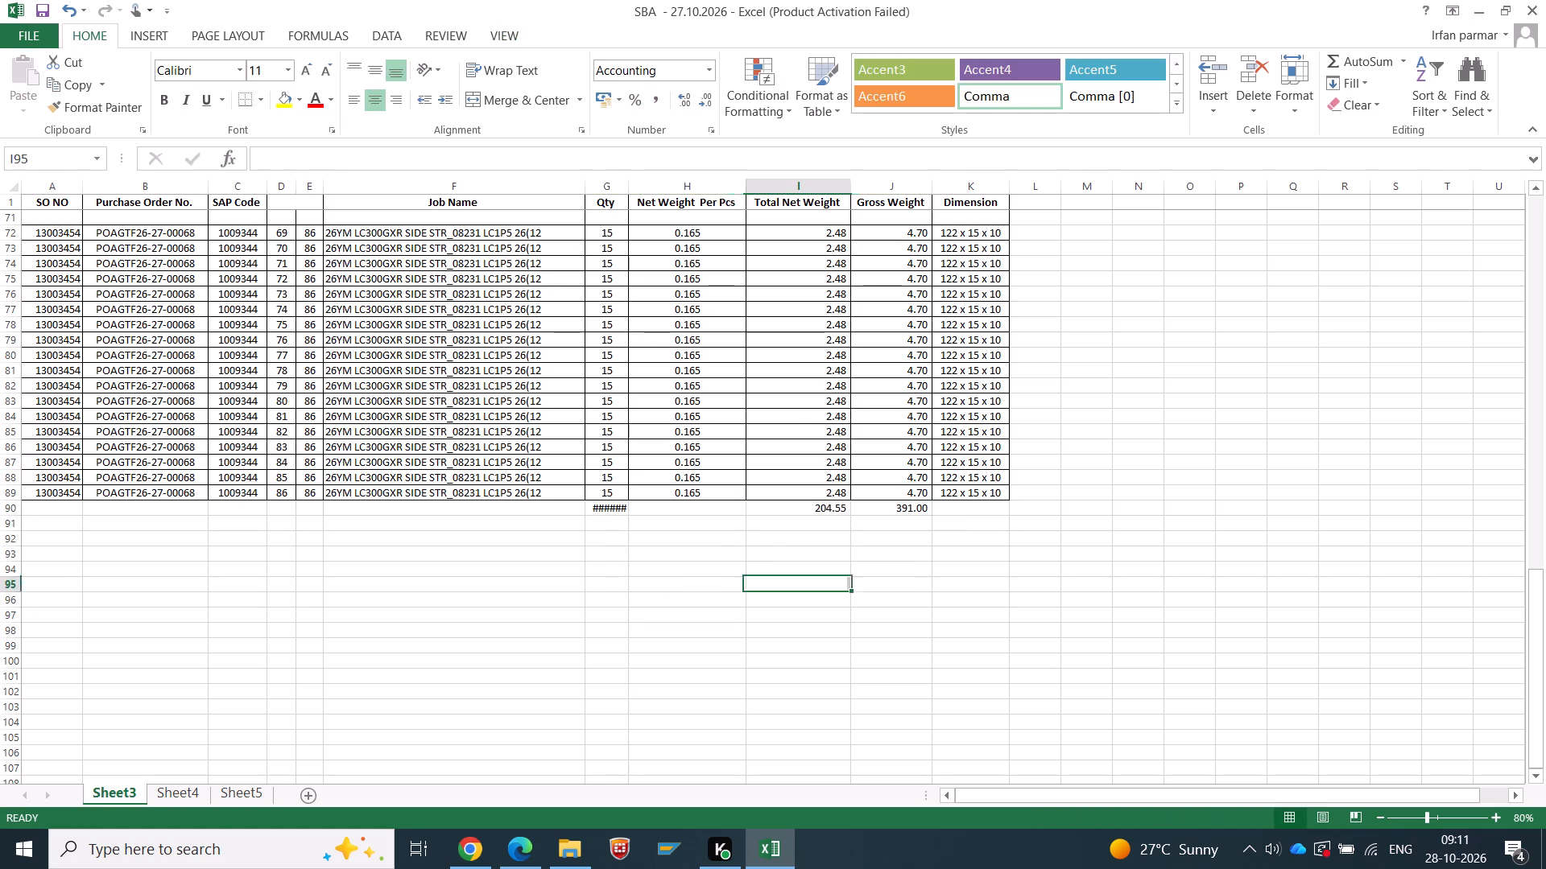
{"action": "double_click", "coordinate": [631, 189]}
{"action": "left_click", "coordinate": [718, 399]}
Copy the SO NO, Purchase Order No. and SAP Code headers as values into A1:C1 of a new blank workbook.
{"action": "scroll", "coordinate": [709, 409], "scroll_direction": "up", "scroll_amount": 1}
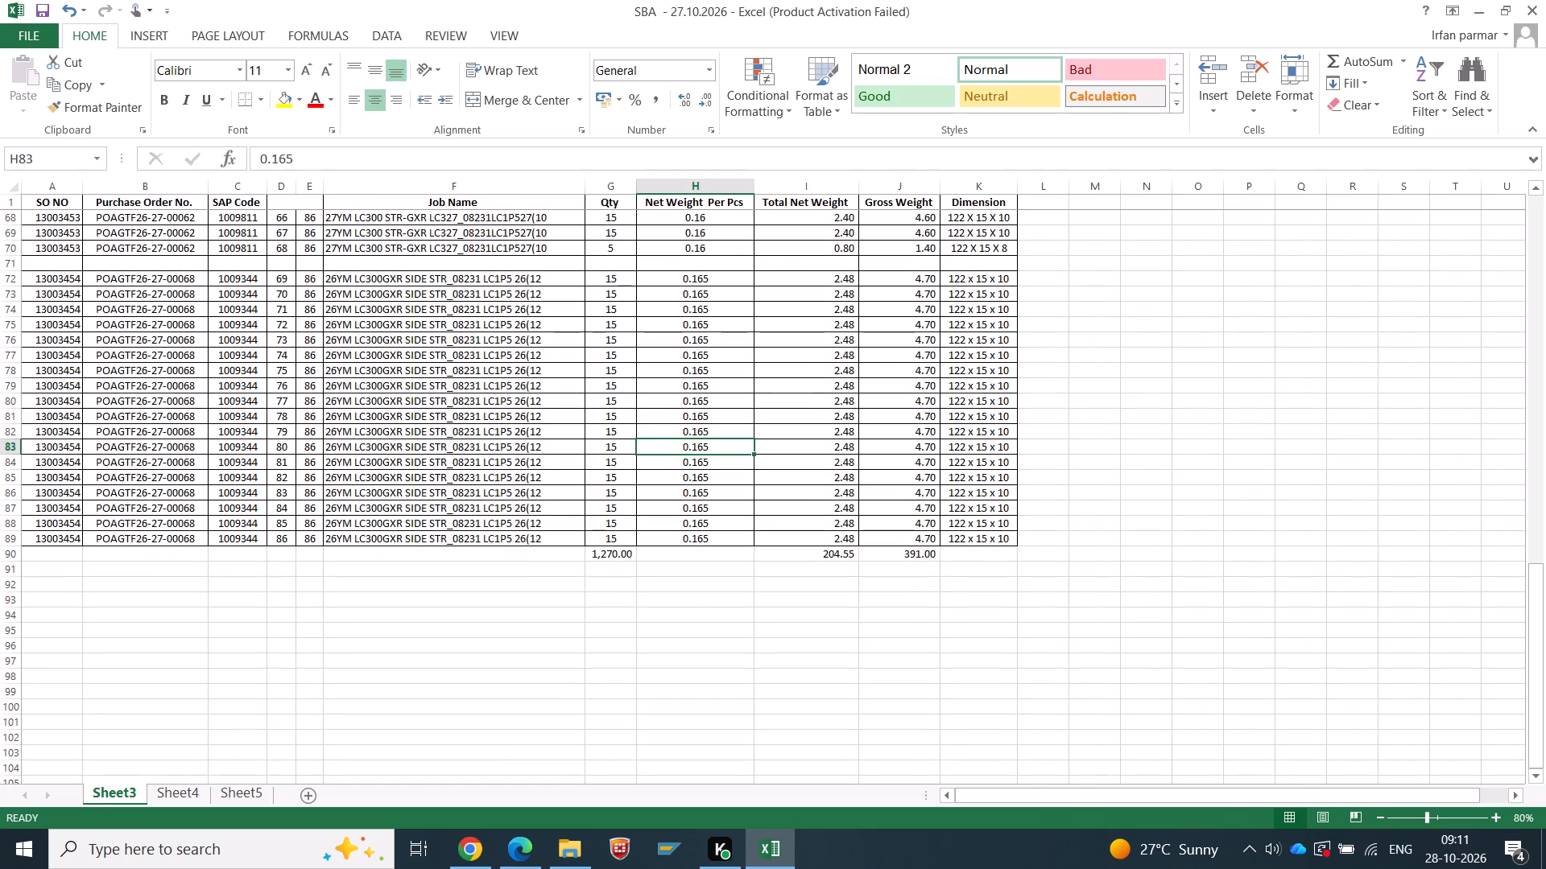
{"action": "scroll", "coordinate": [916, 479], "scroll_direction": "up", "scroll_amount": 6}
{"action": "scroll", "coordinate": [888, 418], "scroll_direction": "up", "scroll_amount": 13}
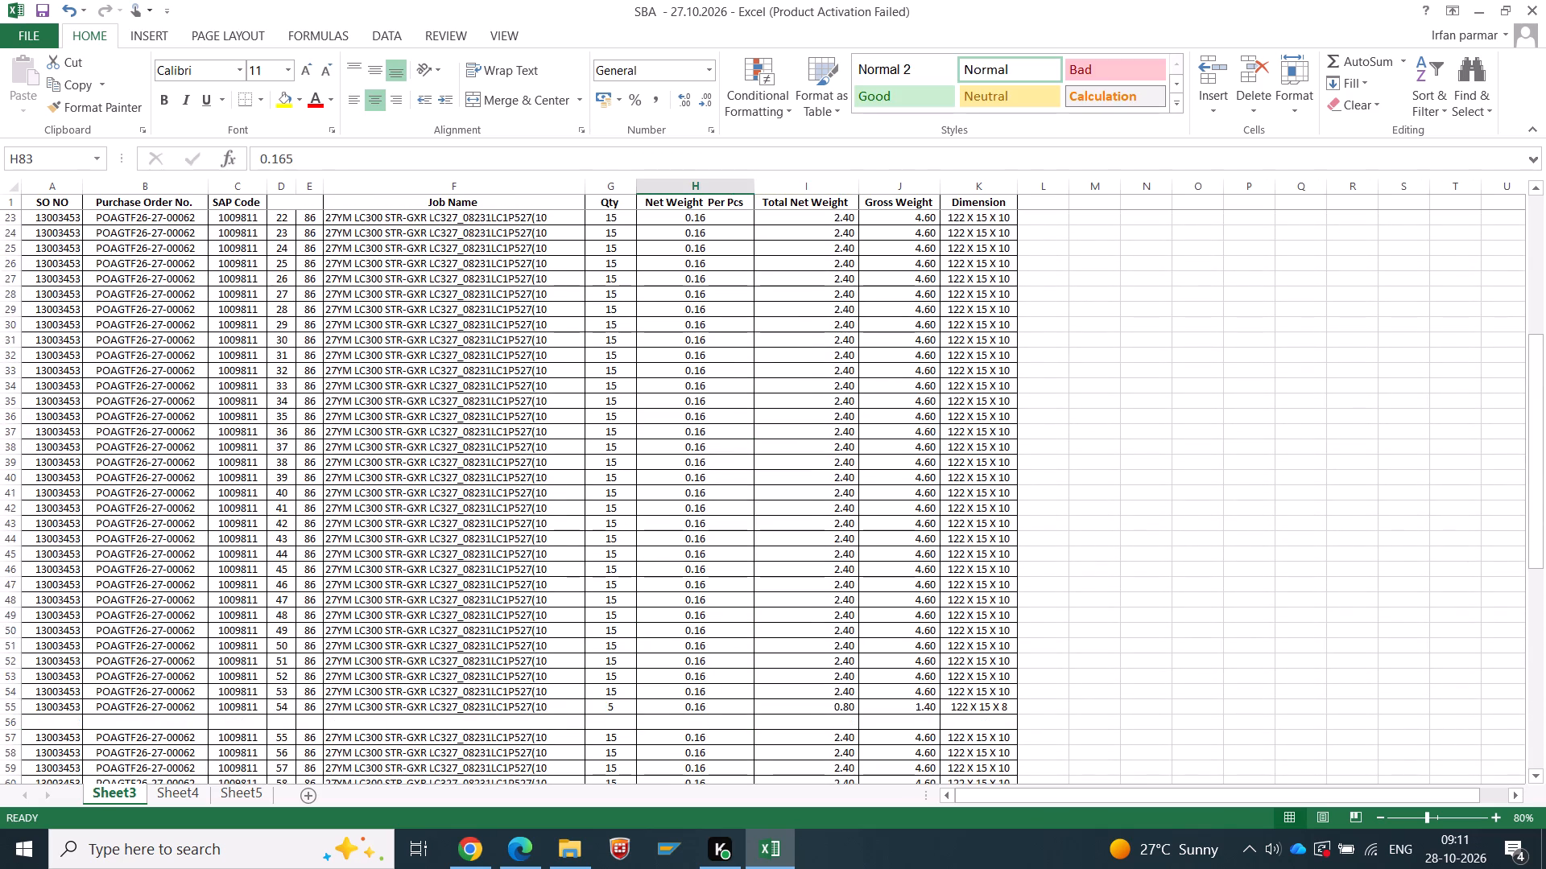
{"action": "scroll", "coordinate": [874, 419], "scroll_direction": "up", "scroll_amount": 20}
{"action": "scroll", "coordinate": [874, 419], "scroll_direction": "up", "scroll_amount": 17}
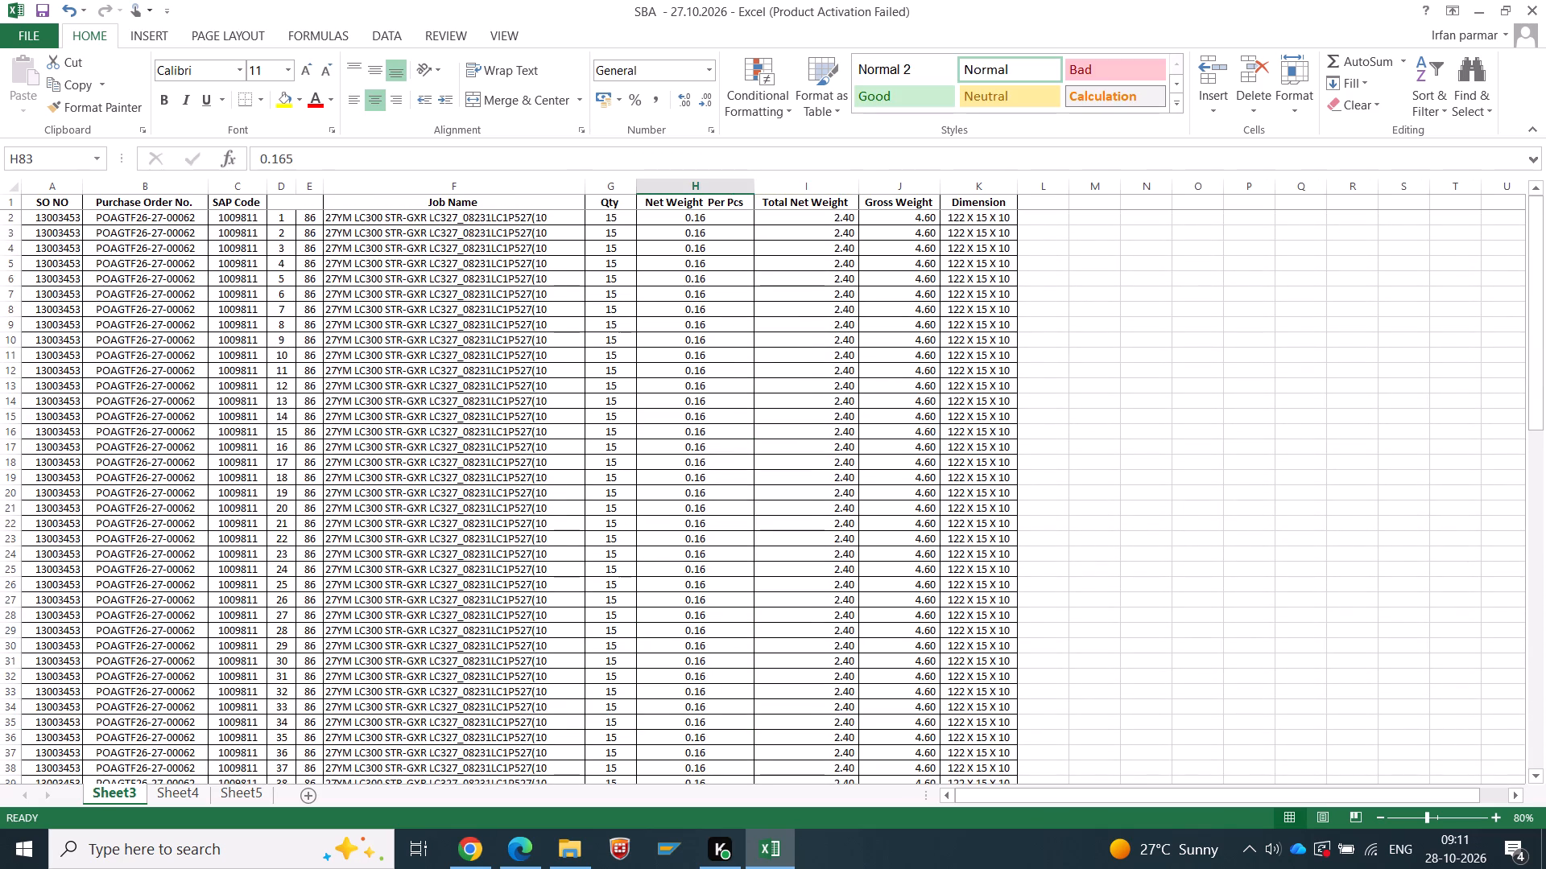
{"action": "scroll", "coordinate": [880, 412], "scroll_direction": "up", "scroll_amount": 15}
{"action": "key", "text": "ctrl+n"}
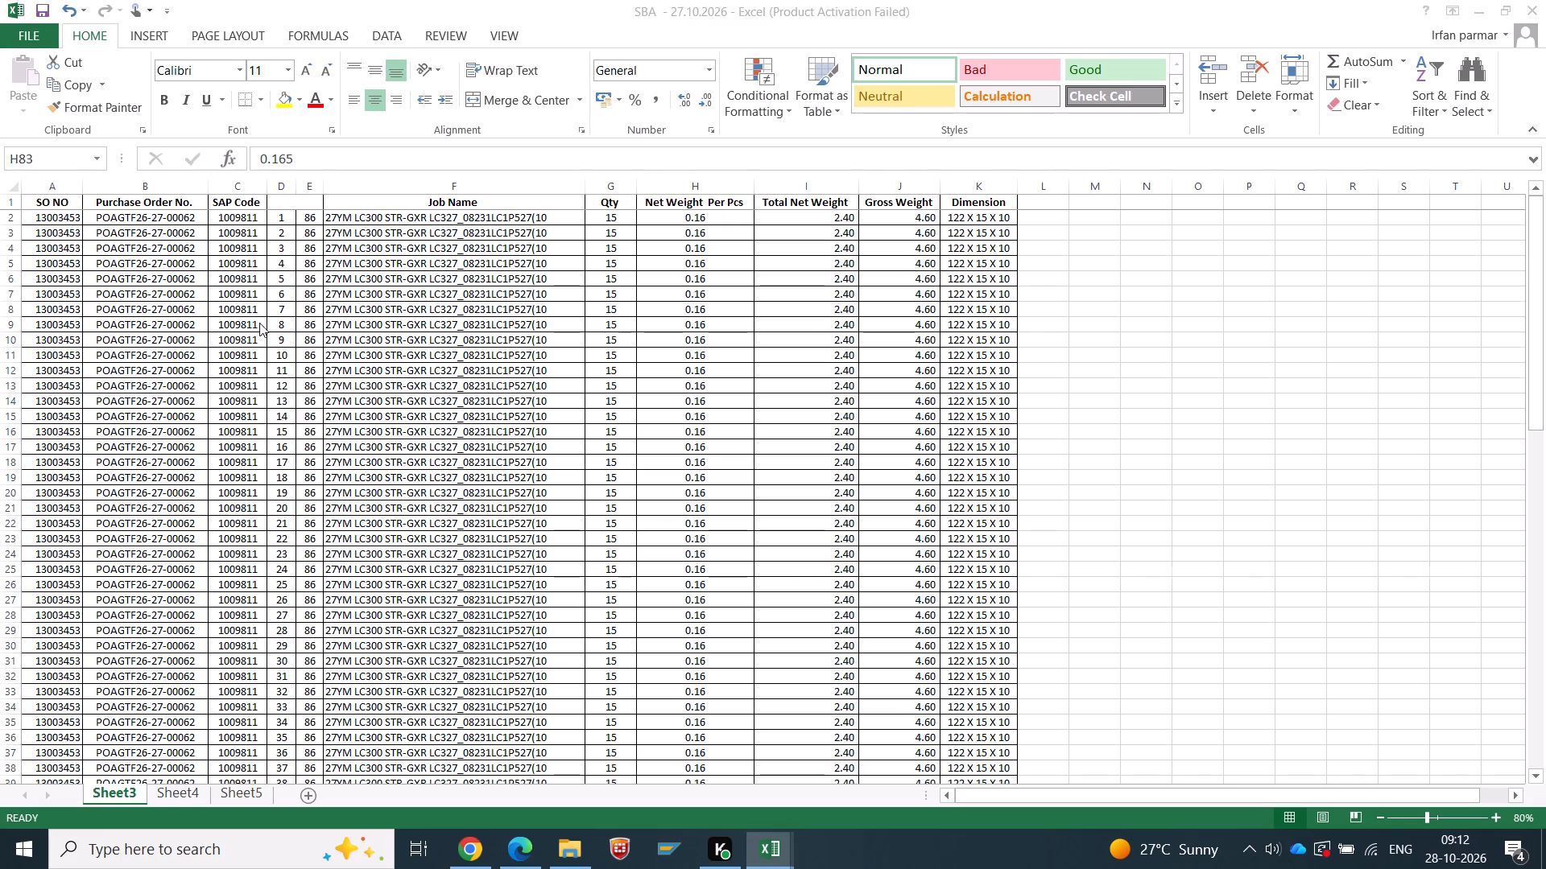
{"action": "key", "text": "alt+Tab"}
{"action": "left_click_drag", "start_coordinate": [60, 200], "coordinate": [238, 196]}
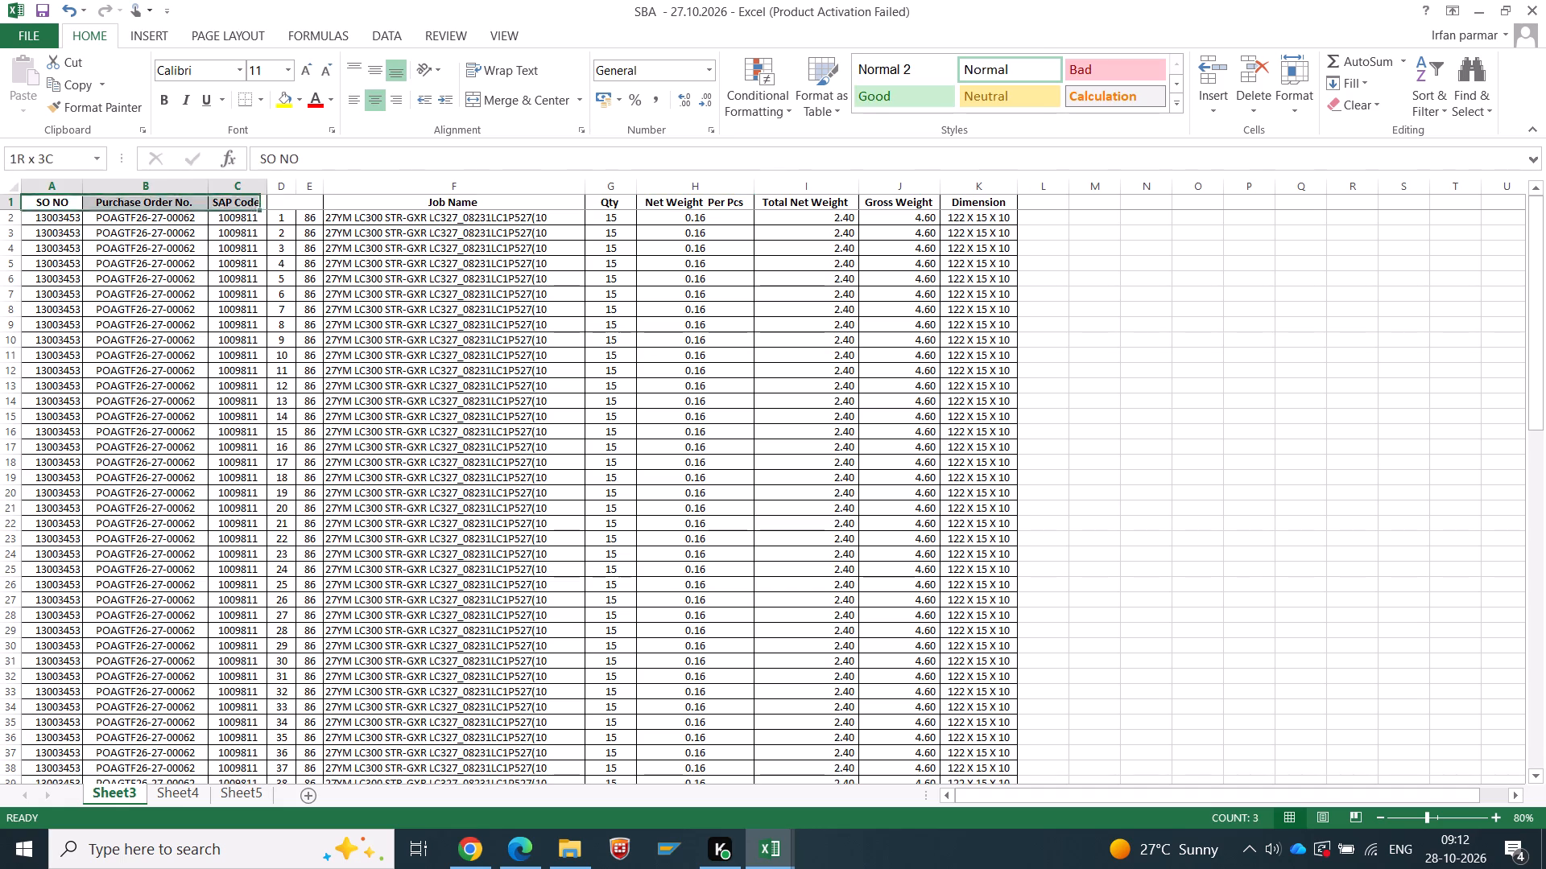
{"action": "left_click_drag", "start_coordinate": [238, 196], "coordinate": [238, 196]}
{"action": "key", "text": "ctrl+c"}
{"action": "key", "text": "alt+Tab"}
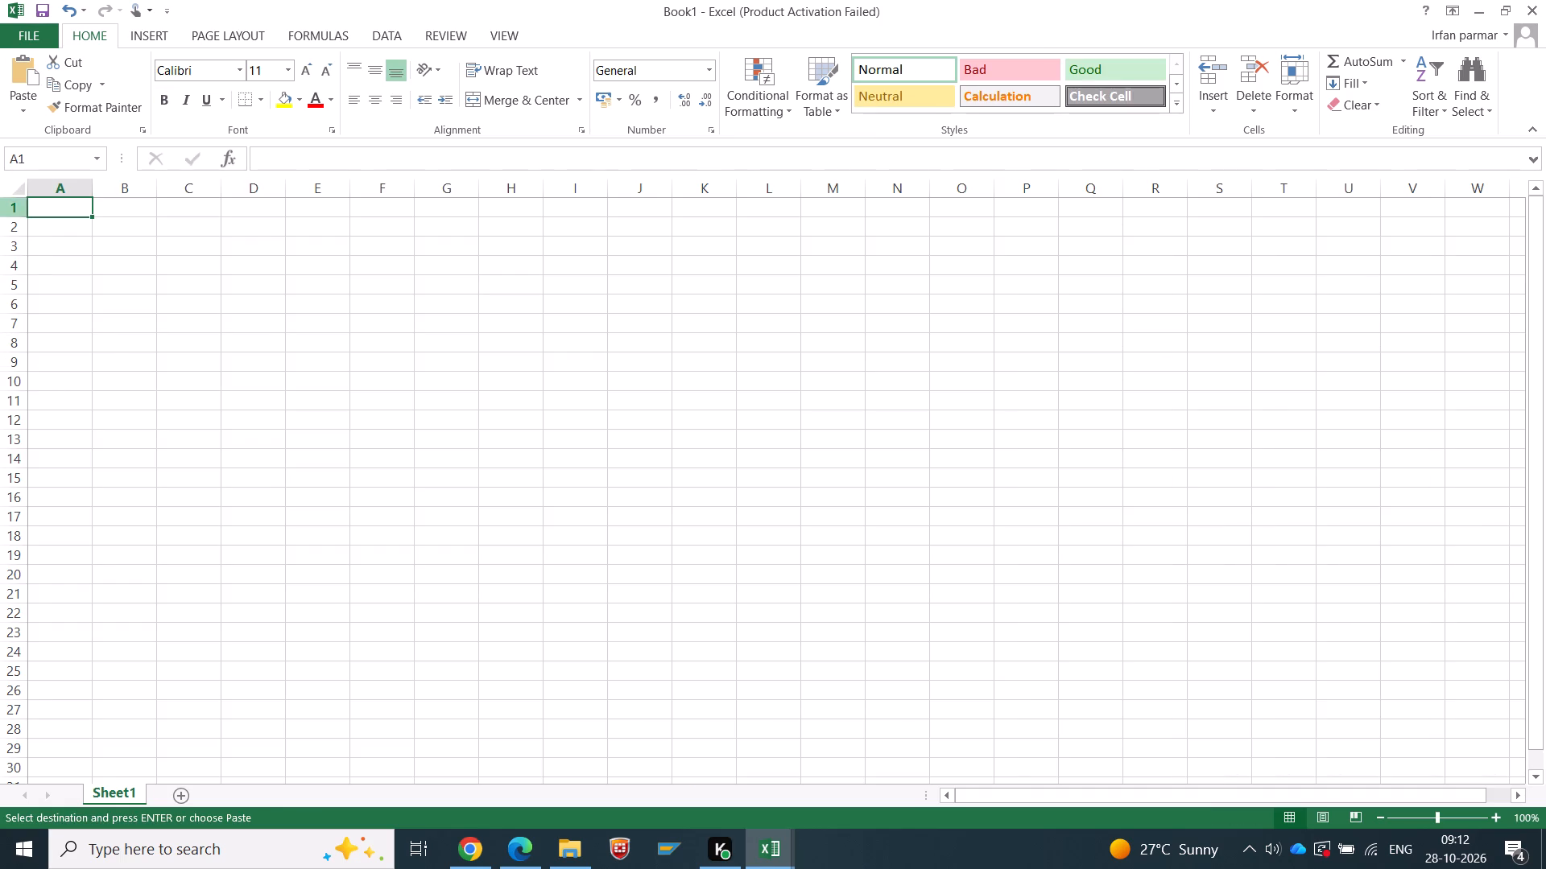
{"action": "right_click", "coordinate": [61, 205]}
{"action": "left_click", "coordinate": [133, 294]}
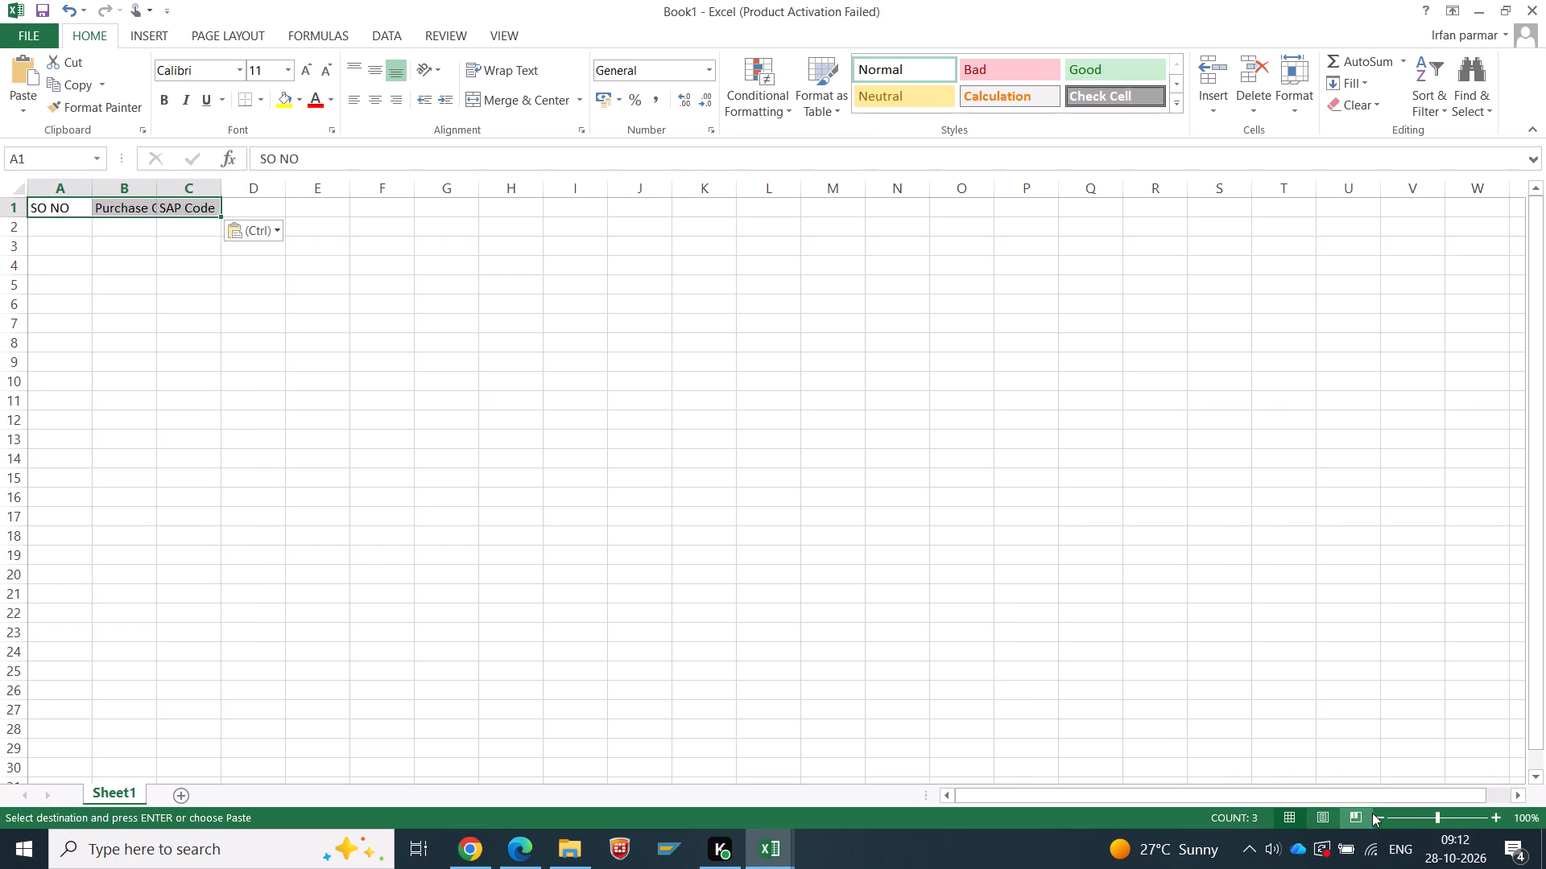
Add the headers PO No in D1 and Part no in E1 of the new workbook, with the sheet zoomed to 80%.
{"action": "double_click", "coordinate": [1378, 813]}
{"action": "left_click", "coordinate": [70, 202]}
{"action": "left_click", "coordinate": [176, 197]}
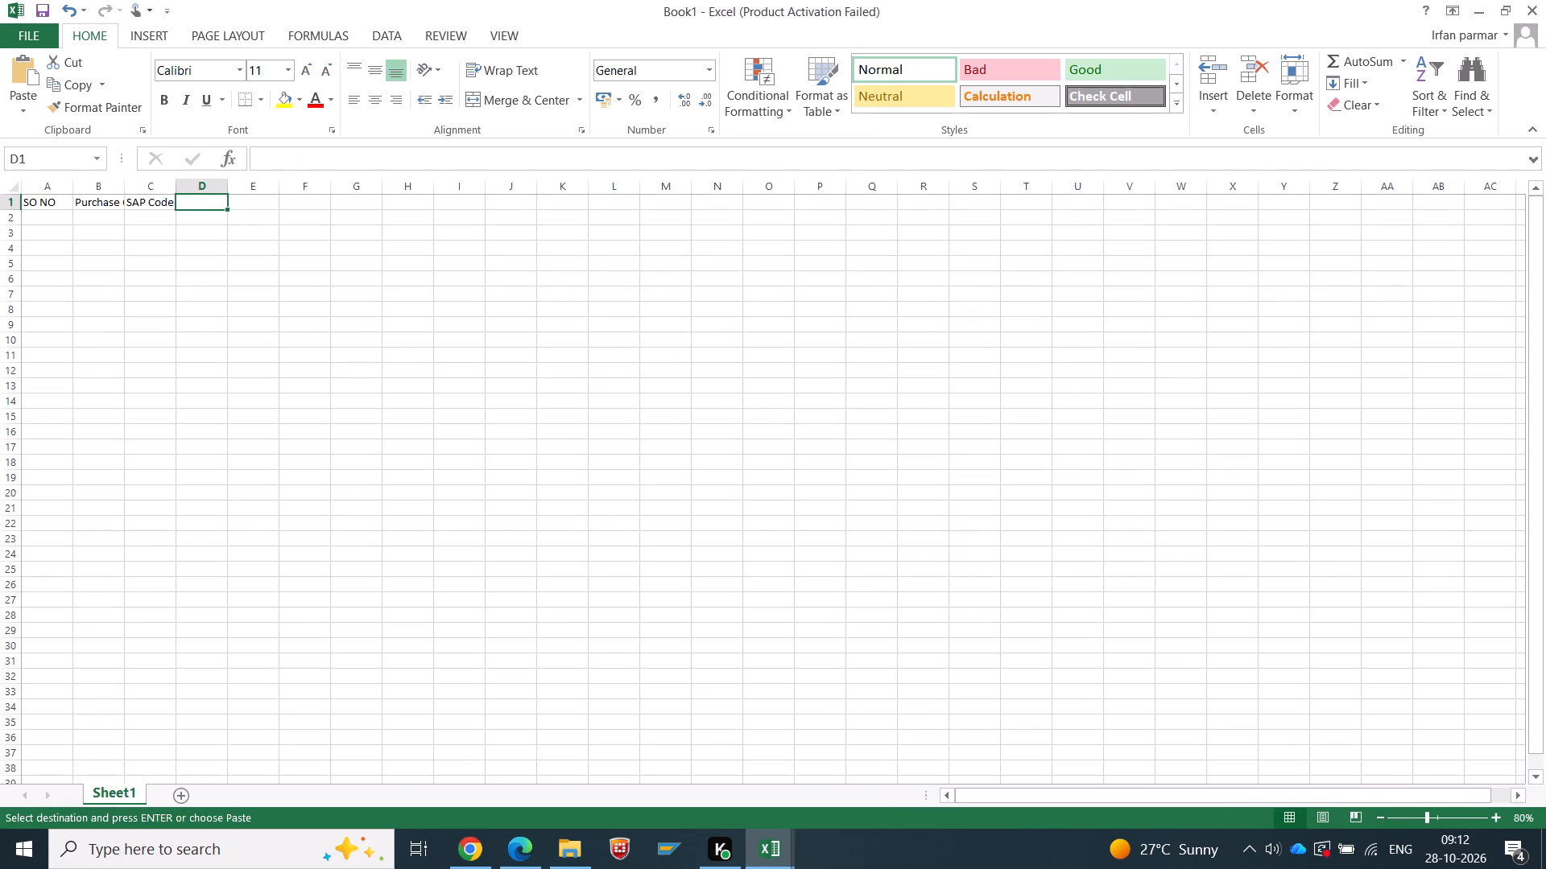
{"action": "type", "text": "PO No"}
{"action": "key", "text": "Tab"}
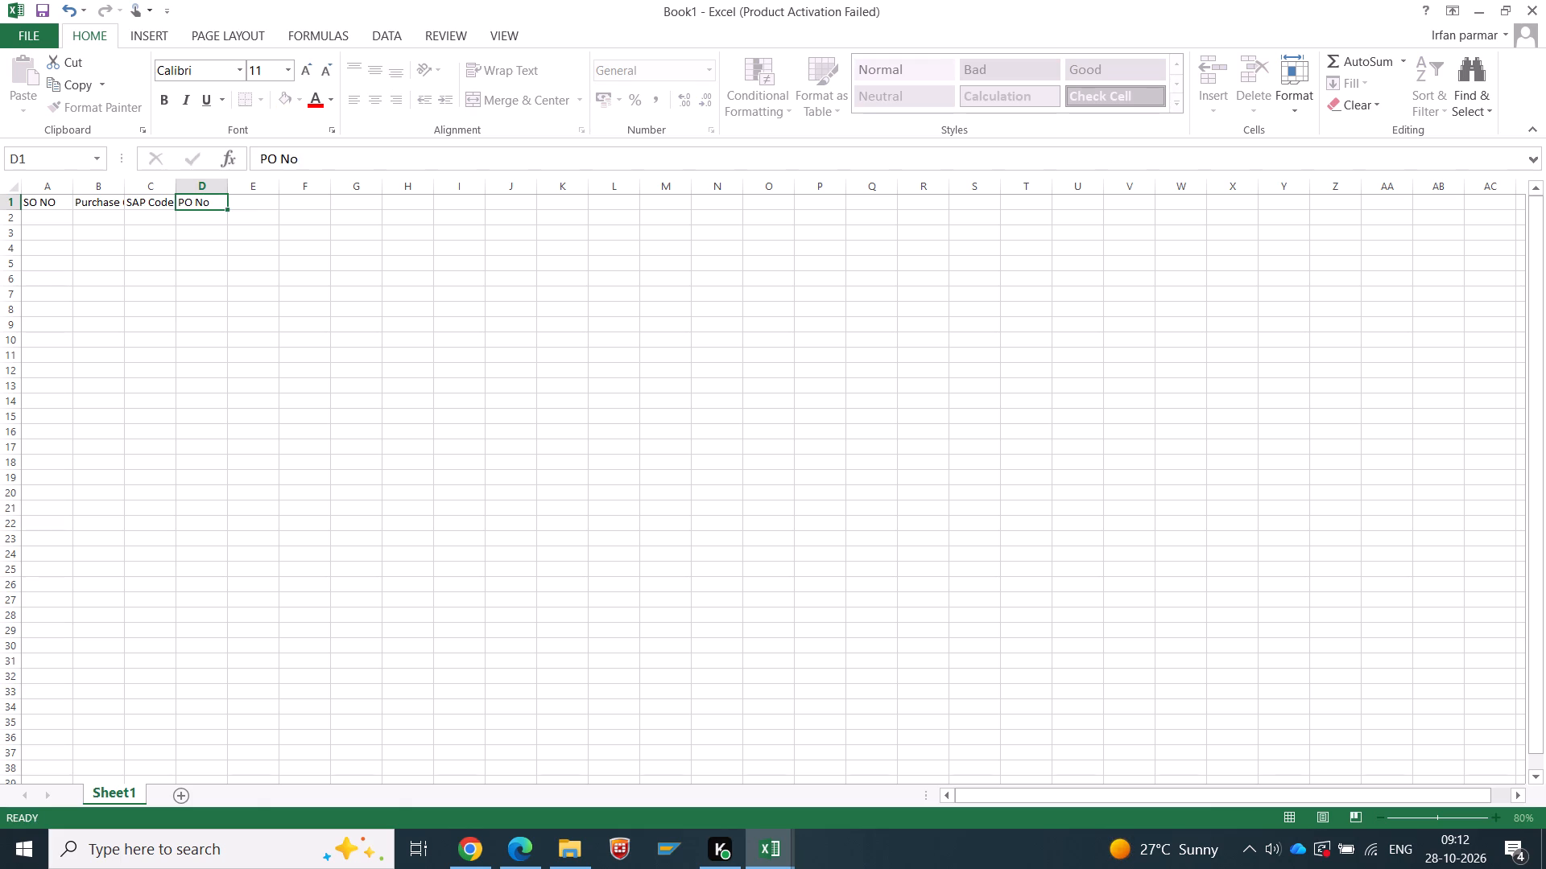
{"action": "type", "text": "Part no"}
{"action": "key", "text": "Tab"}
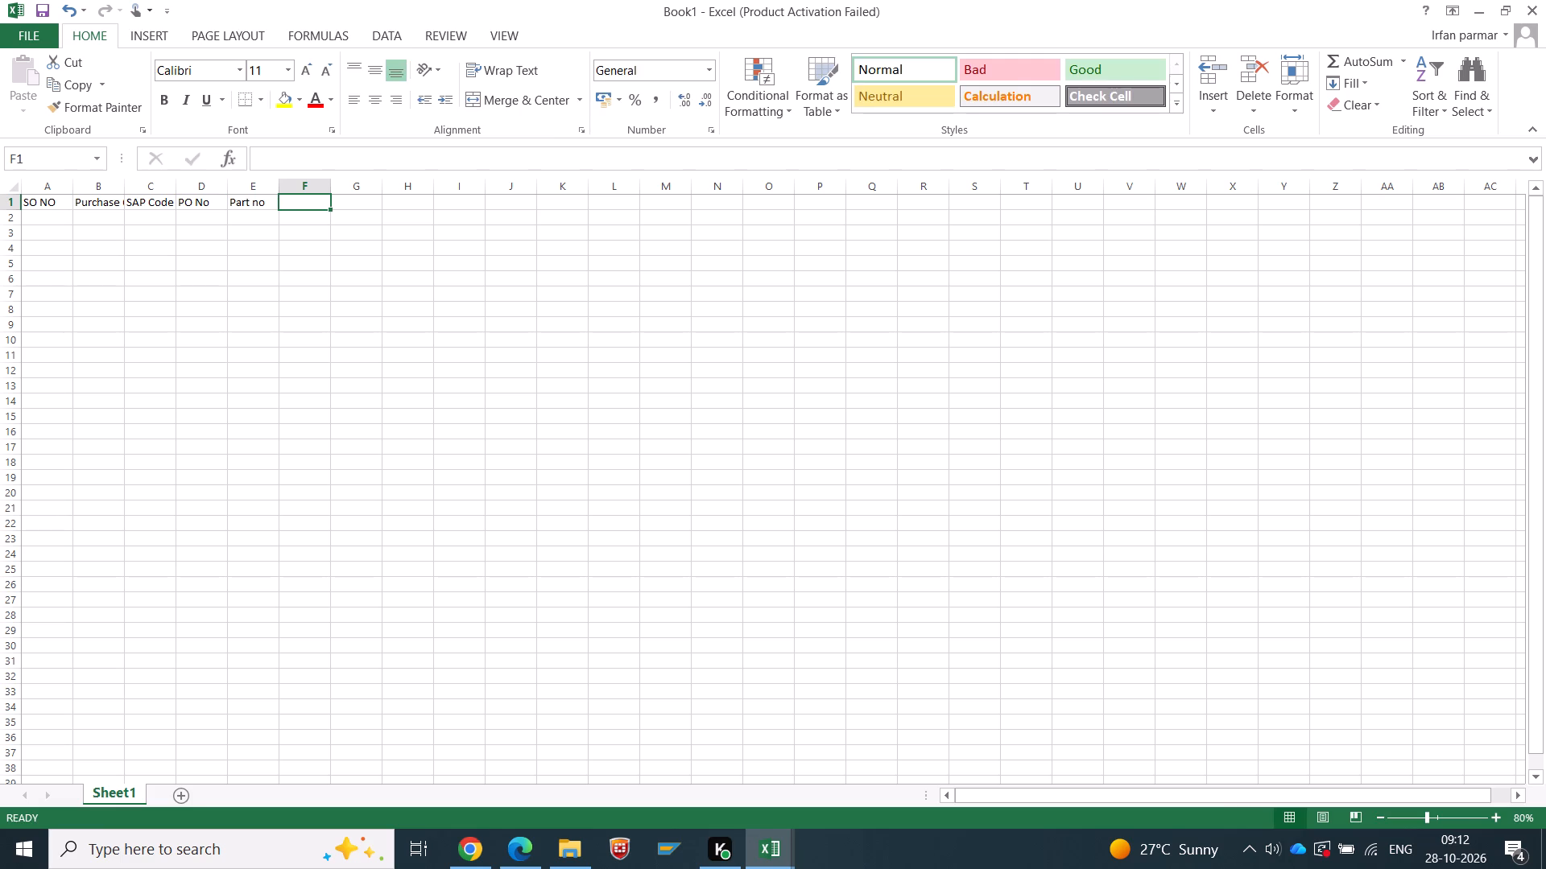
Add the headers Description in F1 and Qty in G1 of the new workbook.
{"action": "type", "text": "Description"}
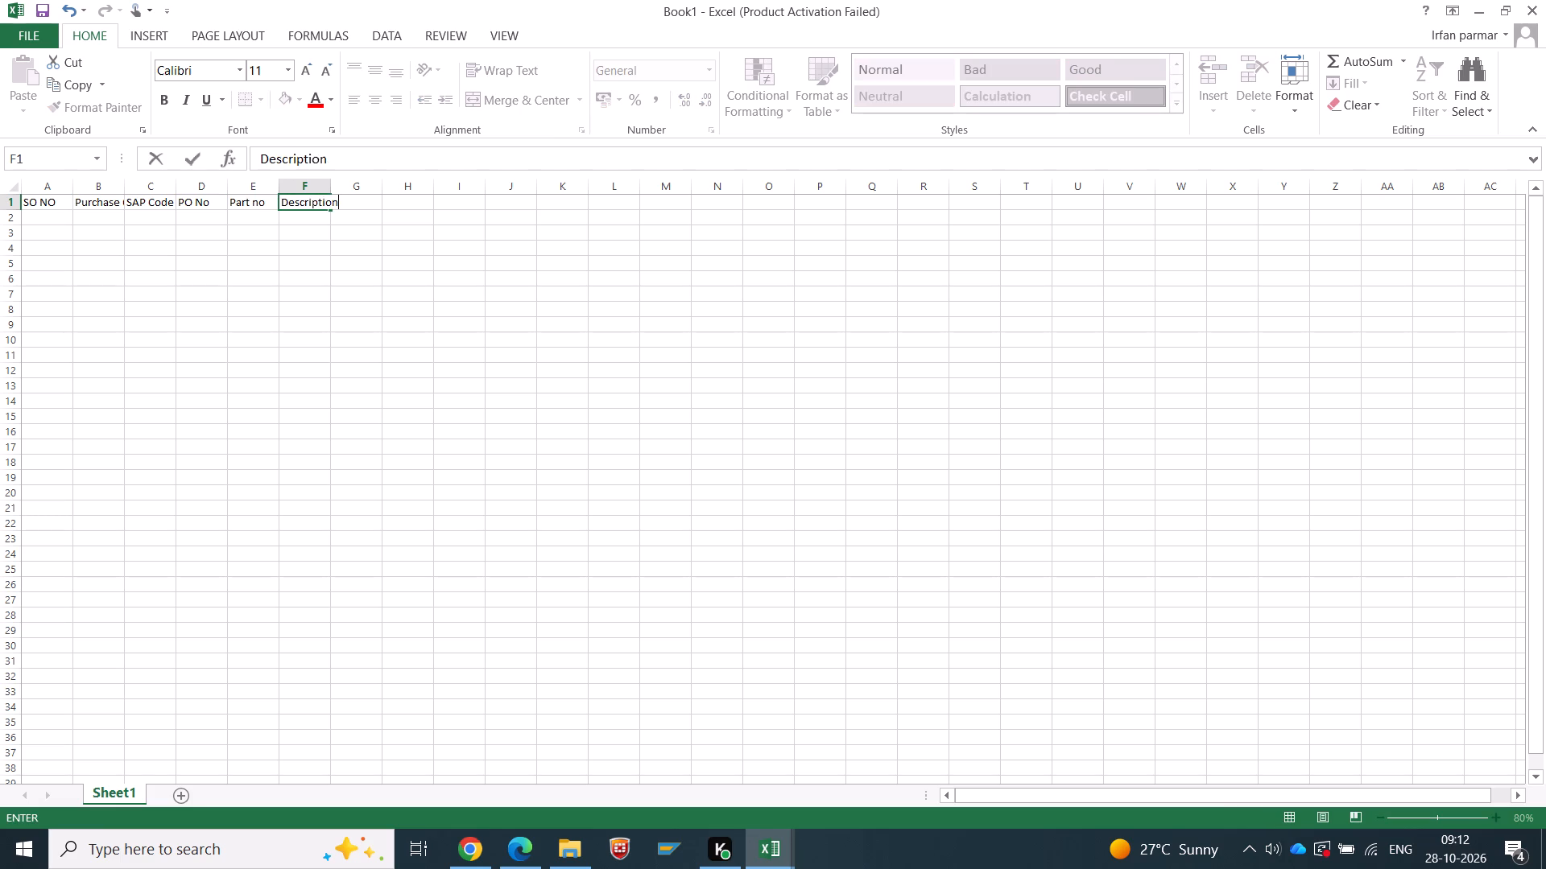
{"action": "key", "text": "Tab"}
{"action": "type", "text": "Qy"}
{"action": "key", "text": "BackSpace"}
{"action": "type", "text": "ty"}
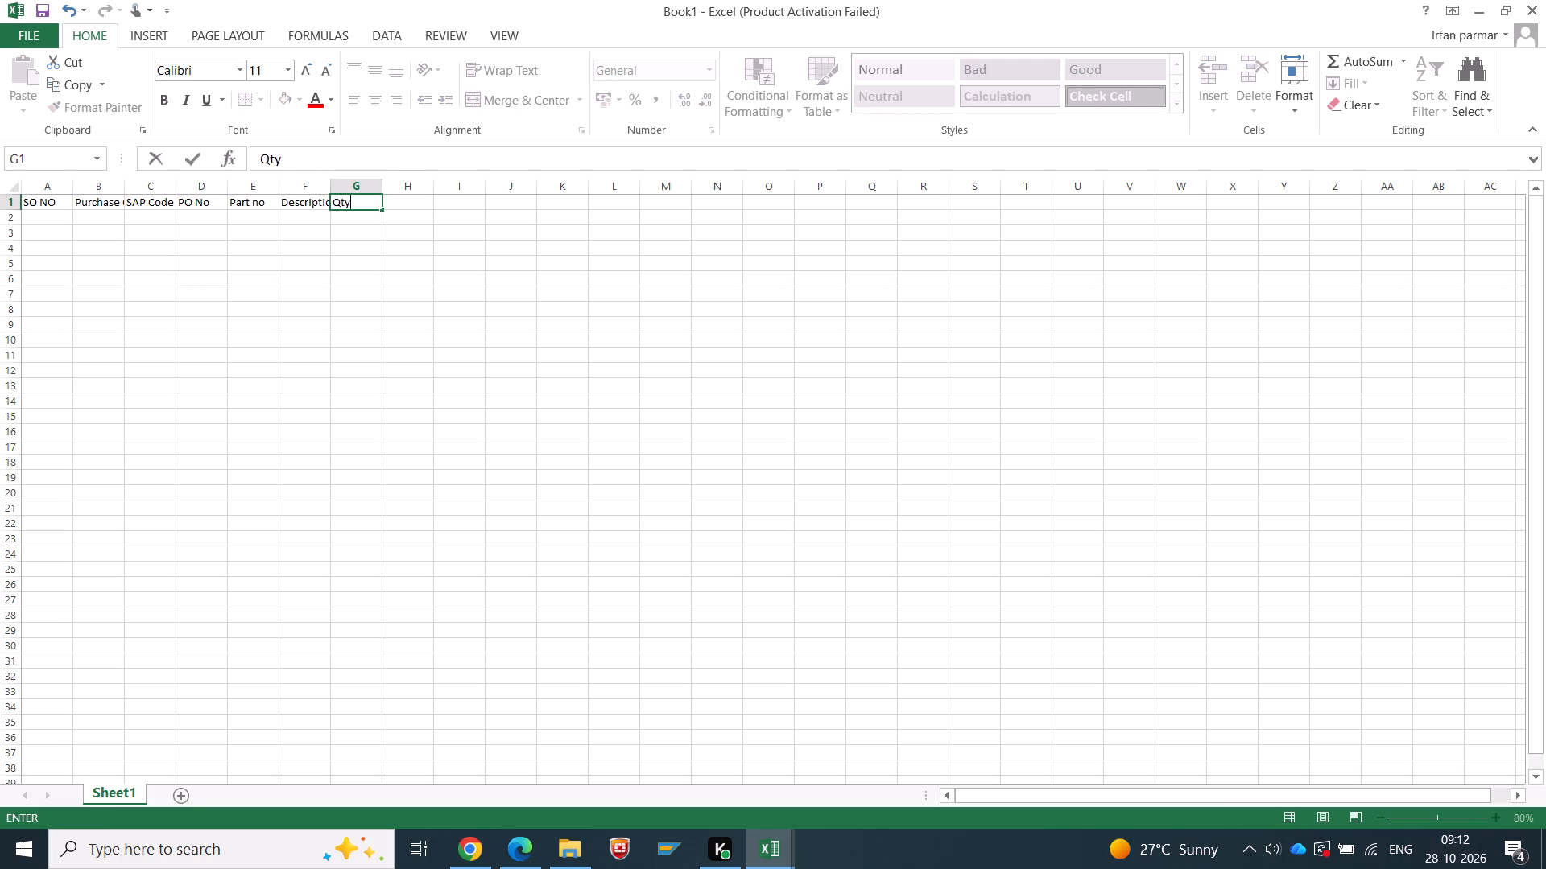
{"action": "key", "text": "Tab"}
Add the headers Unit Price in H1 and Total in I1, continuing the header row.
{"action": "key", "text": "shift+i"}
{"action": "key", "text": "BackSpace"}
{"action": "type", "text": "Unit Priceq"}
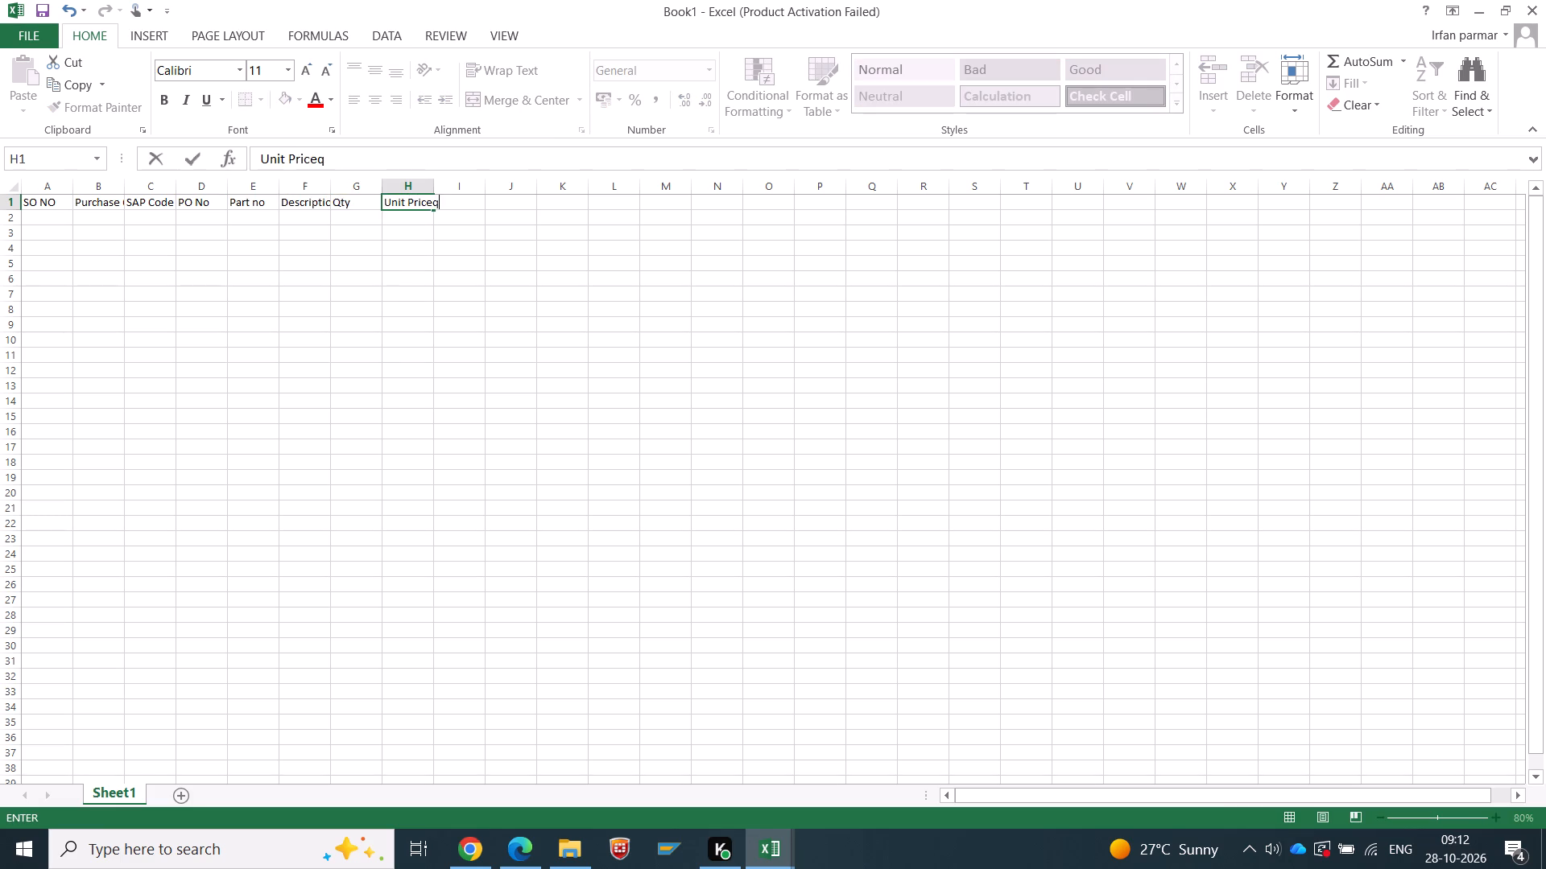
{"action": "key", "text": "BackSpace"}
{"action": "key", "text": "Tab"}
{"action": "type", "text": "Tt"}
{"action": "key", "text": "BackSpace"}
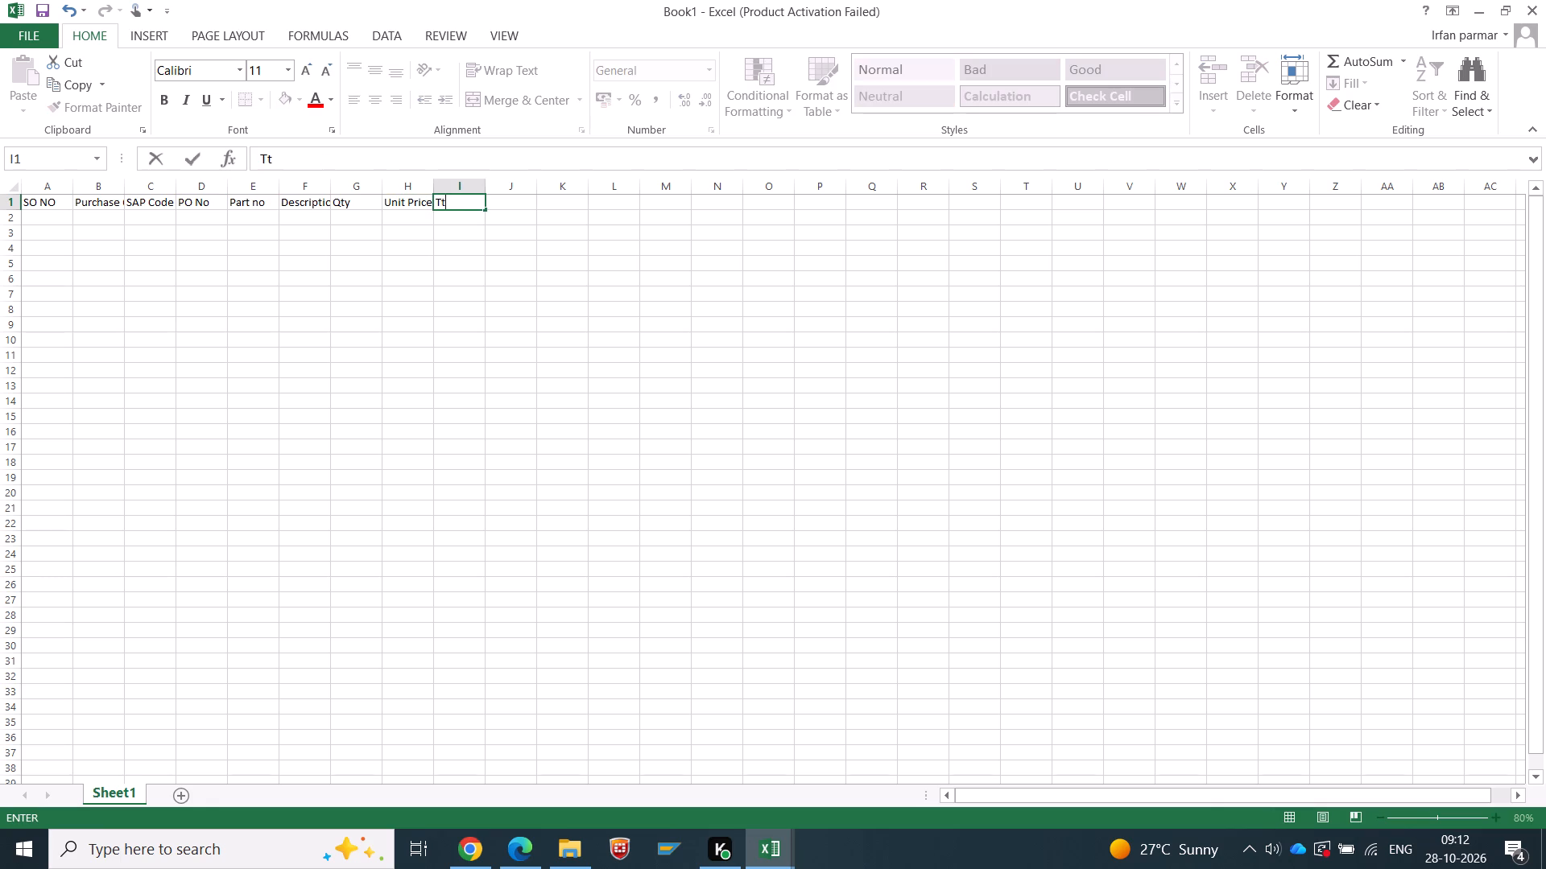
{"action": "type", "text": "otal"}
{"action": "key", "text": "Tab"}
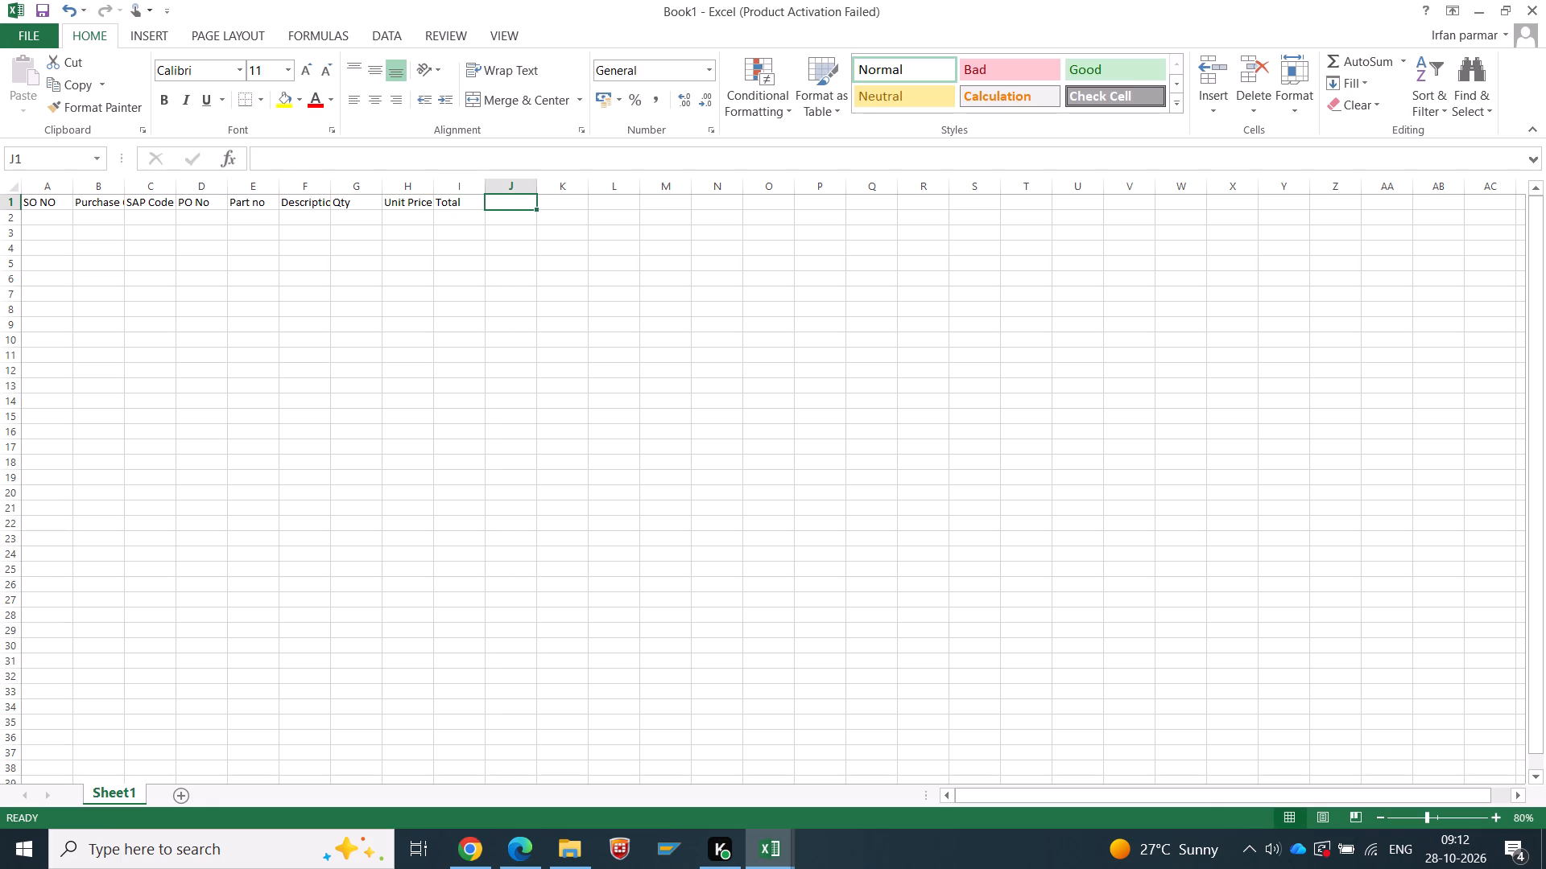
Add the header Net Wt in J1 and enter the gross weight header in K1, starting with "Gross W".
{"action": "type", "text": "Net Et"}
{"action": "key", "text": "BackSpace"}
{"action": "key", "text": "BackSpace"}
{"action": "type", "text": "Wtq"}
{"action": "key", "text": "BackSpace"}
{"action": "key", "text": "Tab"}
{"action": "type", "text": "G"}
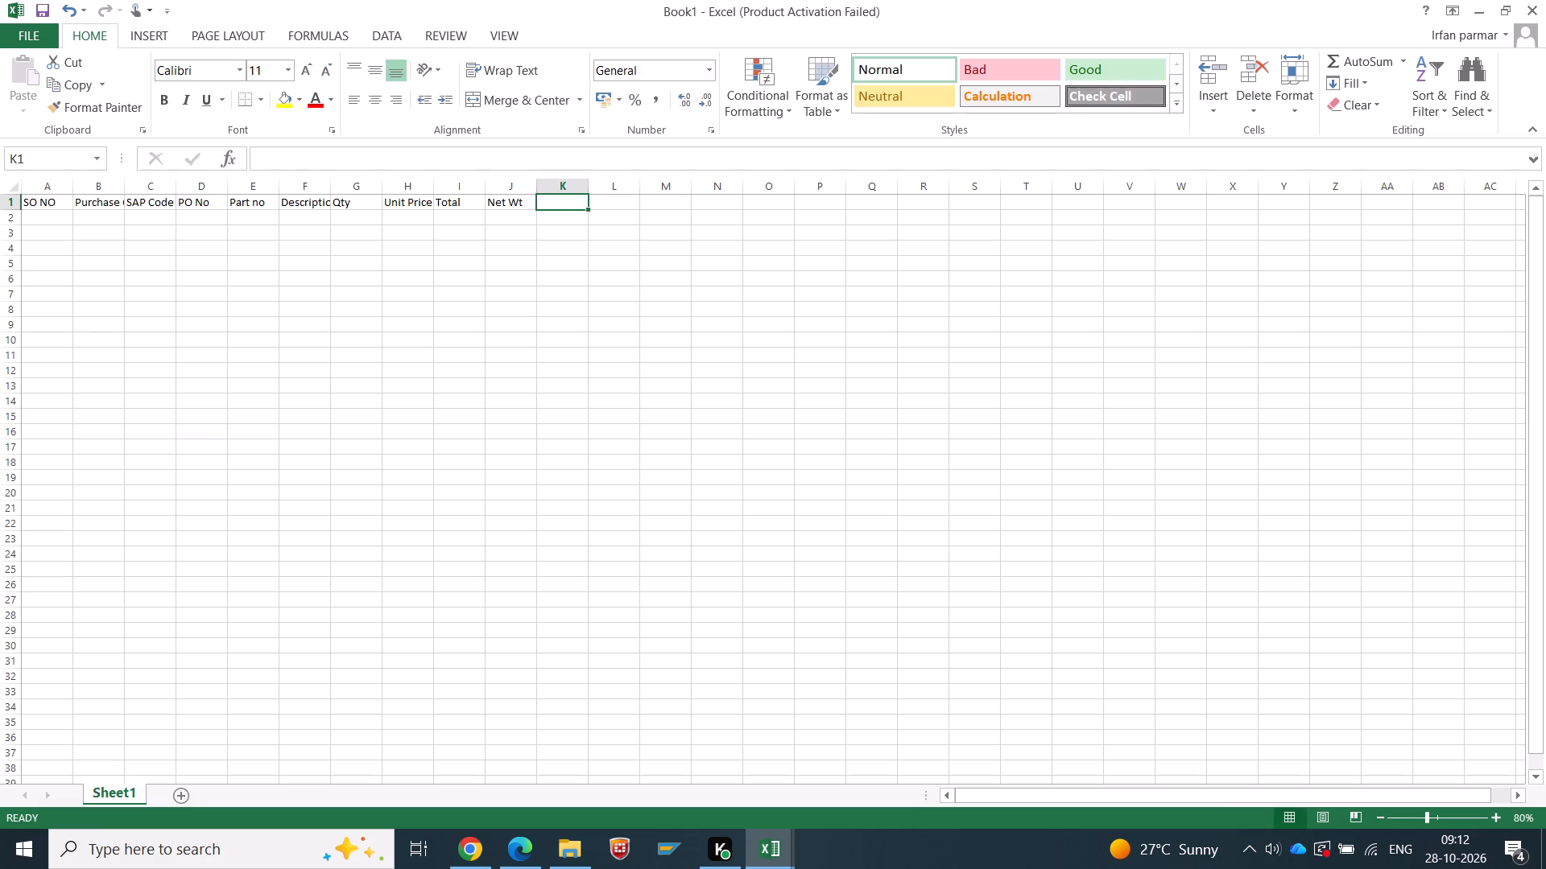
{"action": "type", "text": "ross W"}
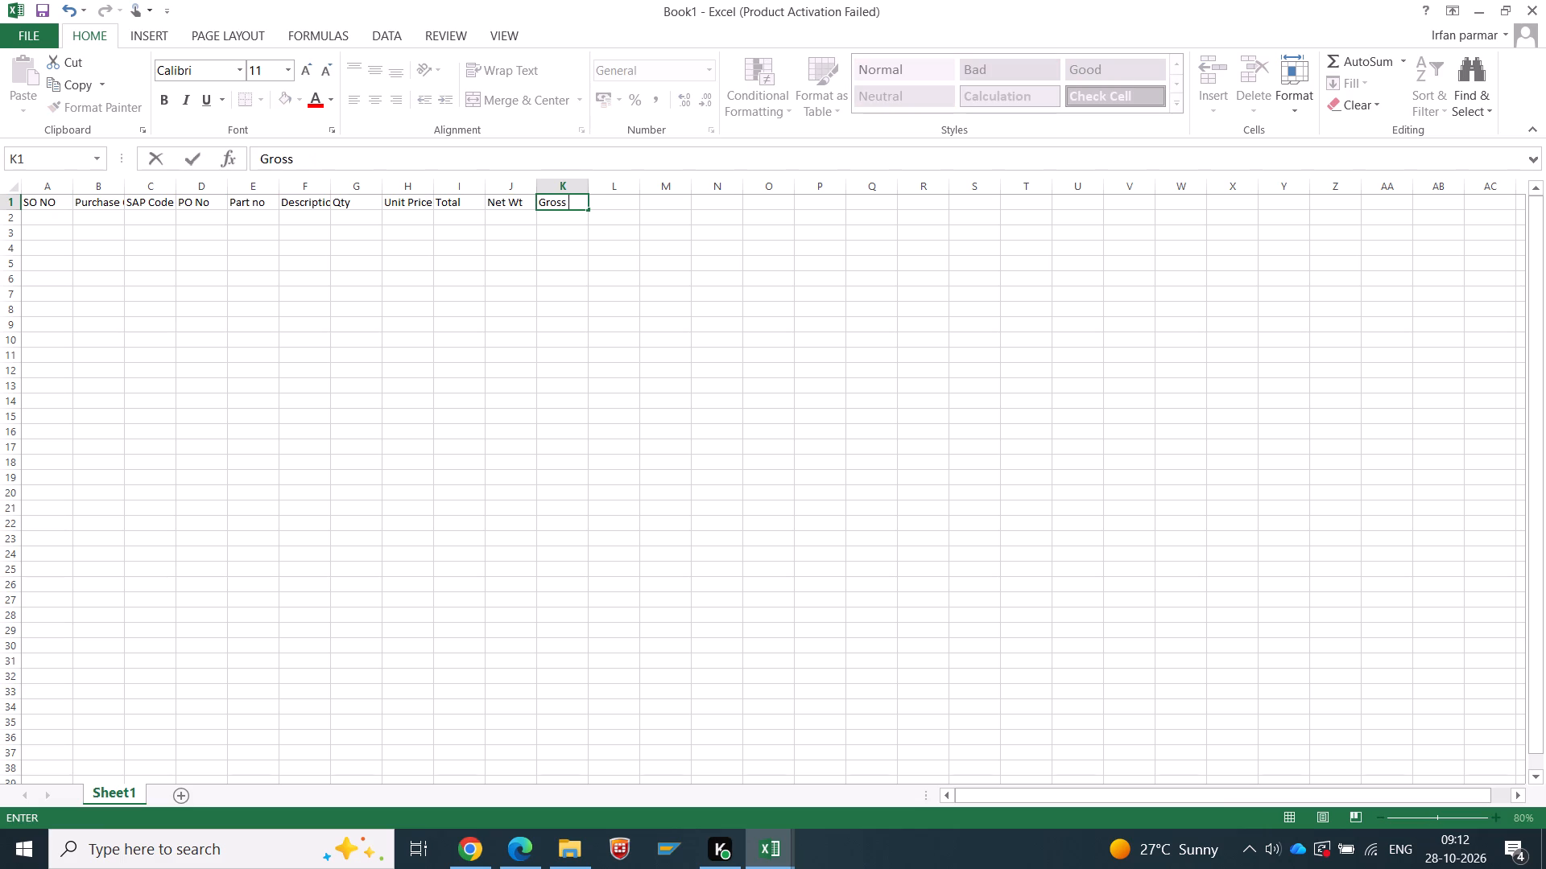
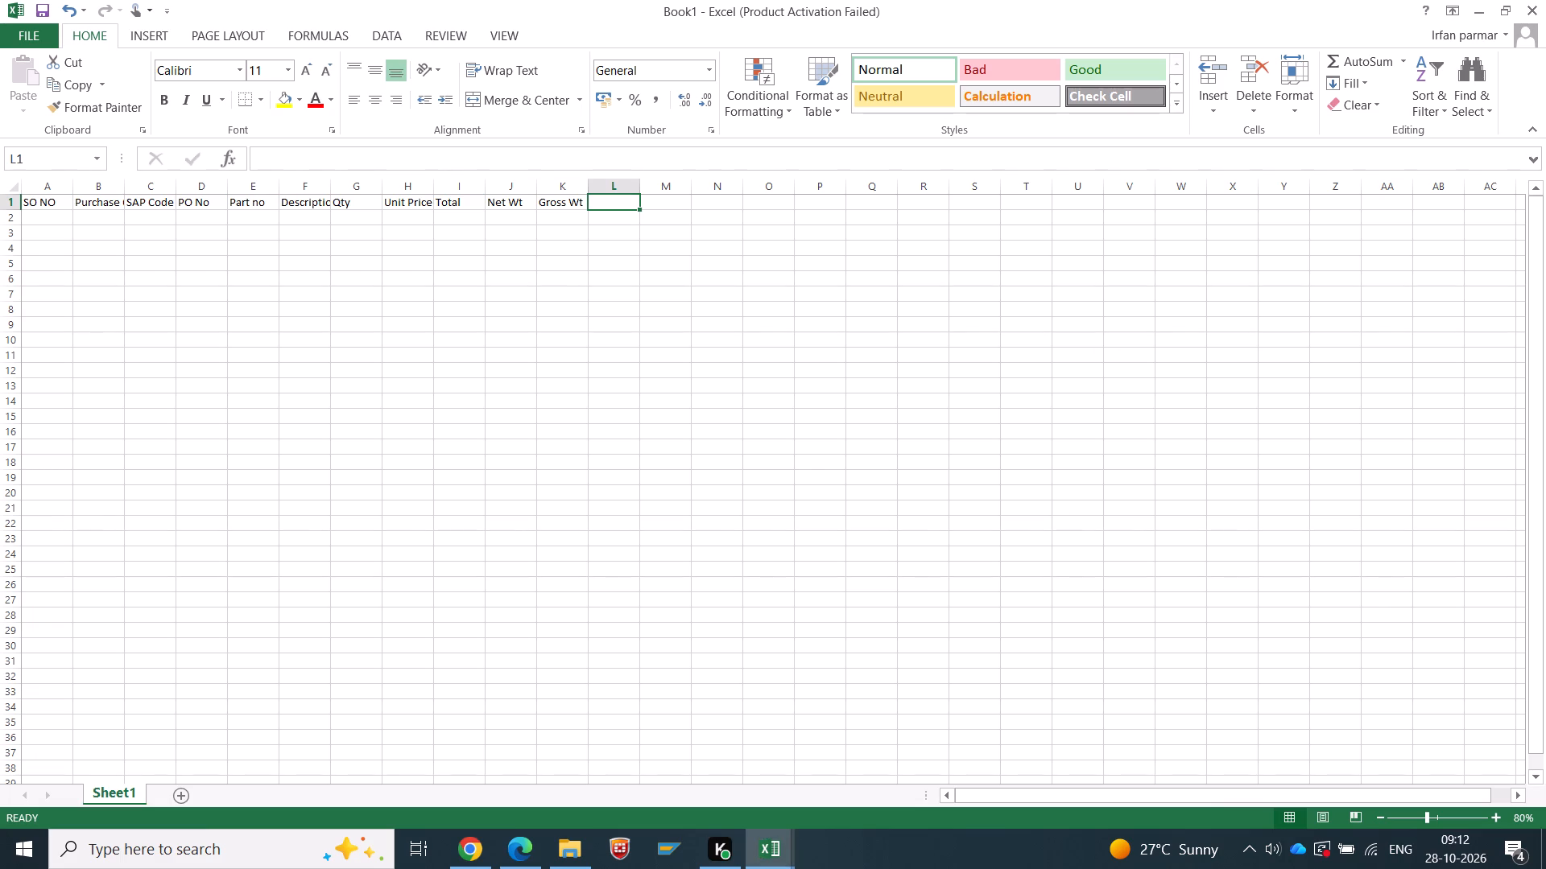
Add the headers Boxes in L1, Dimension in M1 and CBM in N1 of the new workbook.
{"action": "type", "text": "Boxes"}
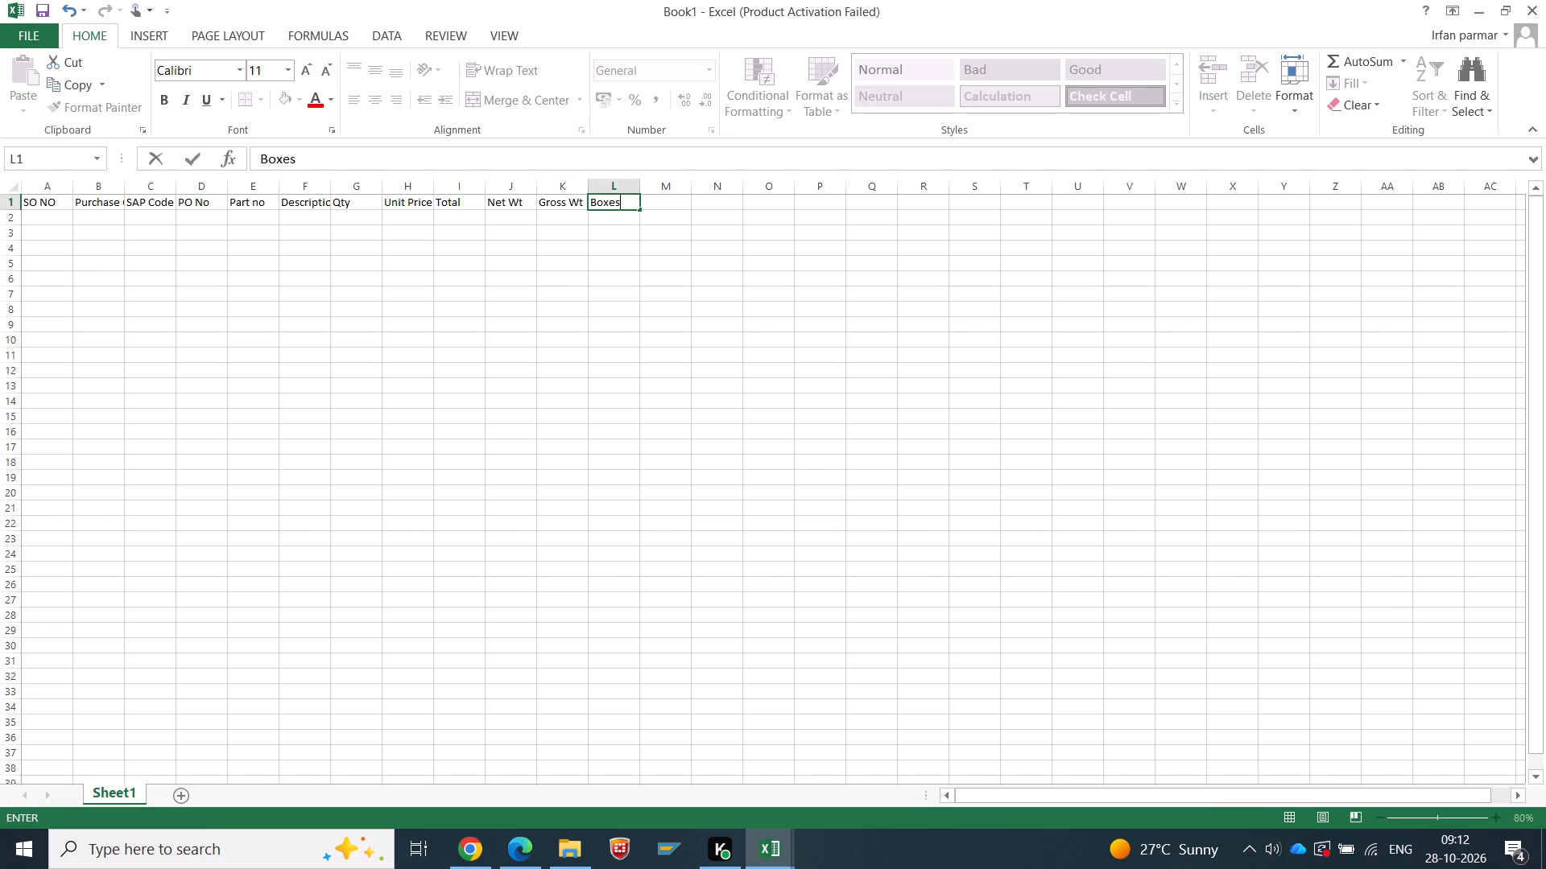
{"action": "key", "text": "Tab"}
{"action": "type", "text": "Dimension"}
{"action": "key", "text": "Tab"}
{"action": "key", "text": "alt+Tab"}
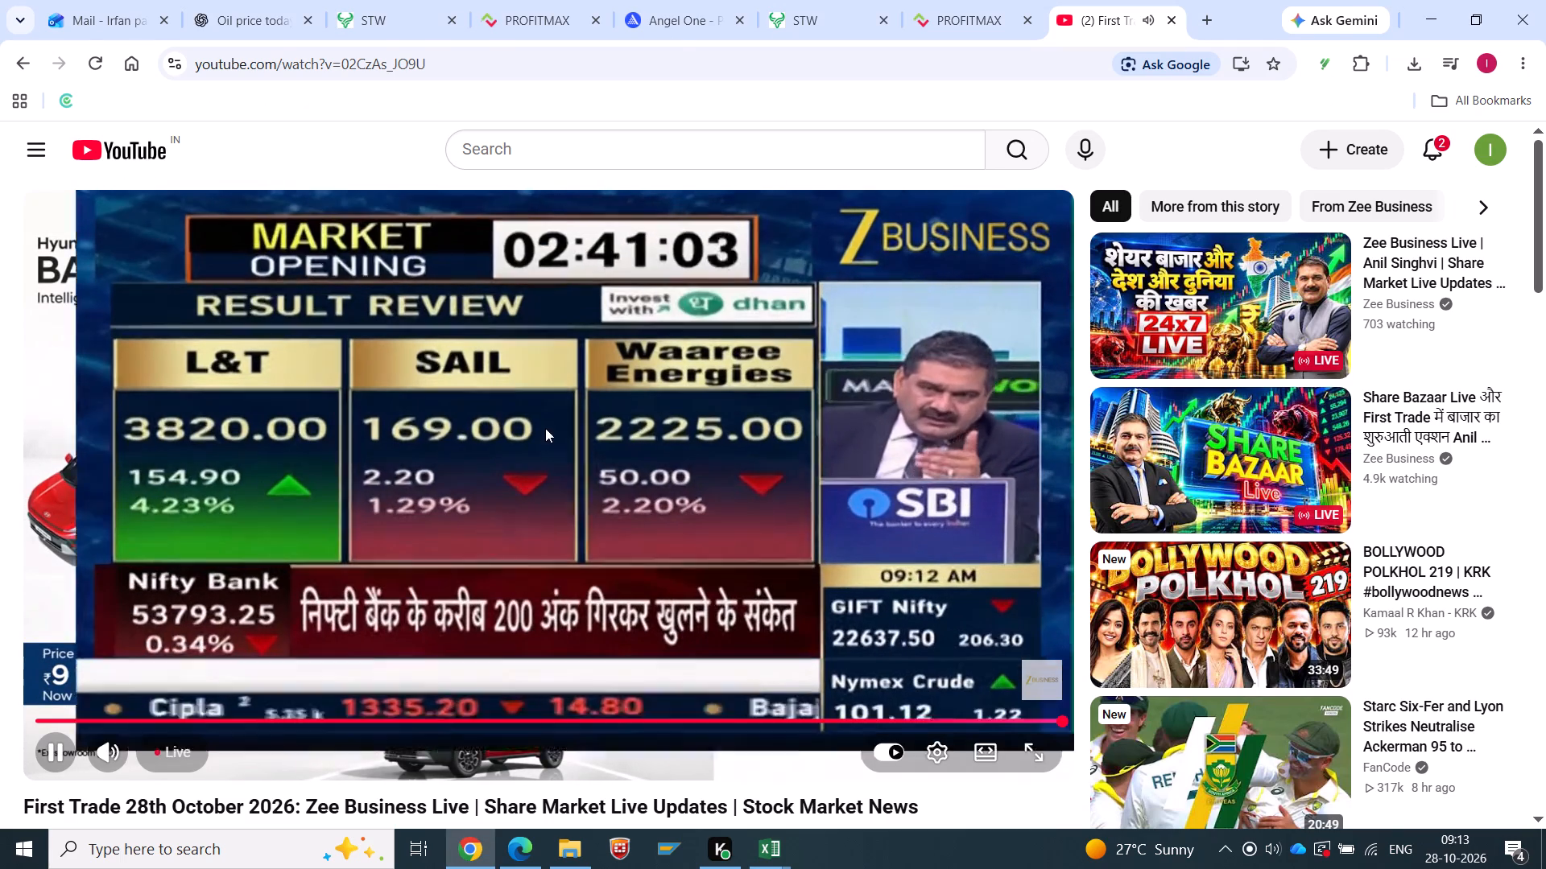
{"action": "key", "text": "alt+Tab"}
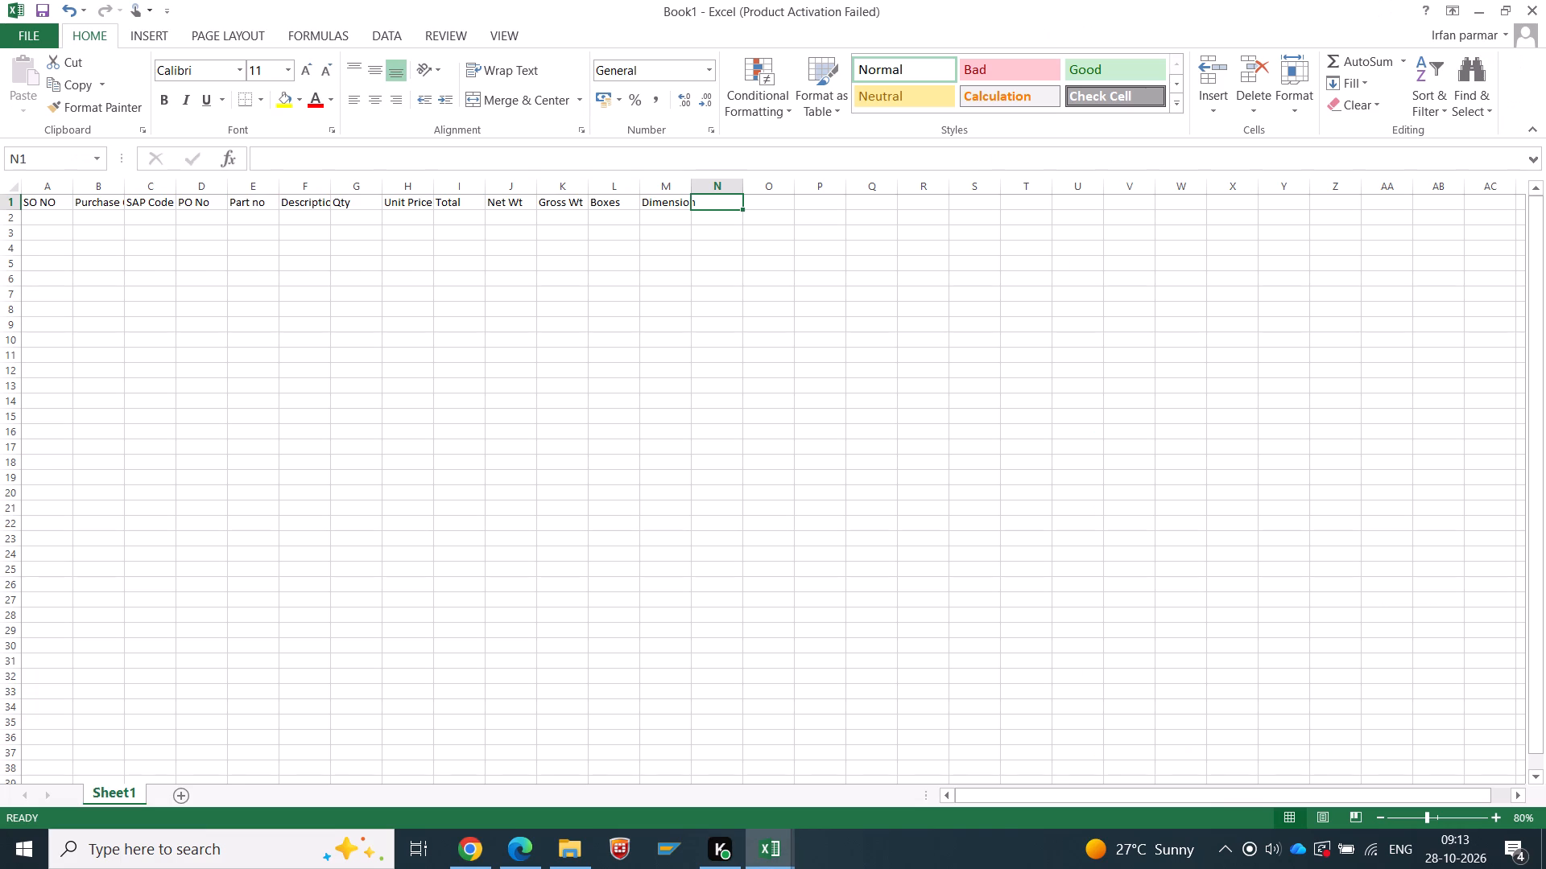
{"action": "type", "text": "CBM"}
{"action": "key", "text": "Return"}
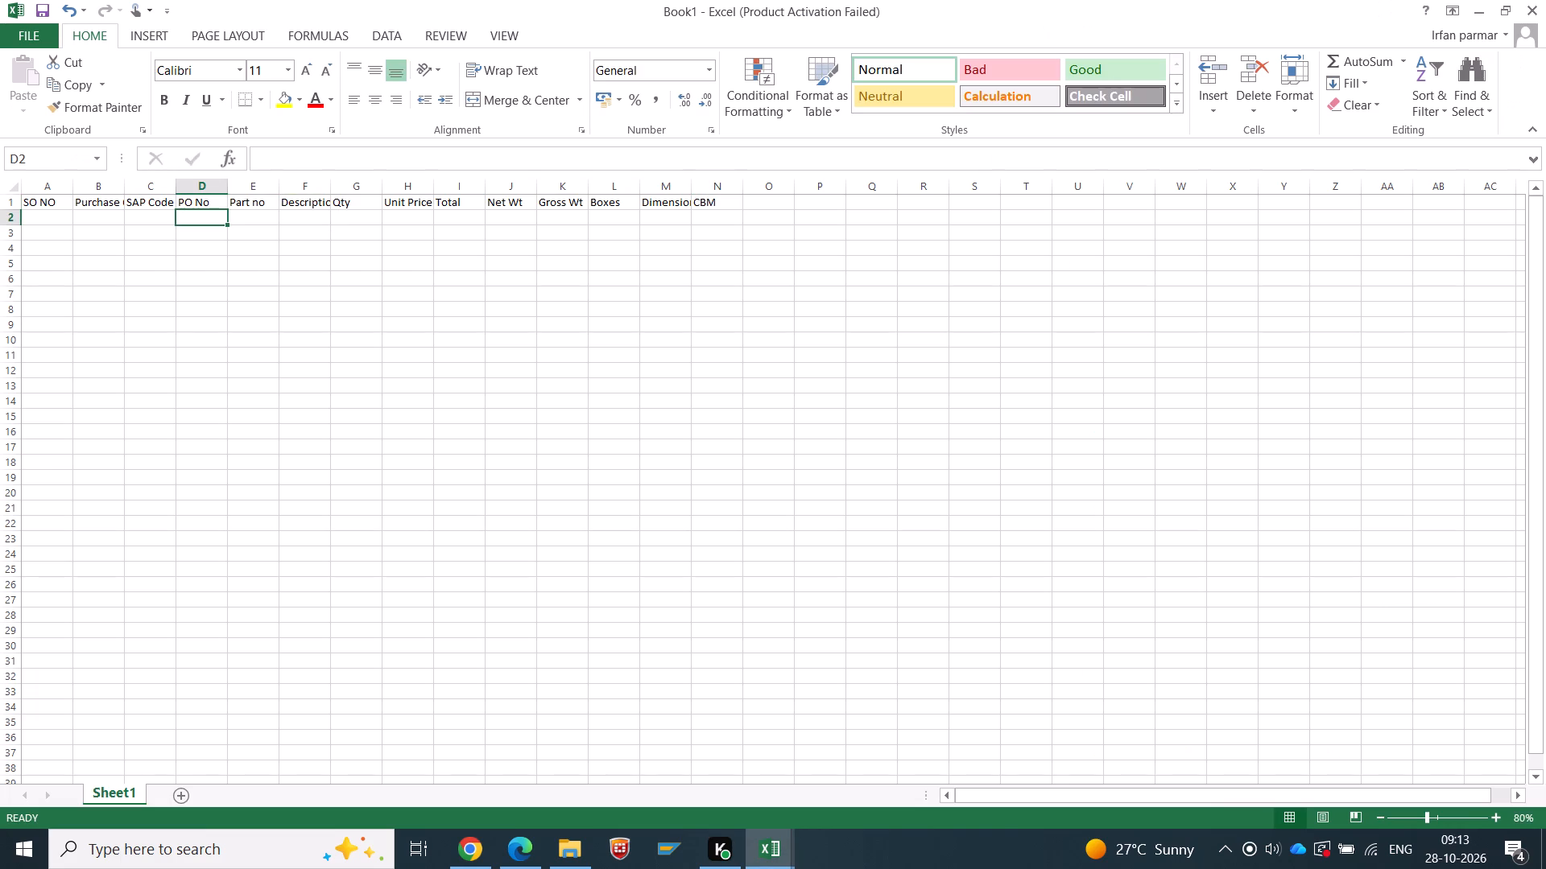
Autofit all column widths of the new workbook to the header text.
{"action": "left_click", "coordinate": [10, 187]}
{"action": "double_click", "coordinate": [73, 189]}
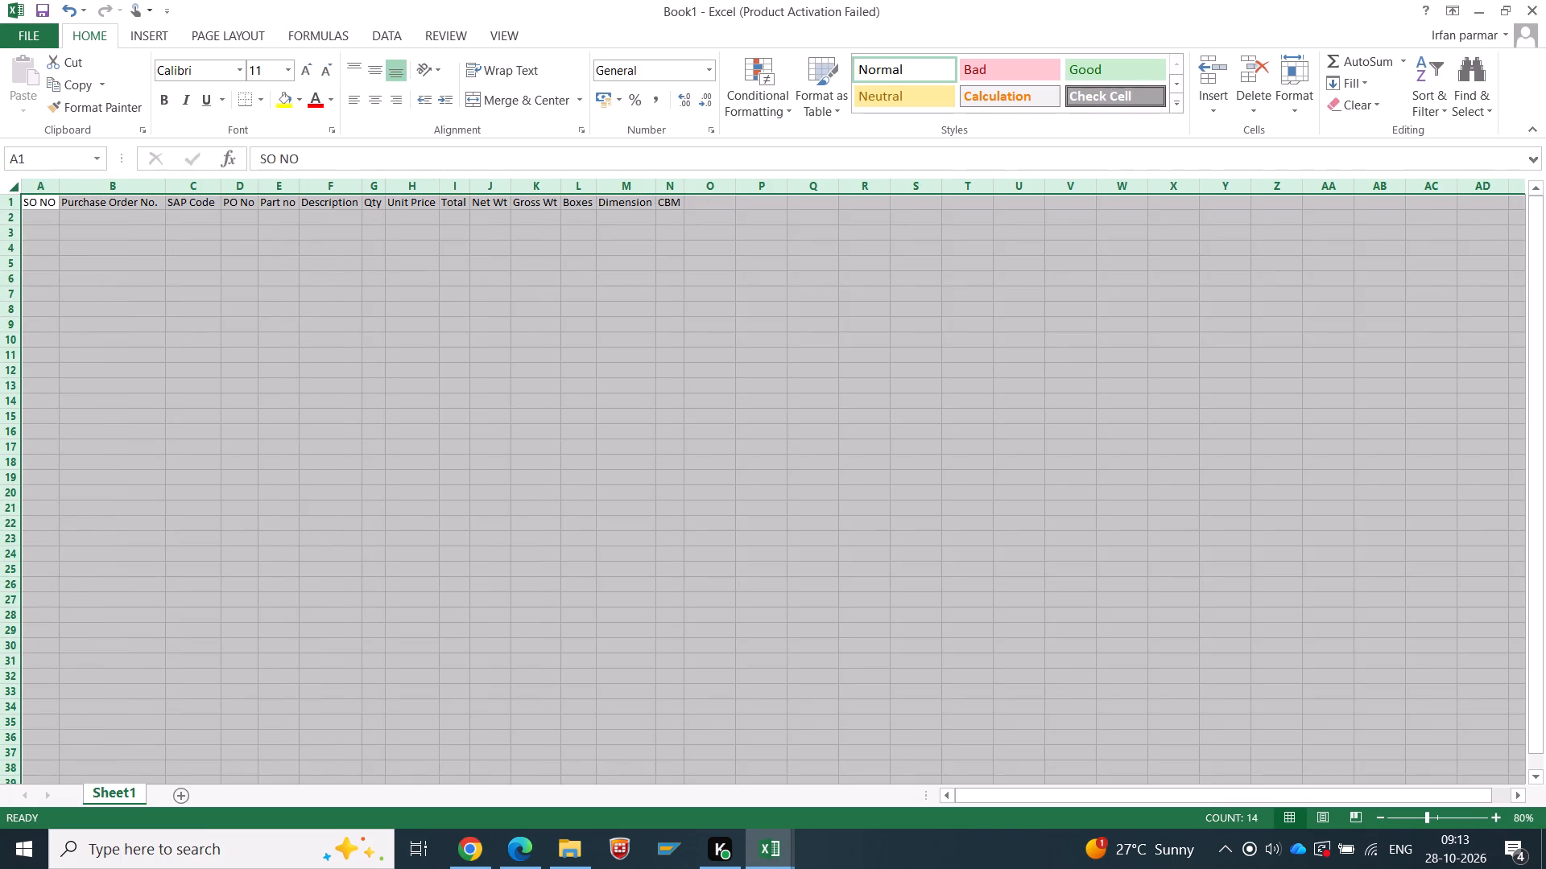
Copy the SO NO, Purchase Order No. and SAP Code from row 2 of the SBA 27.10.2026 workbook as values into A2:C2 of Book1.
{"action": "key", "text": "alt+Tab"}
{"action": "key", "text": "alt+Tab"}
{"action": "key", "text": "alt+Tab"}
{"action": "key", "text": "alt+Tab"}
{"action": "scroll", "coordinate": [350, 391], "scroll_direction": "up", "scroll_amount": 18}
{"action": "left_click_drag", "start_coordinate": [137, 345], "coordinate": [145, 345]}
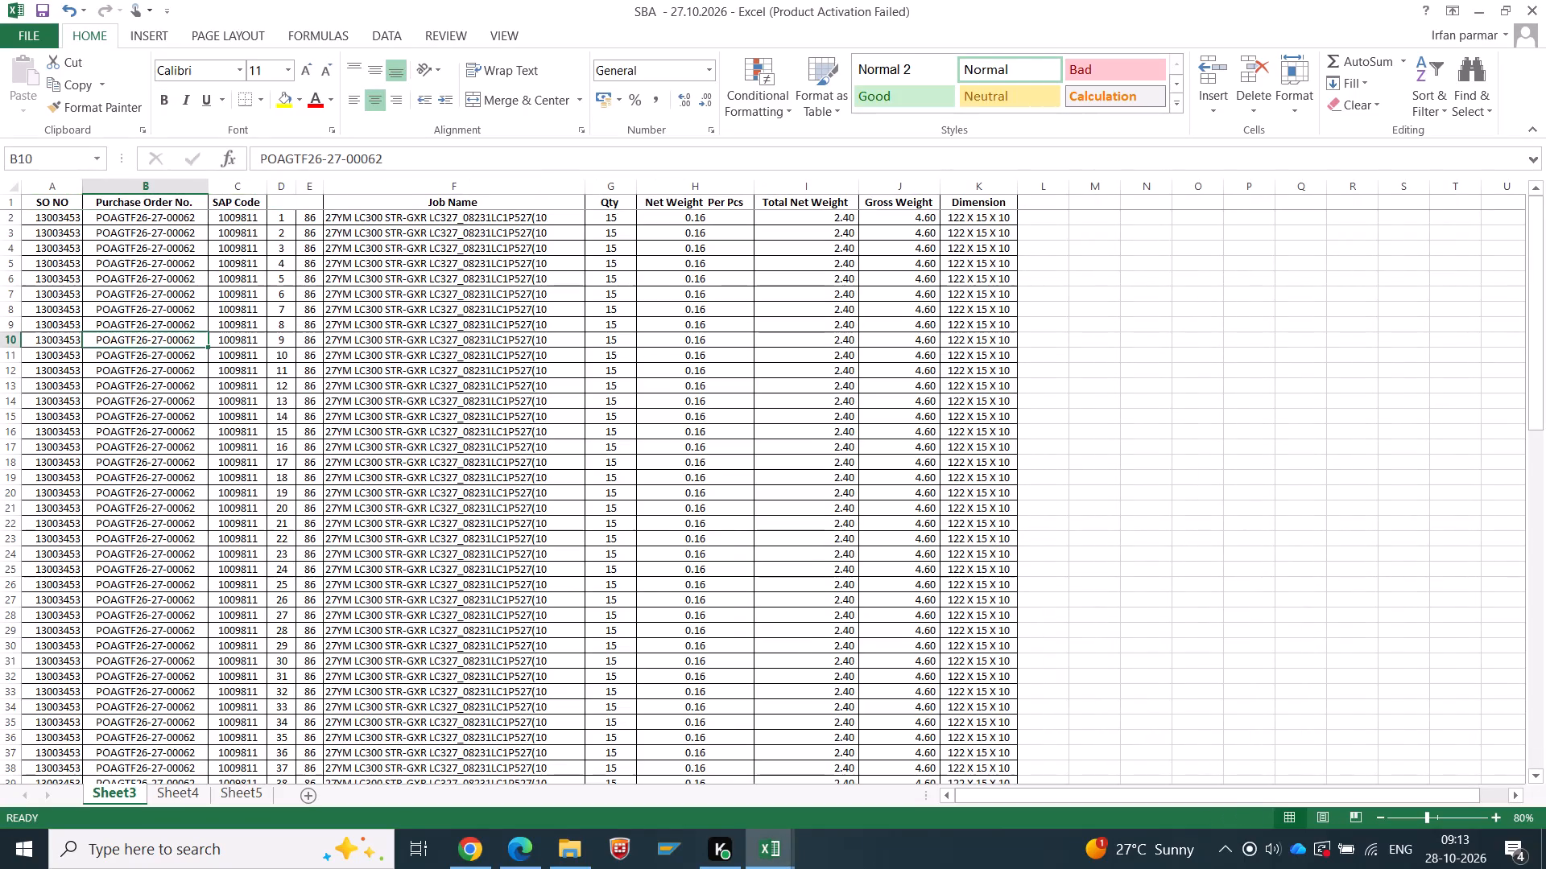
{"action": "left_click_drag", "start_coordinate": [28, 222], "coordinate": [241, 220]}
{"action": "key", "text": "ctrl+c"}
{"action": "key", "text": "alt+Tab"}
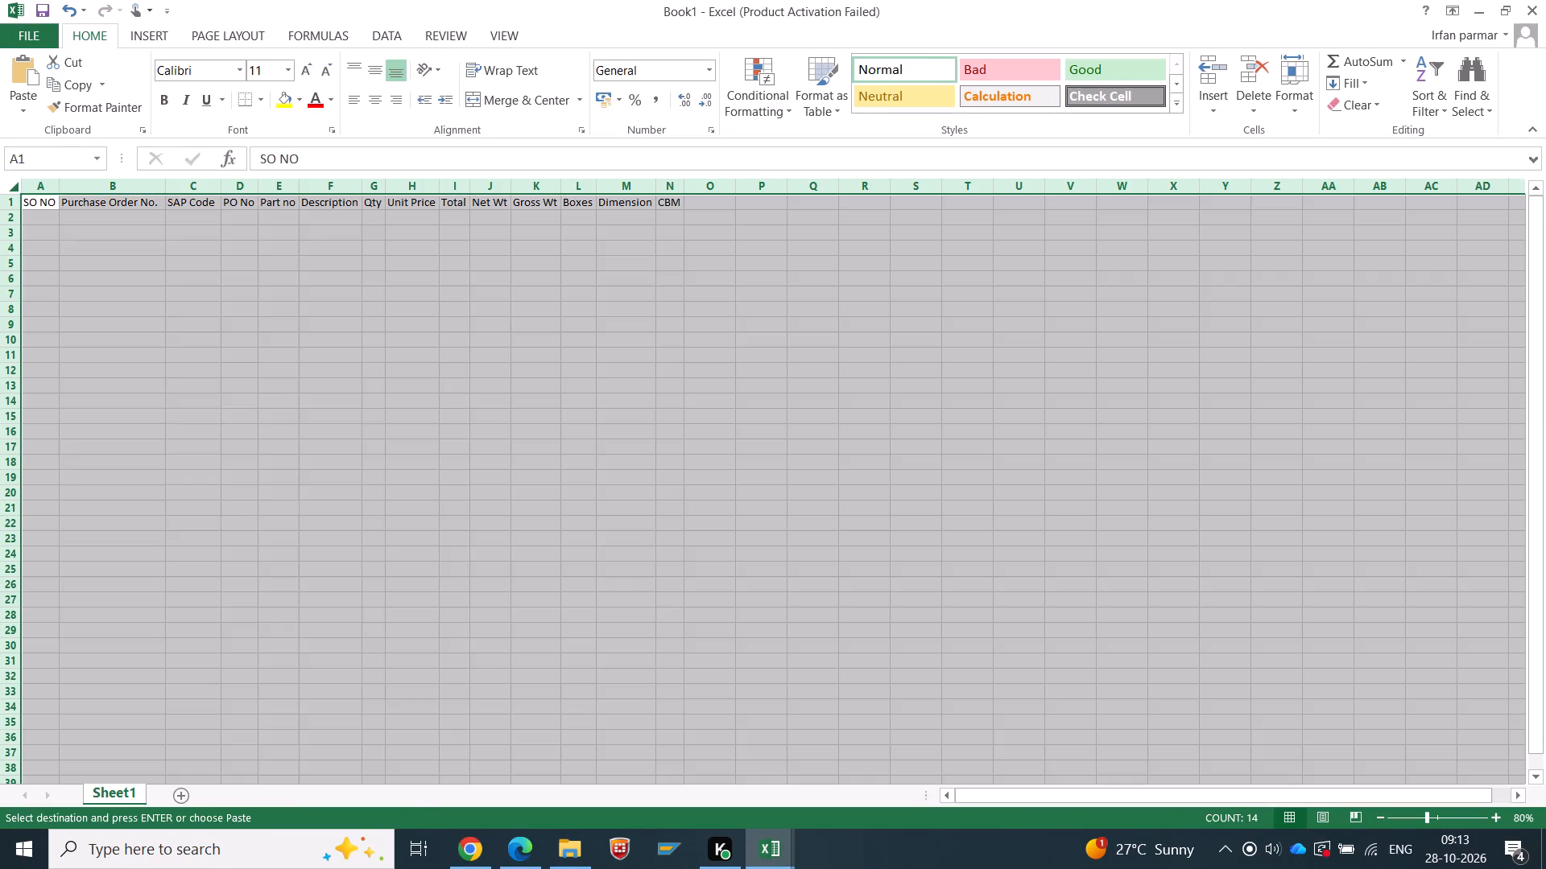
{"action": "right_click", "coordinate": [46, 219]}
{"action": "left_click", "coordinate": [47, 219]}
{"action": "double_click", "coordinate": [39, 216]}
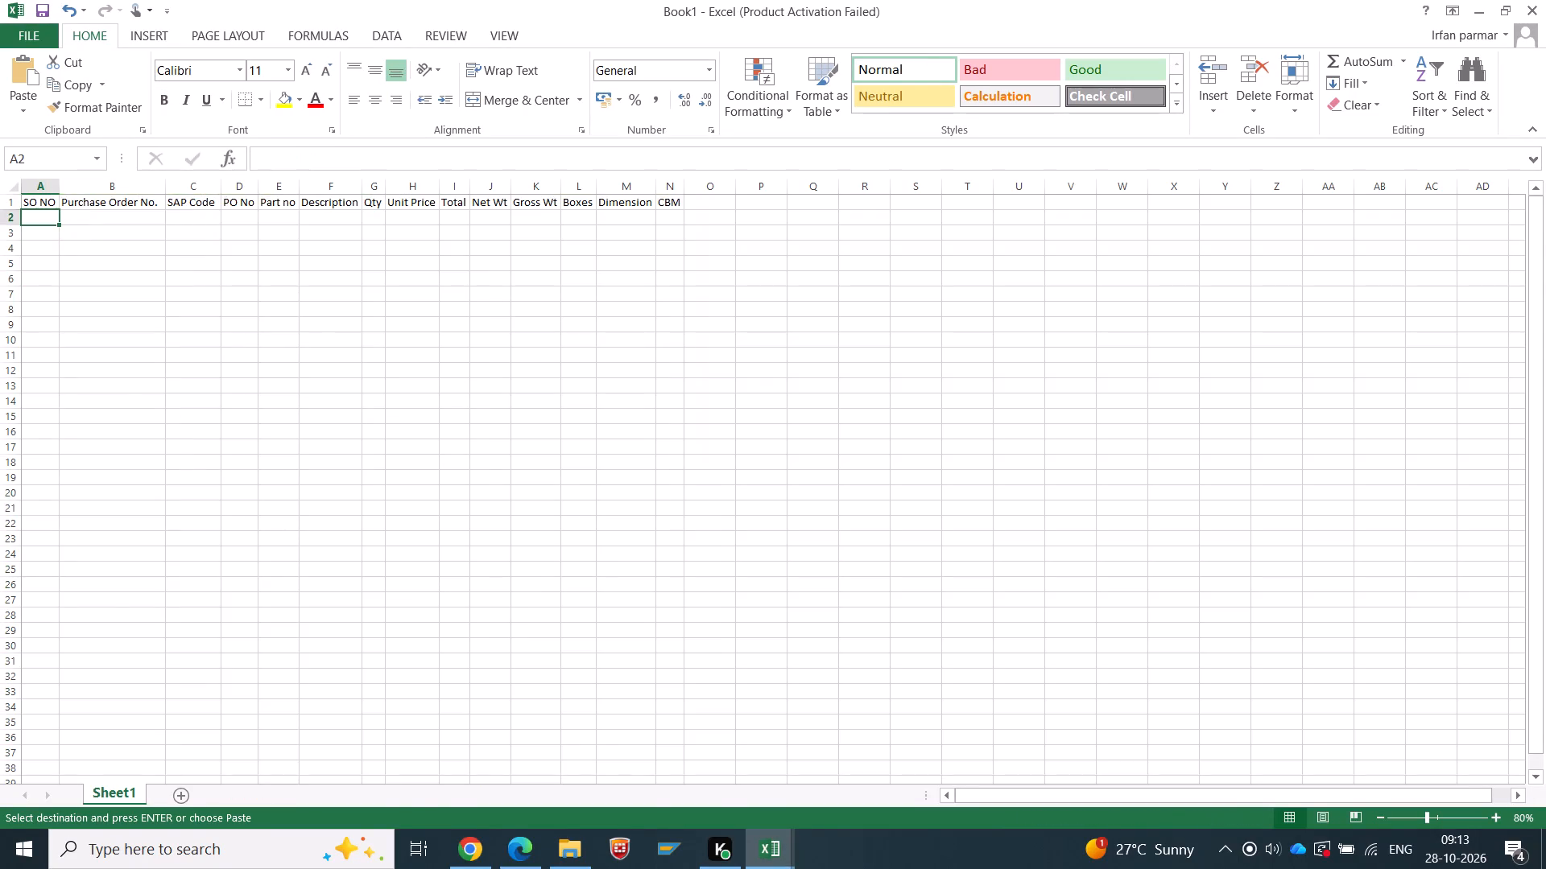
{"action": "right_click", "coordinate": [35, 220]}
{"action": "left_click", "coordinate": [105, 314]}
Copy the Job Name 27YM LC300 STR-GXR from the SBA workbook as a value into the Description cell F2 of Book1.
{"action": "key", "text": "alt+Tab"}
{"action": "left_click", "coordinate": [449, 237]}
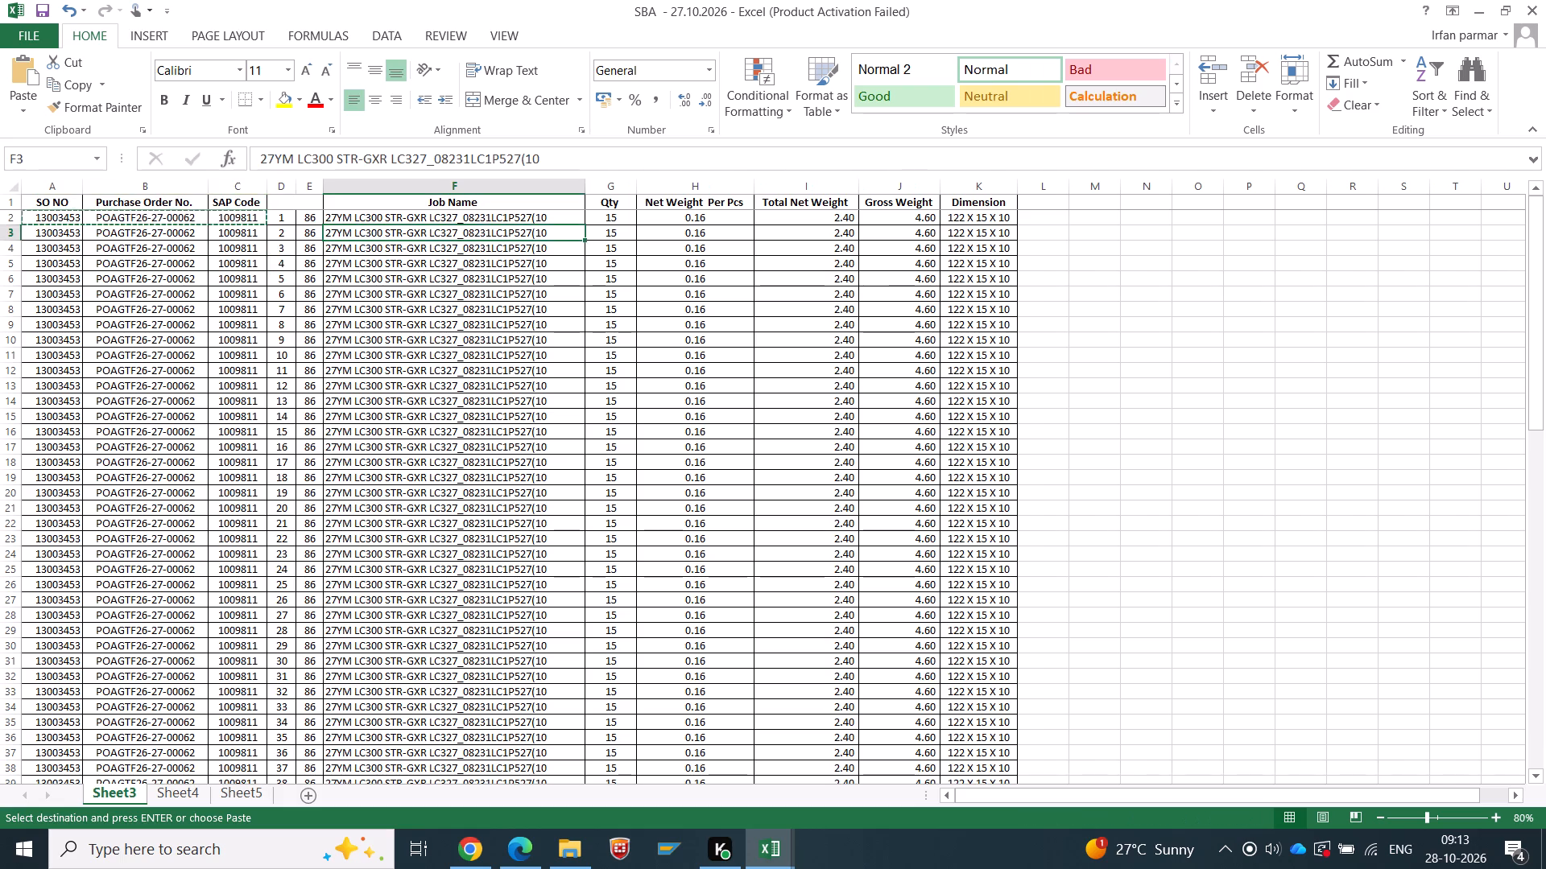
{"action": "key", "text": "ctrl+c"}
{"action": "key", "text": "alt+Tab"}
{"action": "left_click", "coordinate": [205, 221]}
{"action": "left_click", "coordinate": [246, 215]}
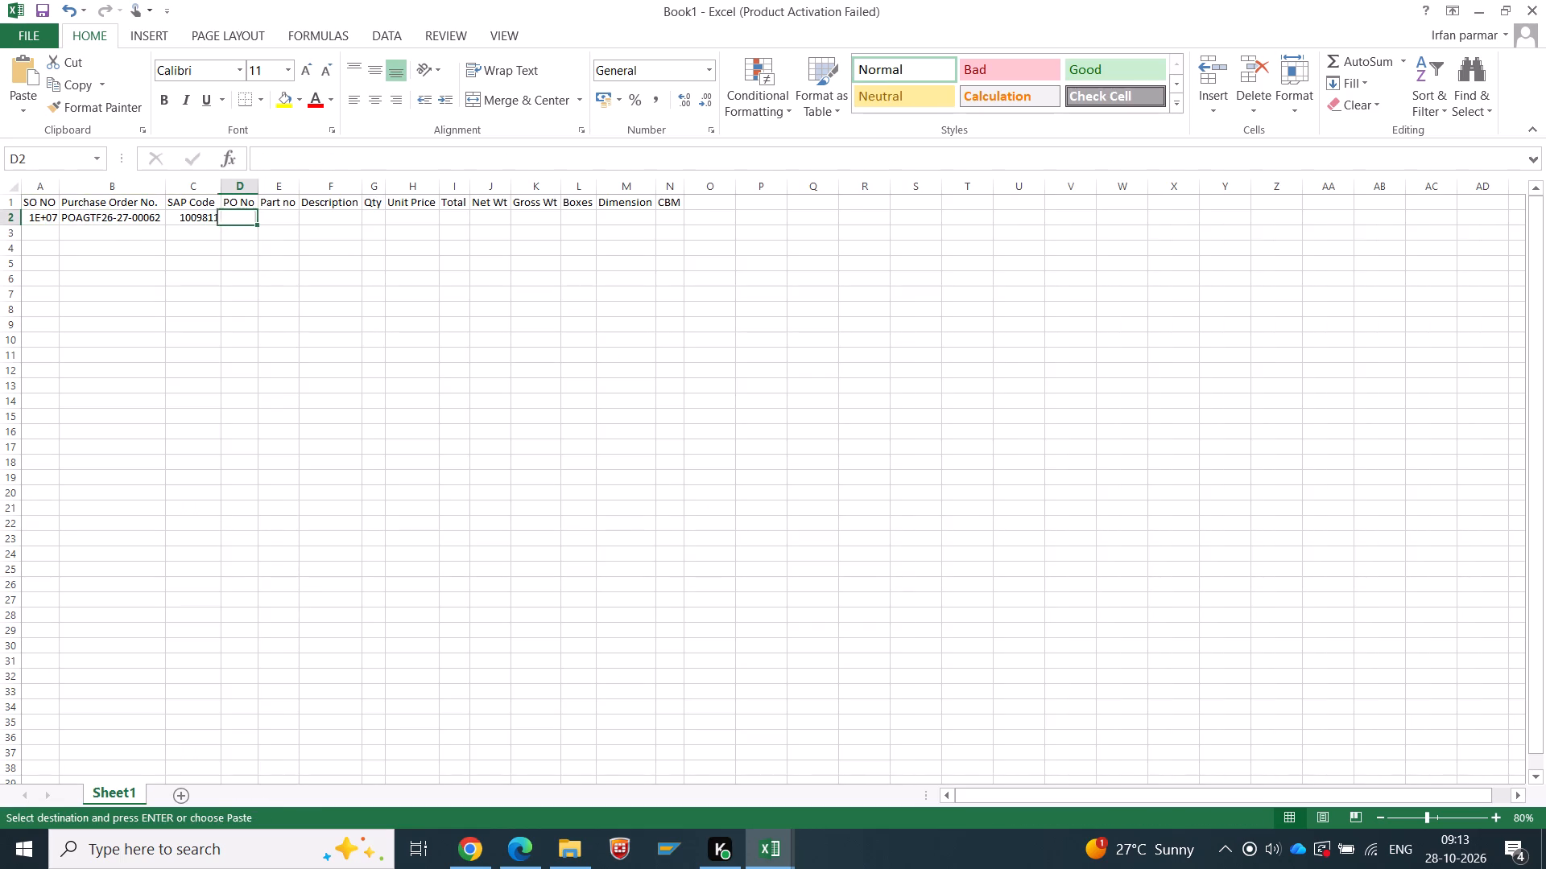
{"action": "right_click", "coordinate": [332, 219]}
{"action": "left_click", "coordinate": [403, 310]}
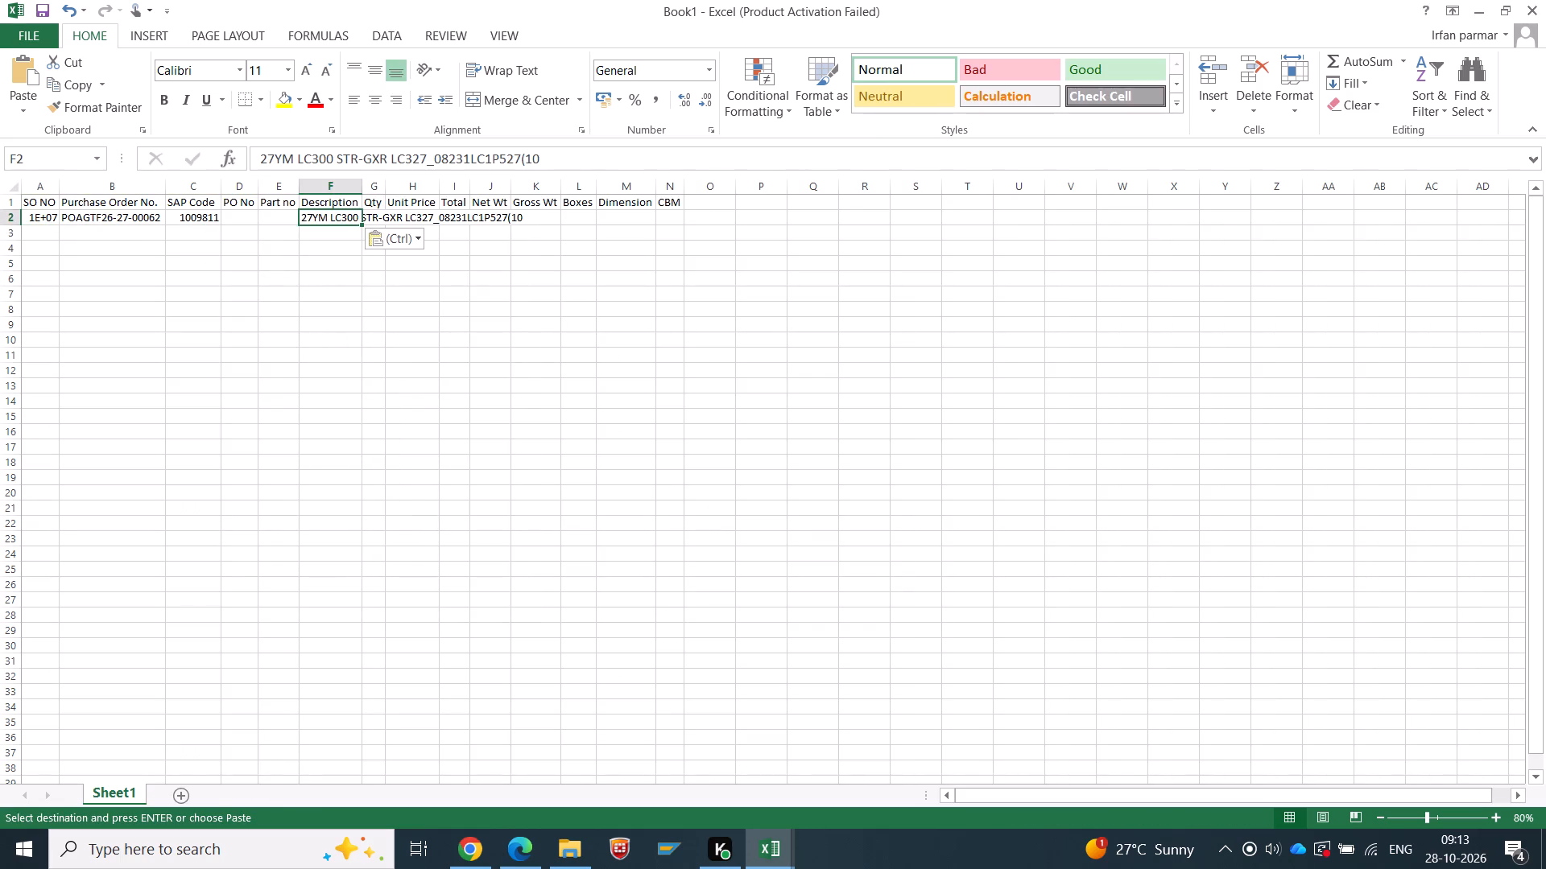
In the SBA workbook, total the first item's Qty in G56 and copy the sum formula to the net and gross weight cells I56:J56.
{"action": "key", "text": "alt+Tab"}
{"action": "scroll", "coordinate": [672, 358], "scroll_direction": "up", "scroll_amount": 3}
{"action": "scroll", "coordinate": [671, 353], "scroll_direction": "down", "scroll_amount": 10}
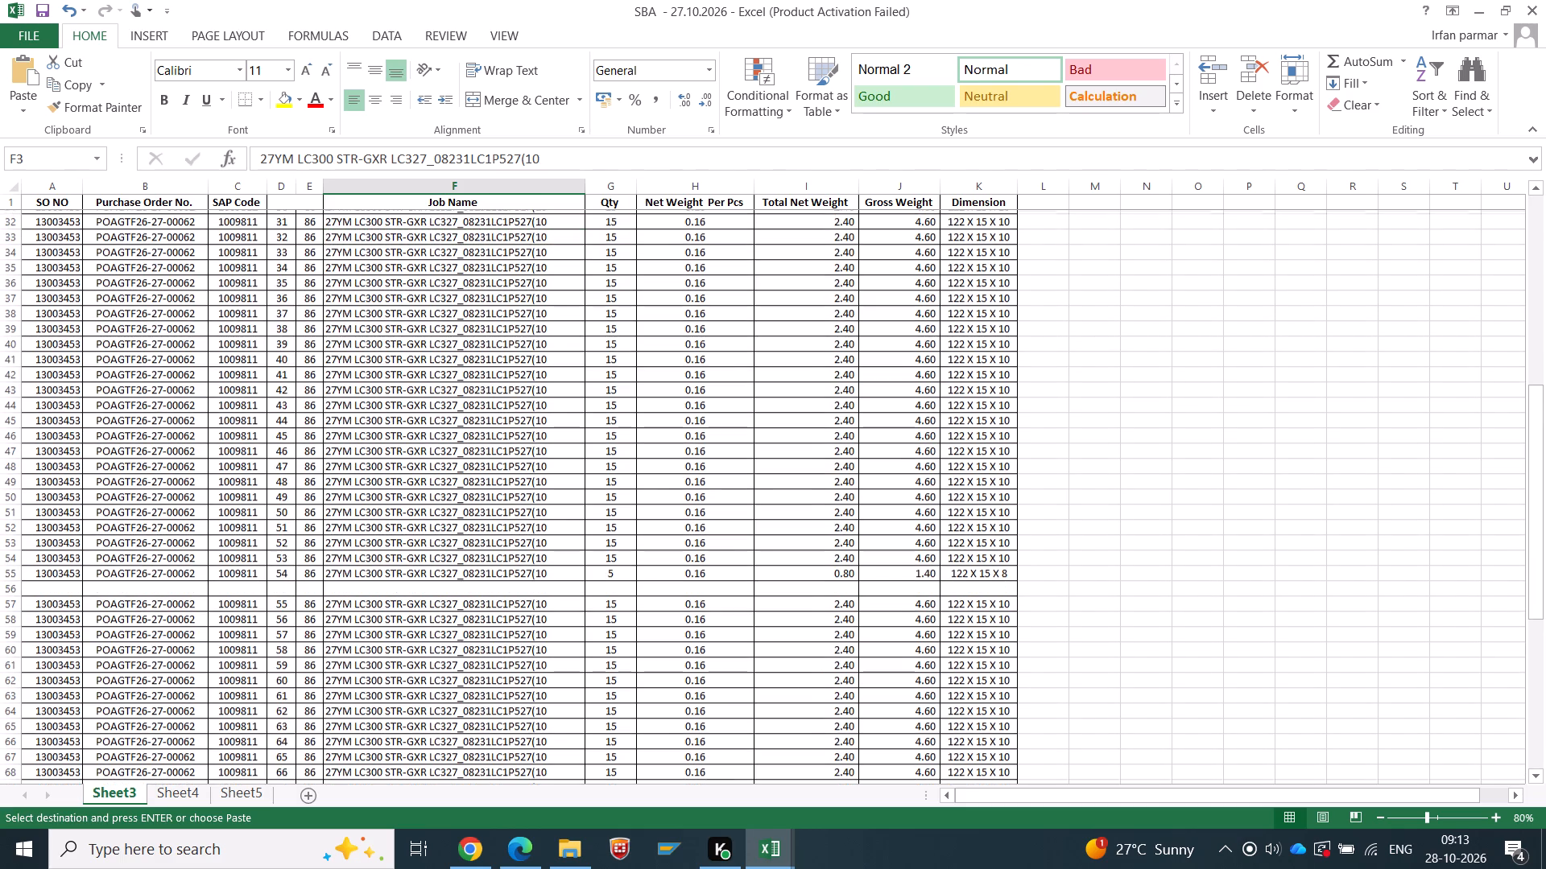
{"action": "left_click", "coordinate": [624, 587]}
{"action": "key", "text": "alt+equal"}
{"action": "key", "text": "Return"}
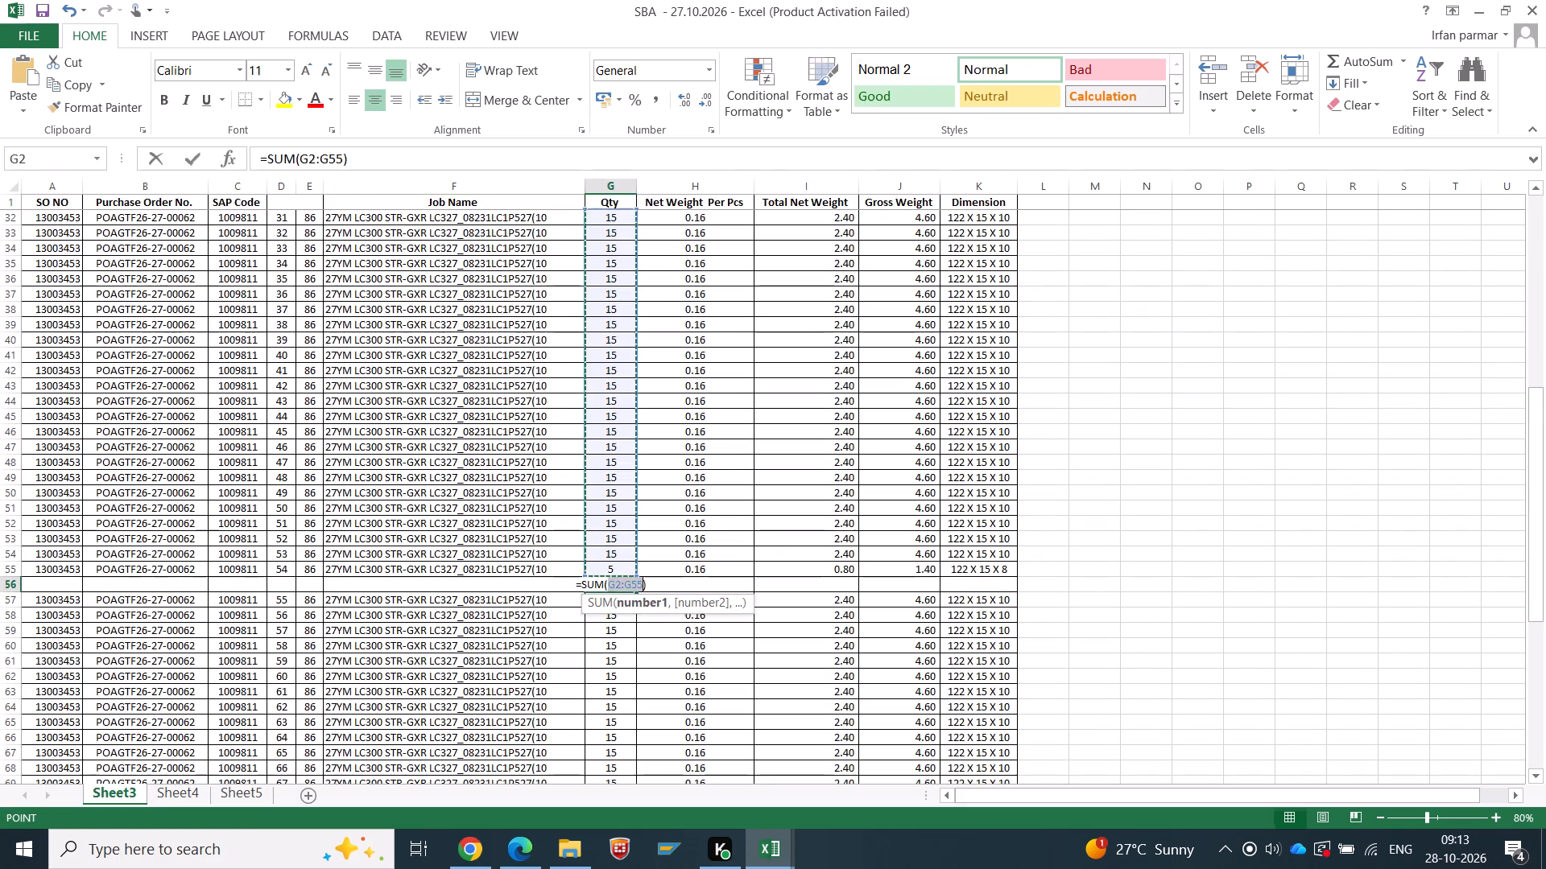
{"action": "key", "text": "Up"}
{"action": "key", "text": "ctrl+c"}
{"action": "key", "text": "Right"}
{"action": "key", "text": "Right"}
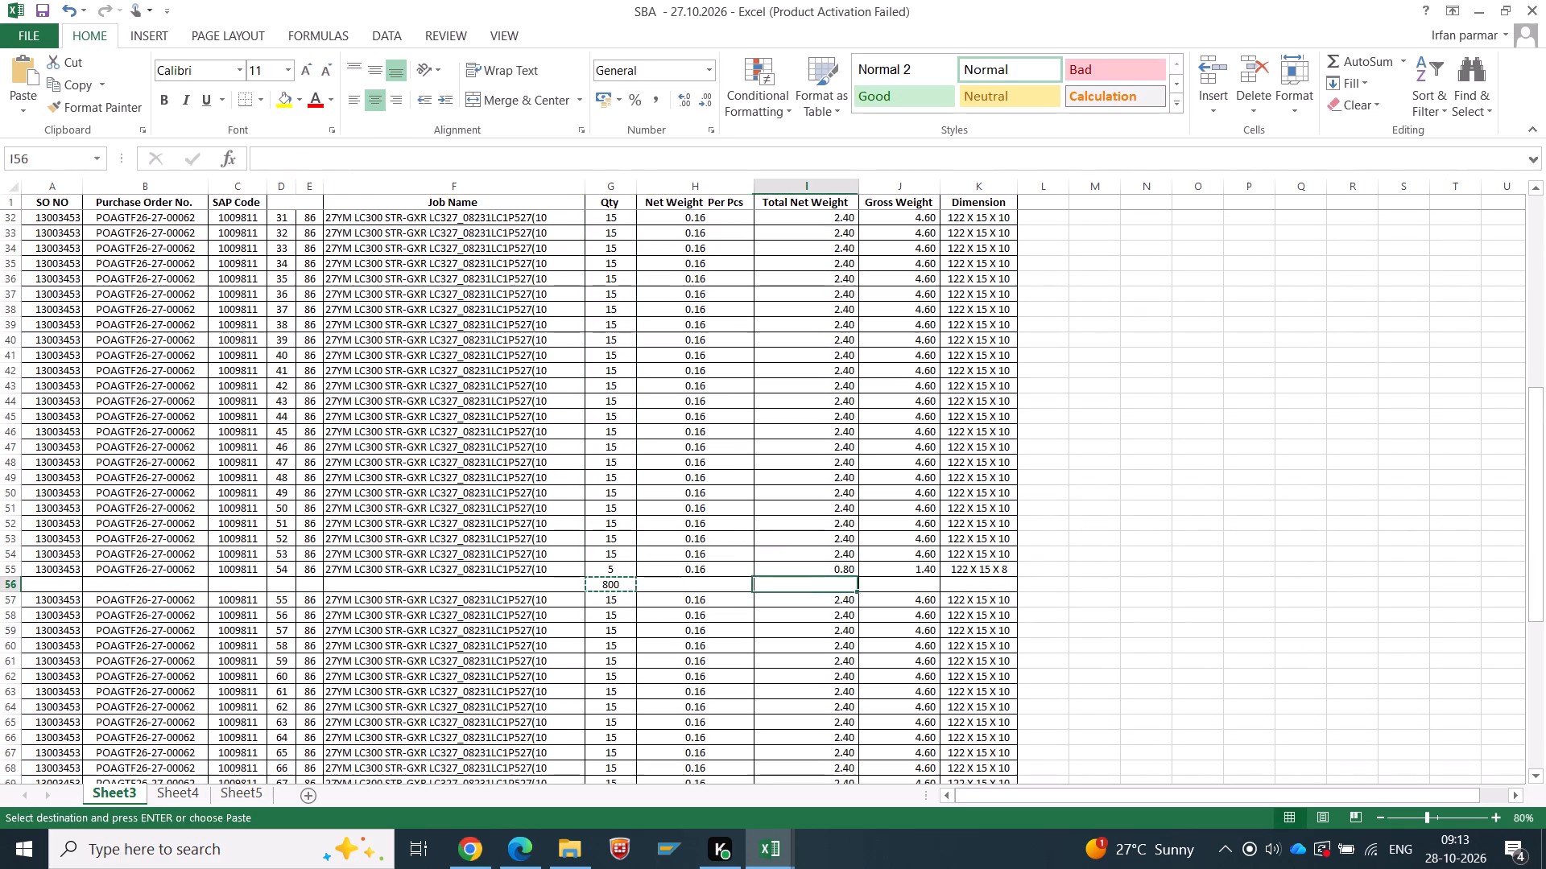
{"action": "key", "text": "shift+Right"}
{"action": "key", "text": "Return"}
Copy the Qty total from G56 of the SBA workbook and paste it as a value into G2 of Book1.
{"action": "key", "text": "Left"}
{"action": "key", "text": "Left"}
{"action": "key", "text": "ctrl+c"}
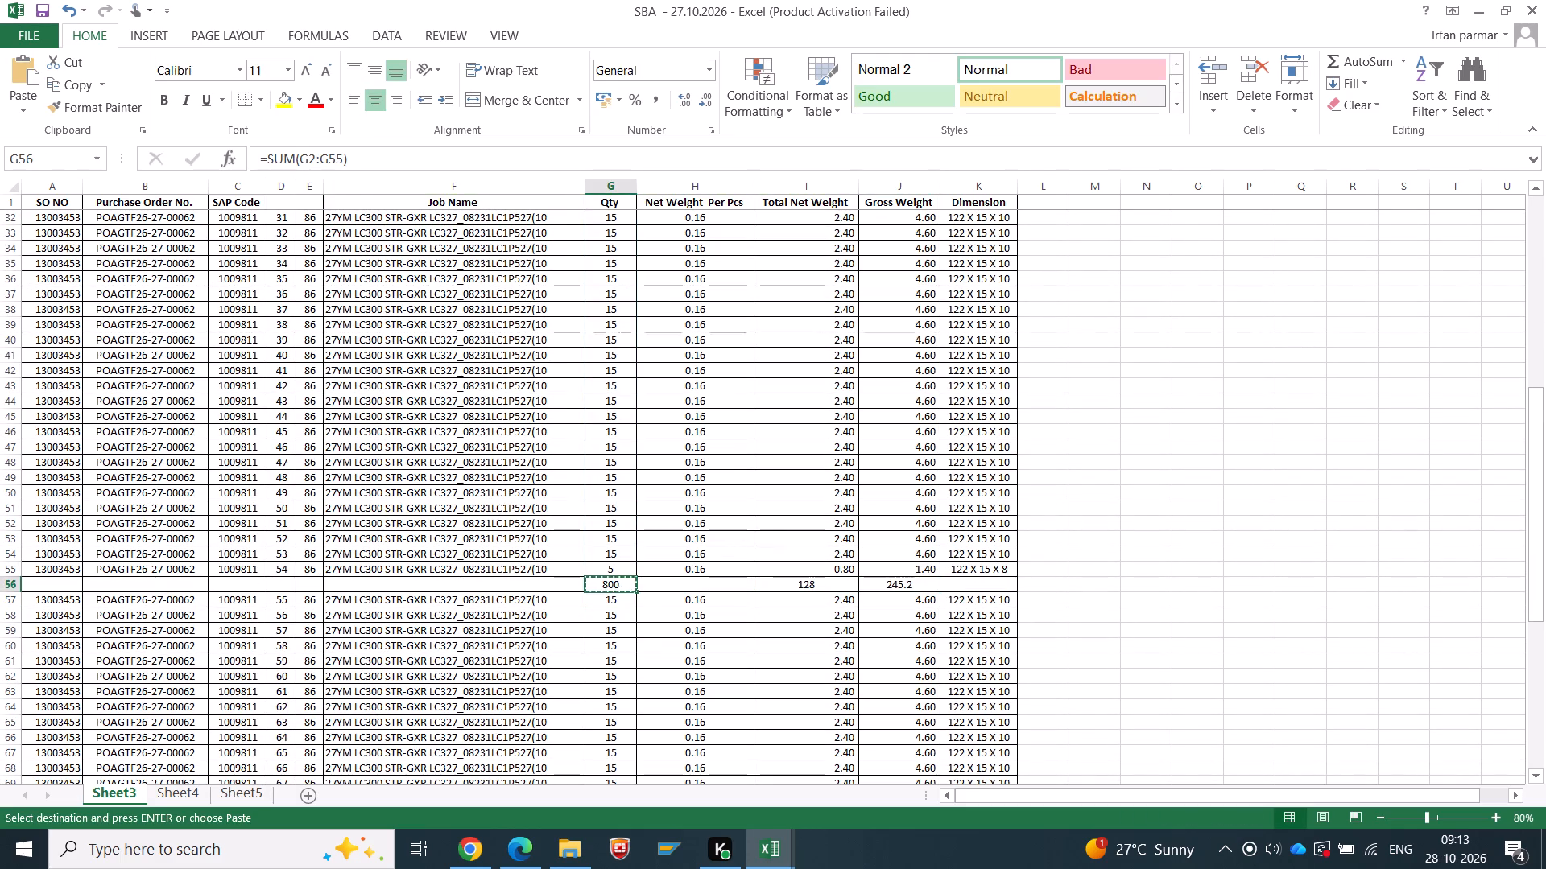
{"action": "scroll", "coordinate": [447, 476], "scroll_direction": "up", "scroll_amount": 20}
{"action": "scroll", "coordinate": [447, 476], "scroll_direction": "up", "scroll_amount": 2}
{"action": "key", "text": "alt+Tab"}
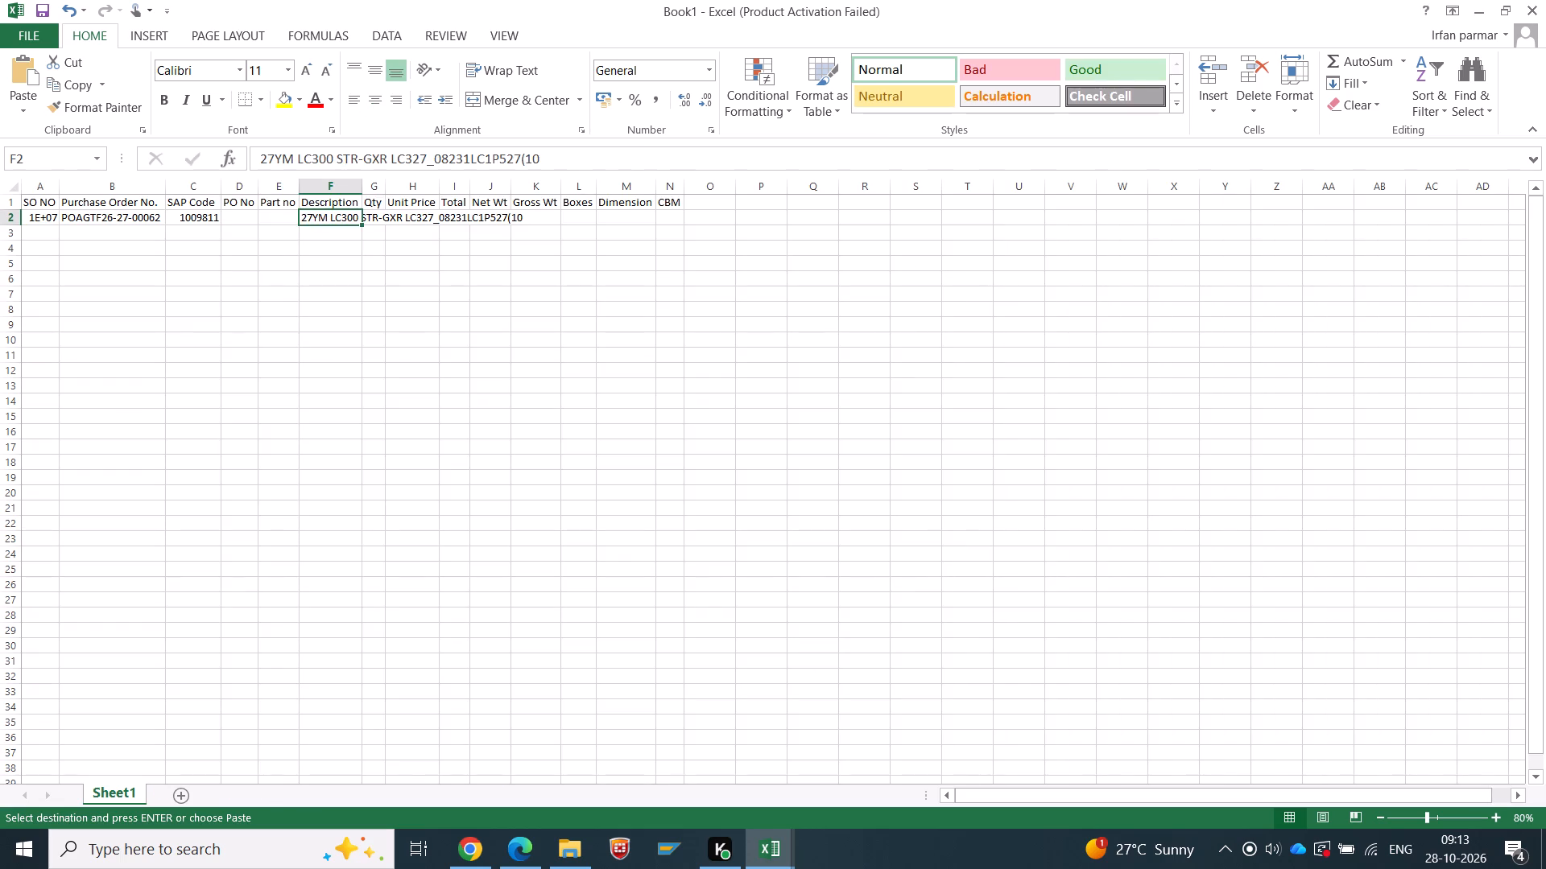
{"action": "key", "text": "Tab"}
{"action": "right_click", "coordinate": [371, 216]}
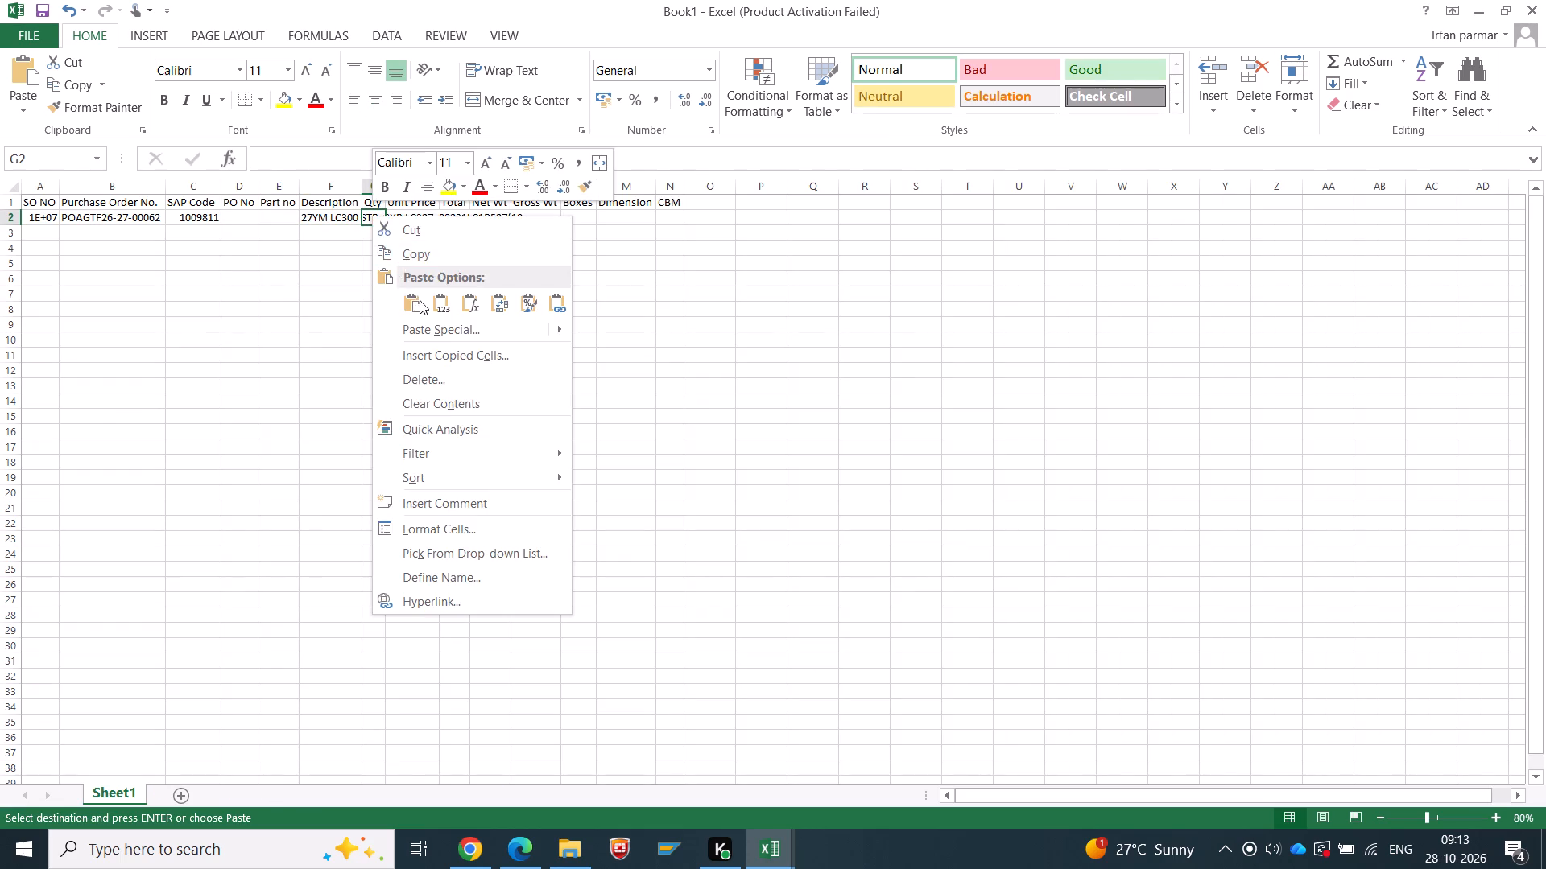
{"action": "left_click", "coordinate": [440, 299]}
Copy the net and gross weight totals from I56:J56 of the SBA workbook as values into J2:K2 of Book1.
{"action": "key", "text": "alt+Tab"}
{"action": "scroll", "coordinate": [770, 562], "scroll_direction": "down", "scroll_amount": 8}
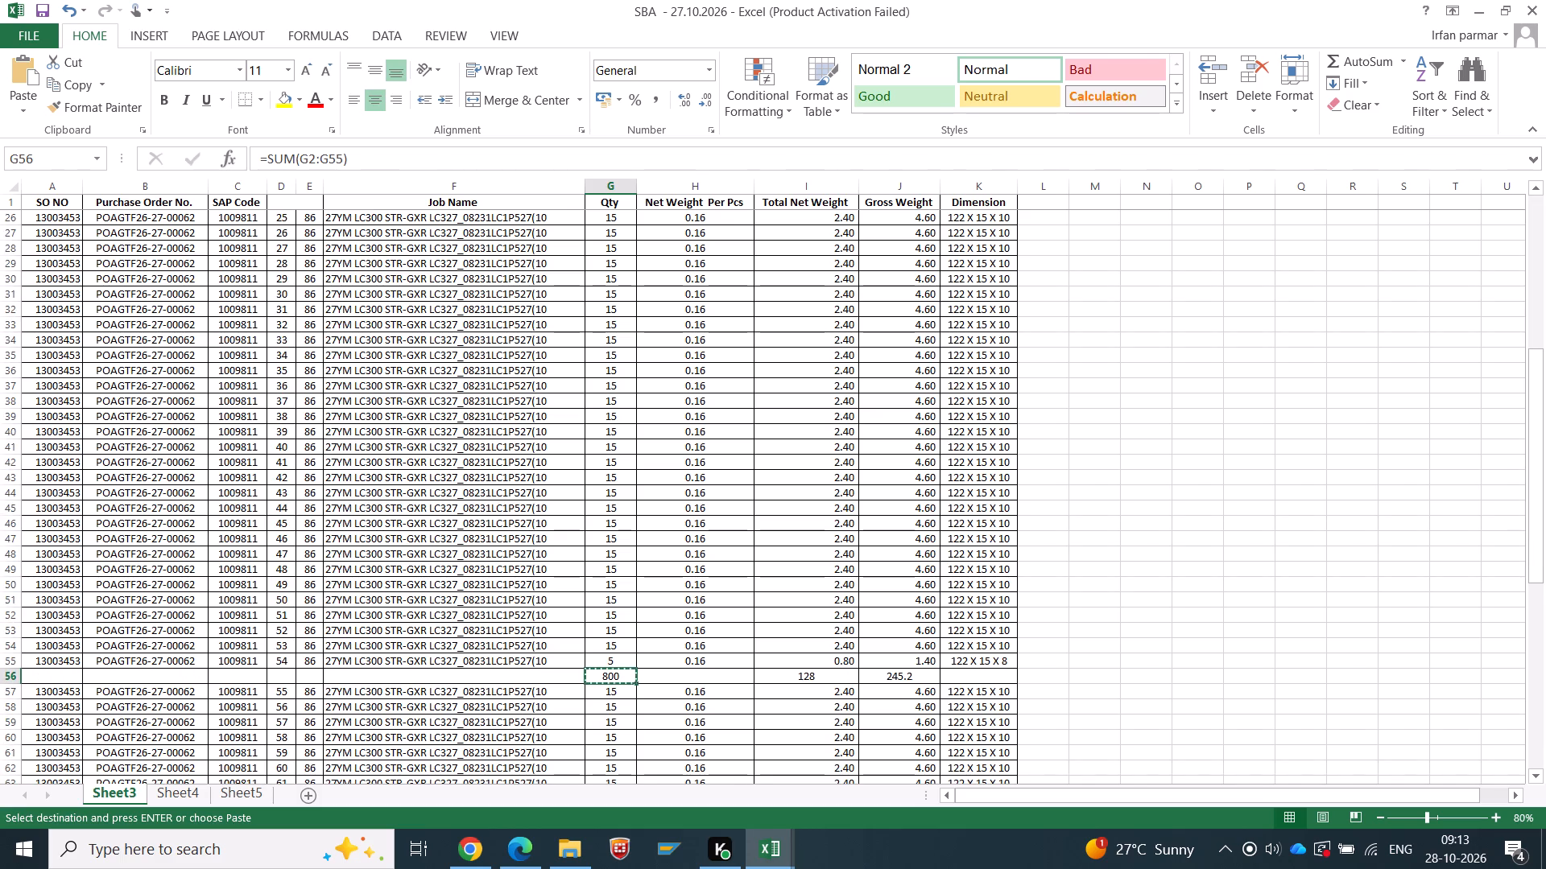
{"action": "left_click_drag", "start_coordinate": [790, 673], "coordinate": [903, 673]}
{"action": "key", "text": "ctrl+c"}
{"action": "key", "text": "alt+Tab"}
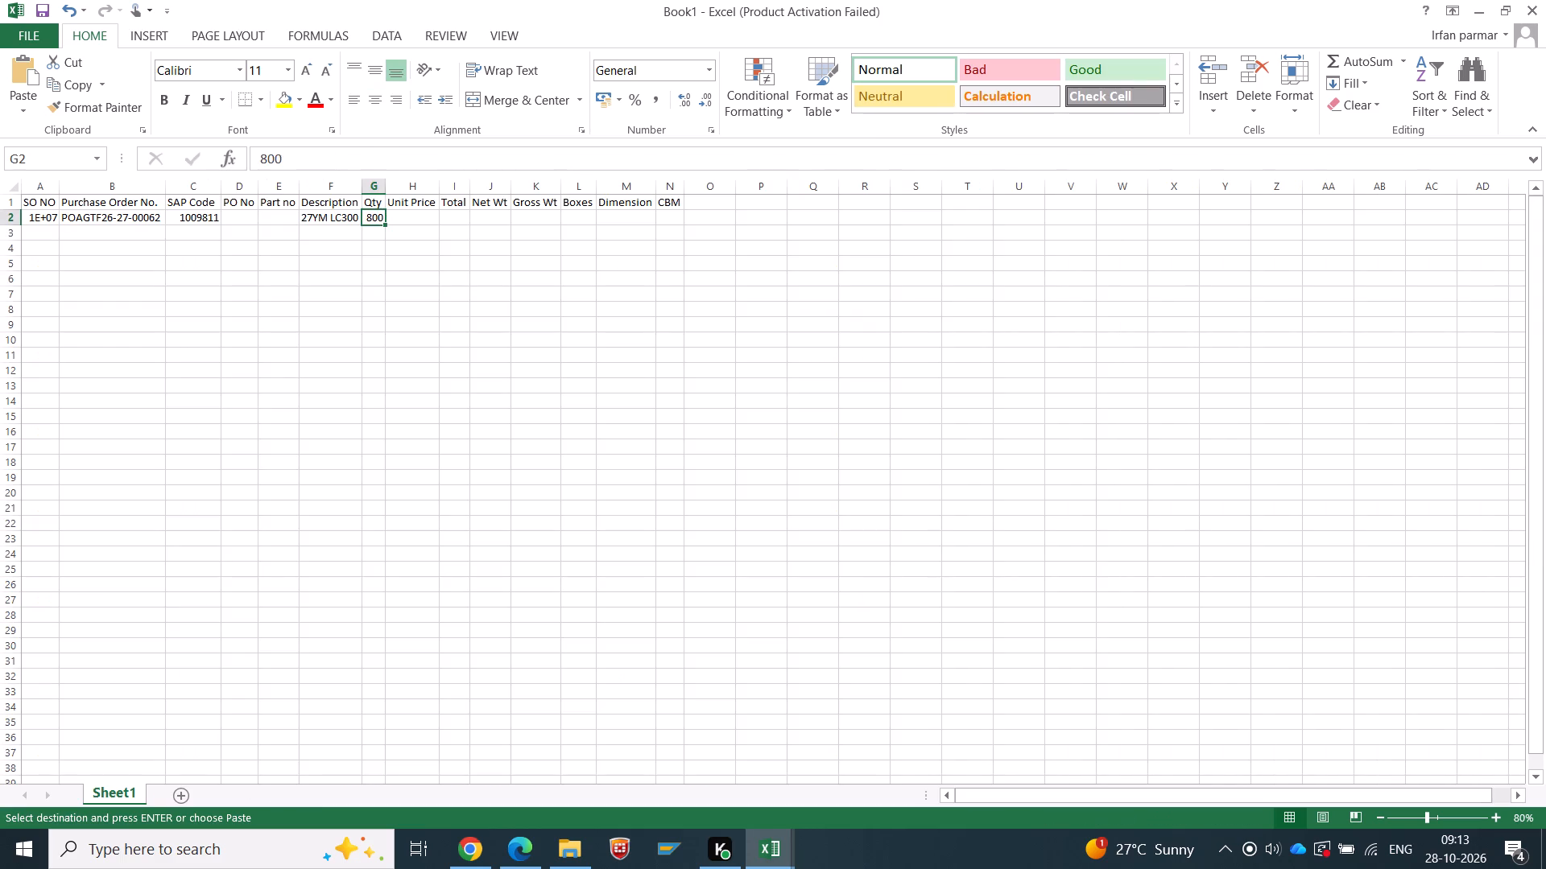
{"action": "right_click", "coordinate": [475, 220]}
{"action": "left_click", "coordinate": [545, 302]}
Copy the 122 X 15 X 10 dimension from the SBA workbook, count the item's dimension cells in K2:K55, and paste the value into M2 of Book1.
{"action": "key", "text": "alt+Tab"}
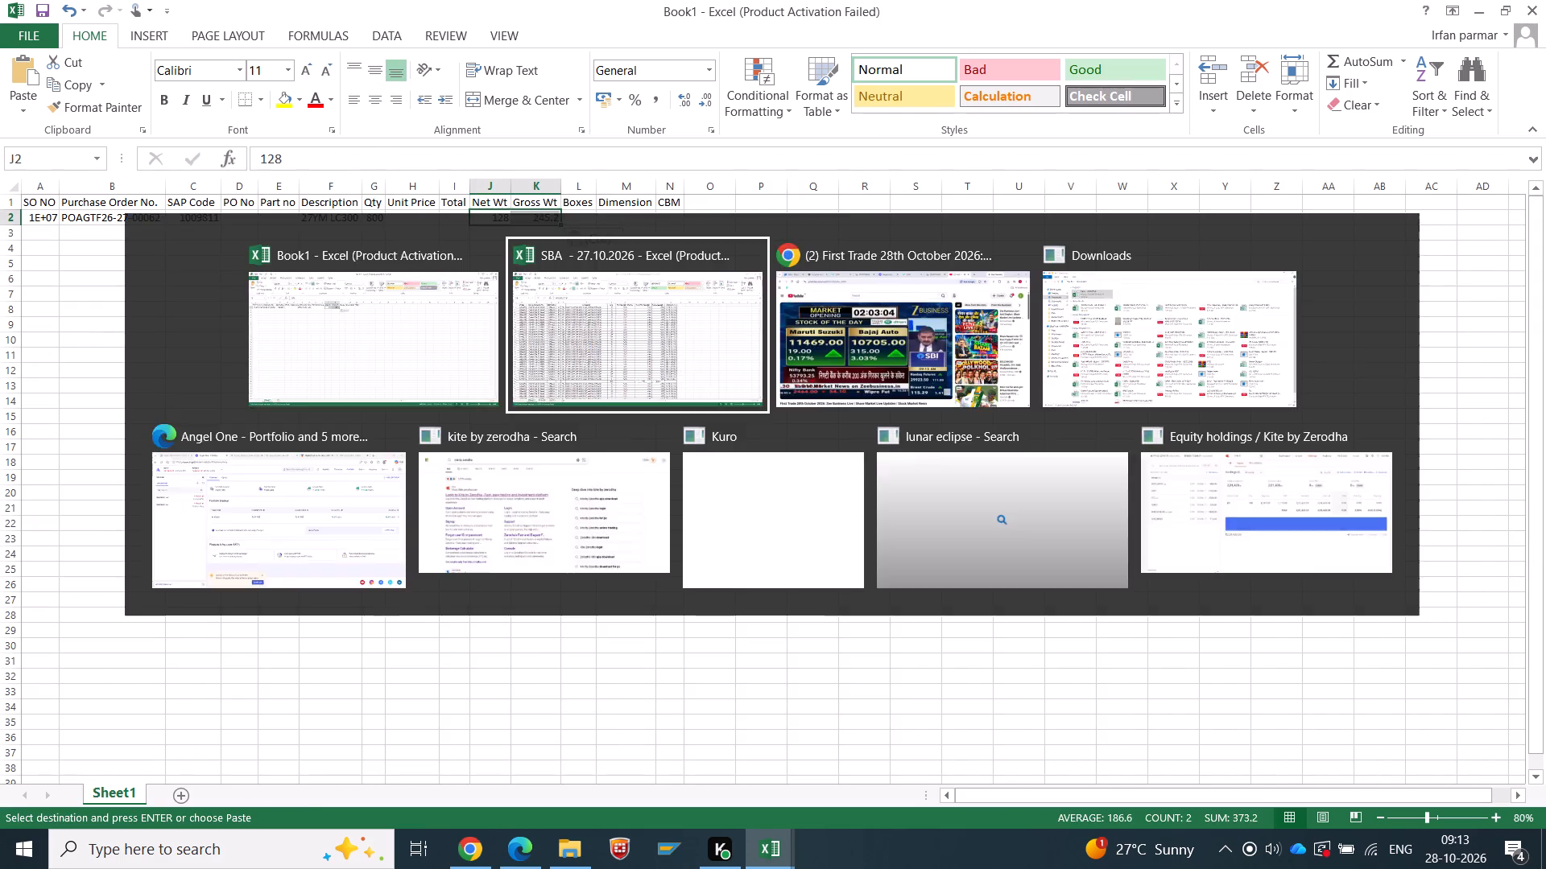
{"action": "left_click", "coordinate": [966, 427]}
{"action": "key", "text": "ctrl+c"}
{"action": "scroll", "coordinate": [1021, 312], "scroll_direction": "up", "scroll_amount": 20}
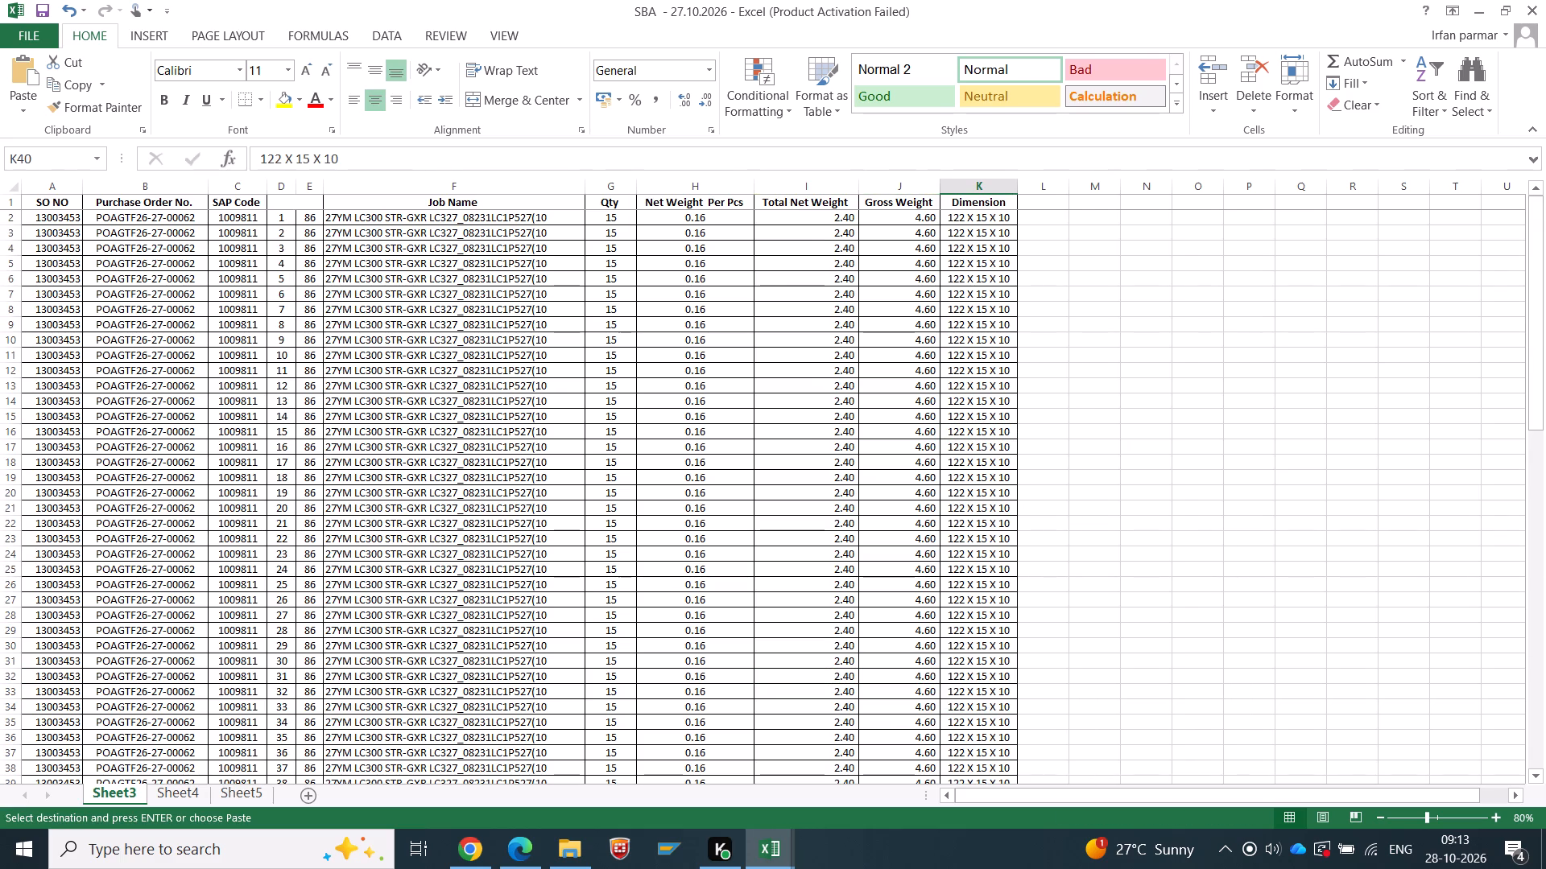
{"action": "scroll", "coordinate": [981, 355], "scroll_direction": "up", "scroll_amount": 11}
{"action": "left_click_drag", "start_coordinate": [971, 220], "coordinate": [1001, 846]}
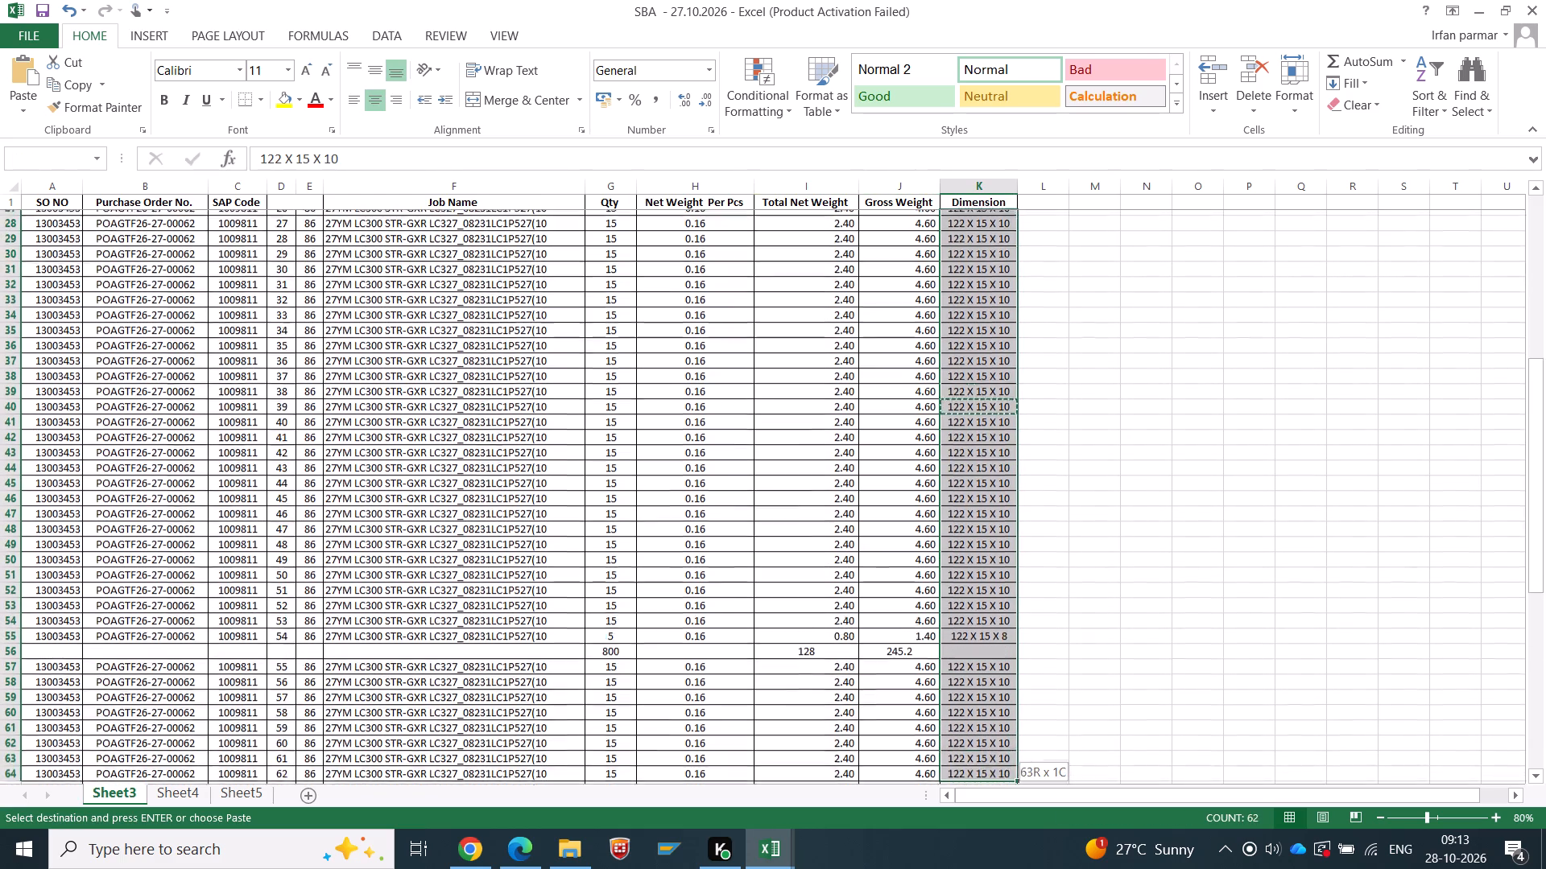
{"action": "left_click_drag", "start_coordinate": [1001, 846], "coordinate": [978, 583]}
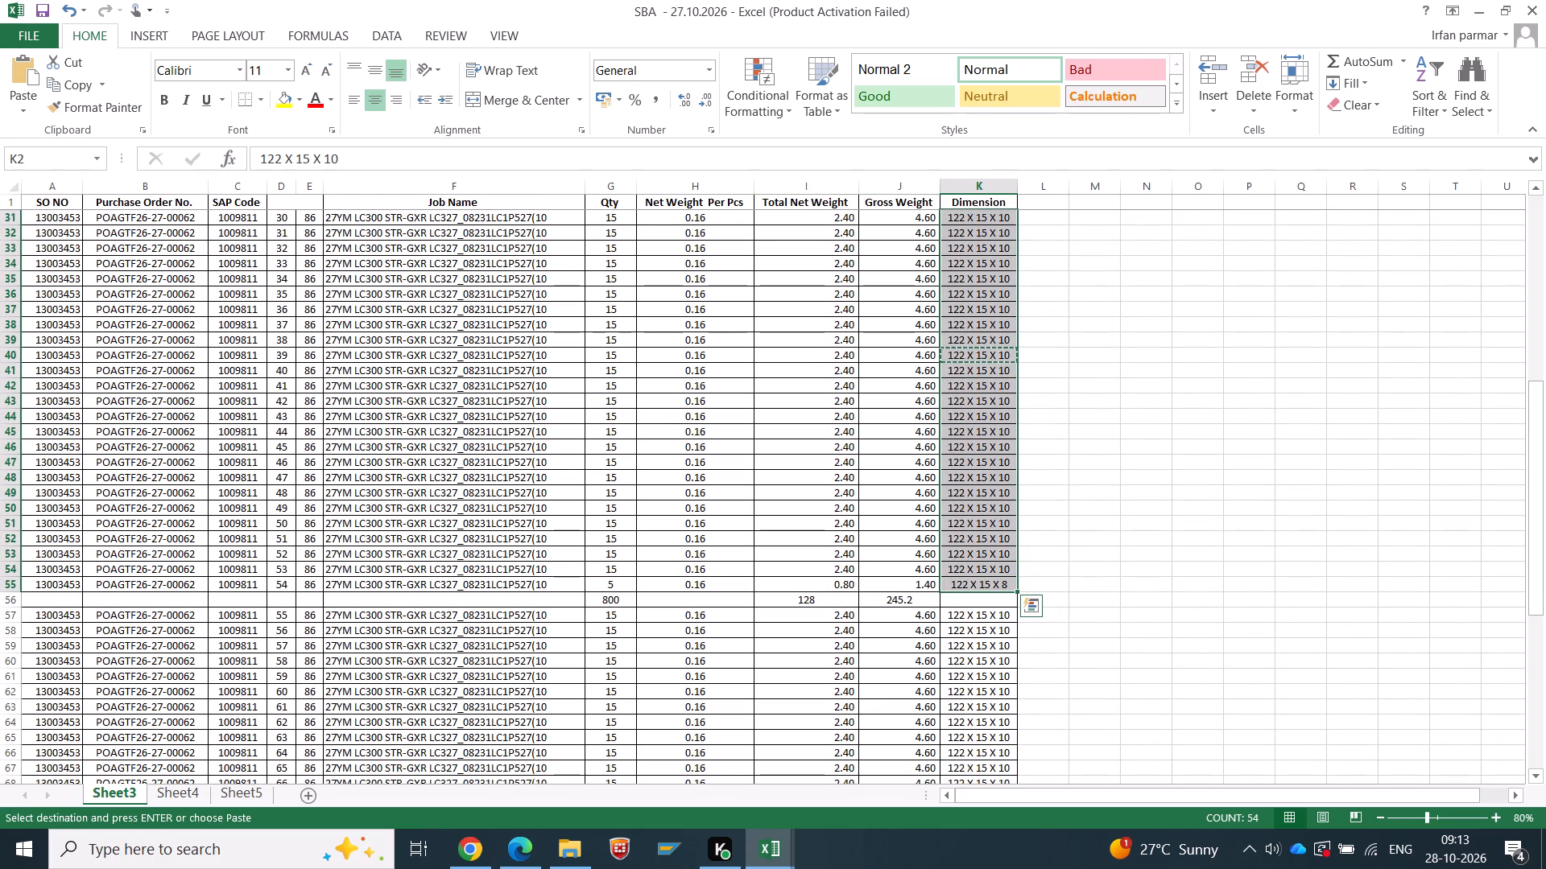
{"action": "key", "text": "alt+Tab"}
{"action": "right_click", "coordinate": [618, 214]}
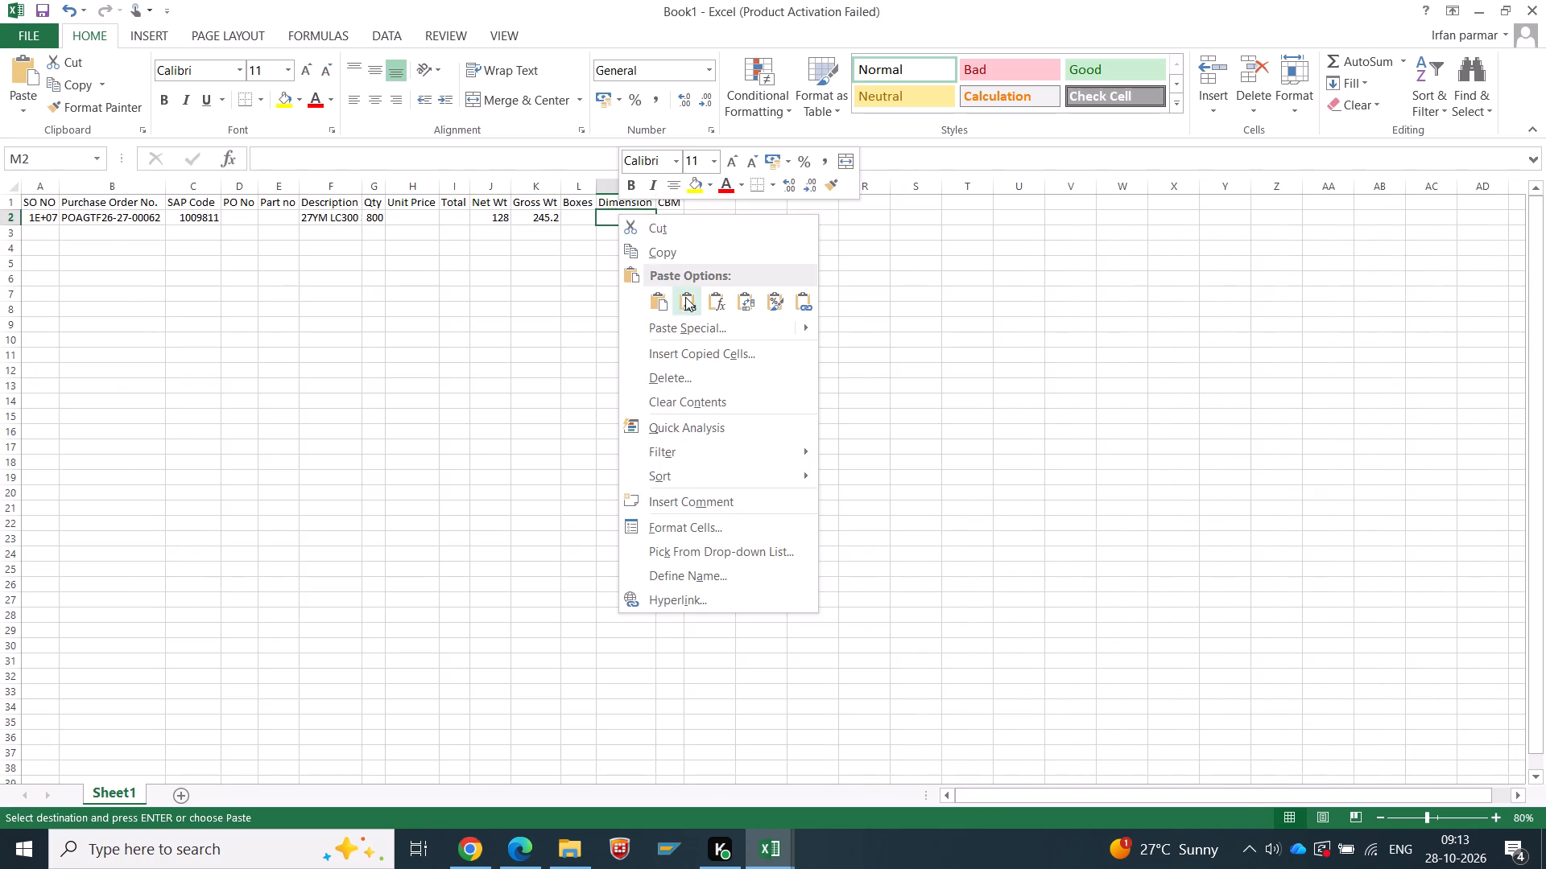
{"action": "left_click", "coordinate": [685, 297]}
Enter 54 as the number of boxes in L2.
{"action": "left_click", "coordinate": [577, 215]}
{"action": "key", "text": "5"}
{"action": "key", "text": "4"}
{"action": "left_click", "coordinate": [676, 382]}
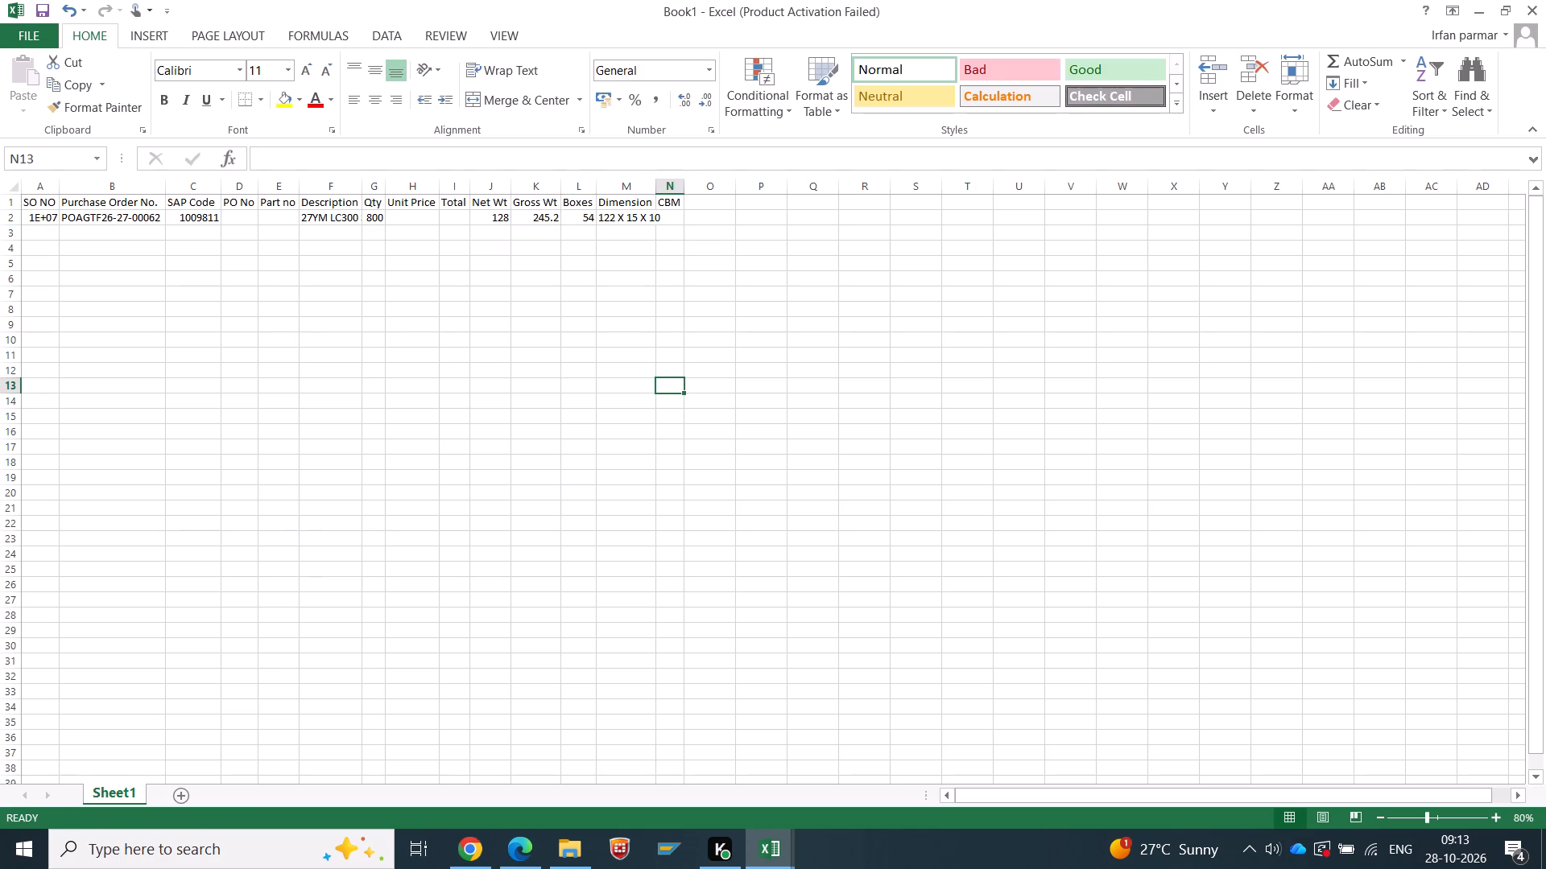
Autofit all column widths again to show the full contents of row 2.
{"action": "left_click", "coordinate": [2, 183]}
{"action": "double_click", "coordinate": [56, 184]}
{"action": "left_click", "coordinate": [534, 398]}
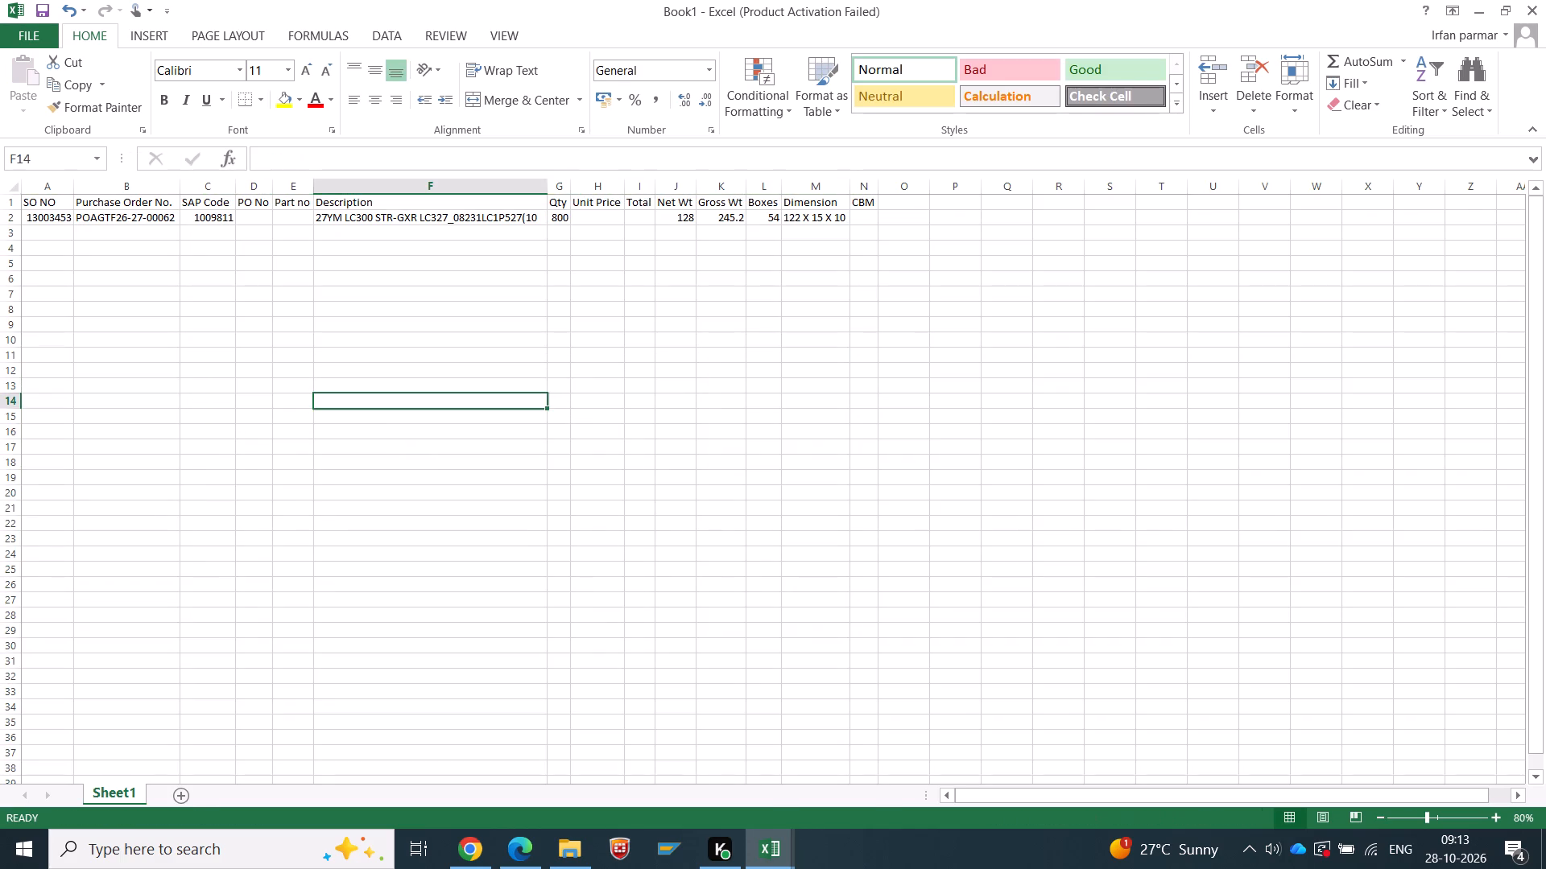
Apply comma style to the Net Wt and Gross Wt columns and US dollar accounting format to the Unit Price and Total columns.
{"action": "left_click_drag", "start_coordinate": [677, 192], "coordinate": [732, 192]}
{"action": "left_click", "coordinate": [663, 99]}
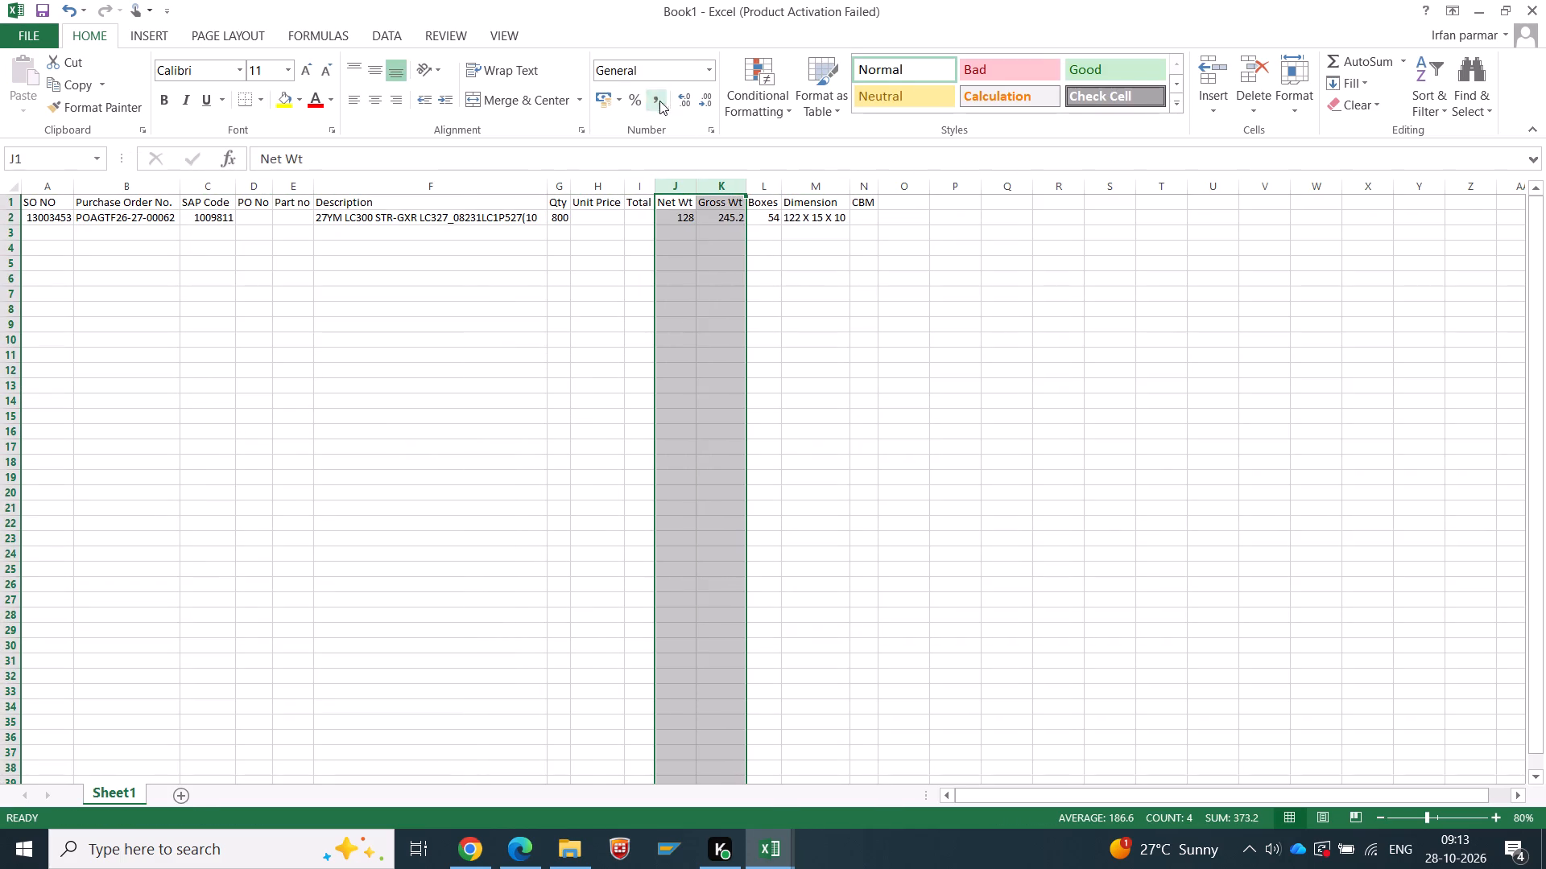
{"action": "left_click_drag", "start_coordinate": [590, 184], "coordinate": [632, 186]}
{"action": "left_click", "coordinate": [622, 101]}
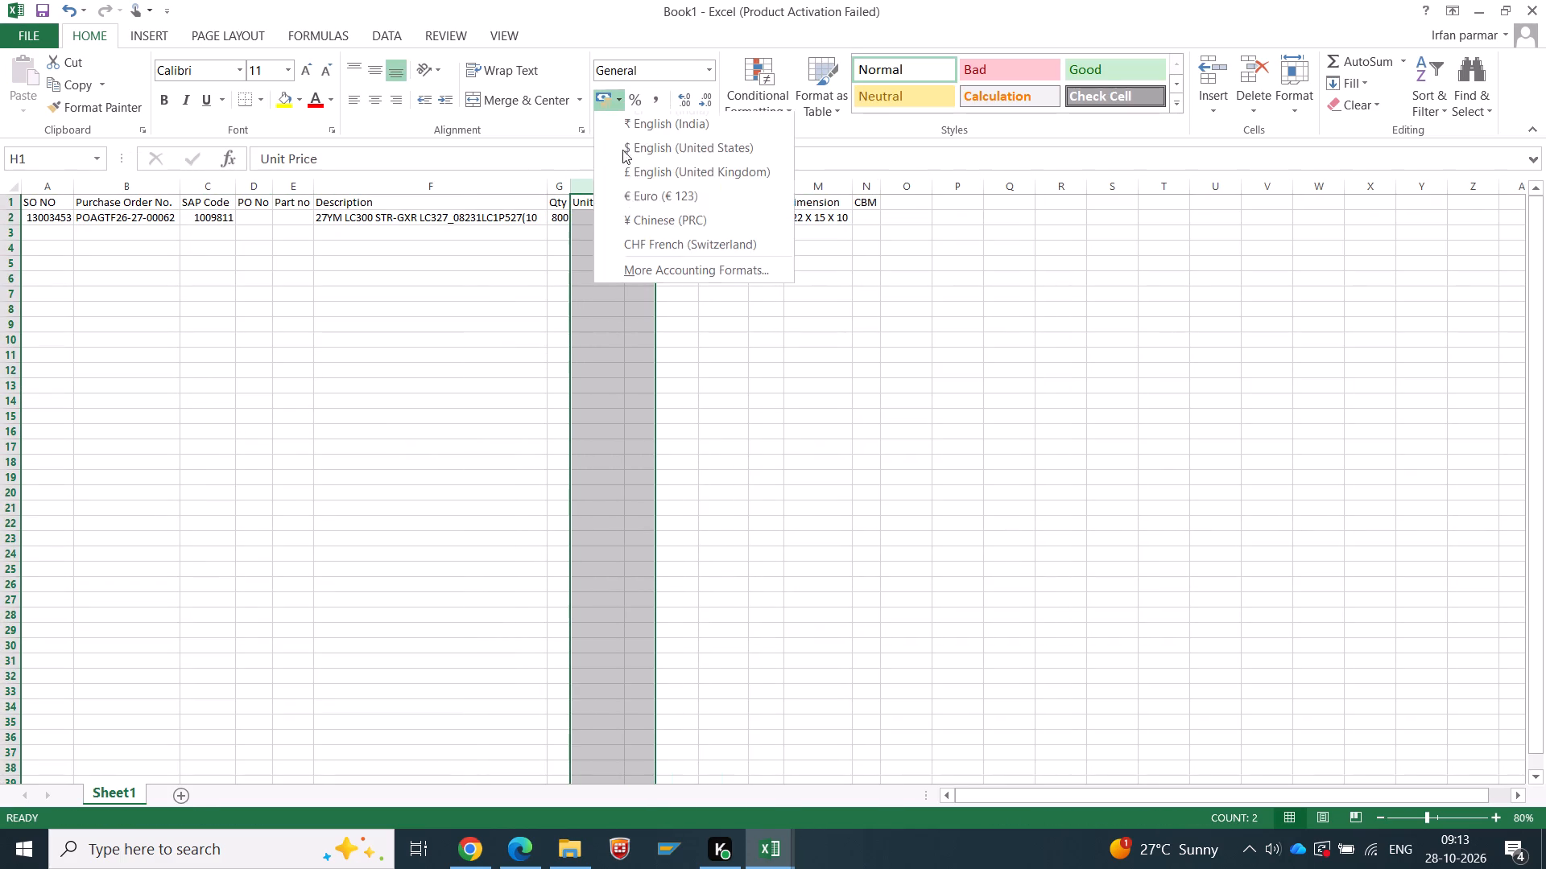
{"action": "left_click", "coordinate": [641, 158]}
{"action": "left_click", "coordinate": [818, 309]}
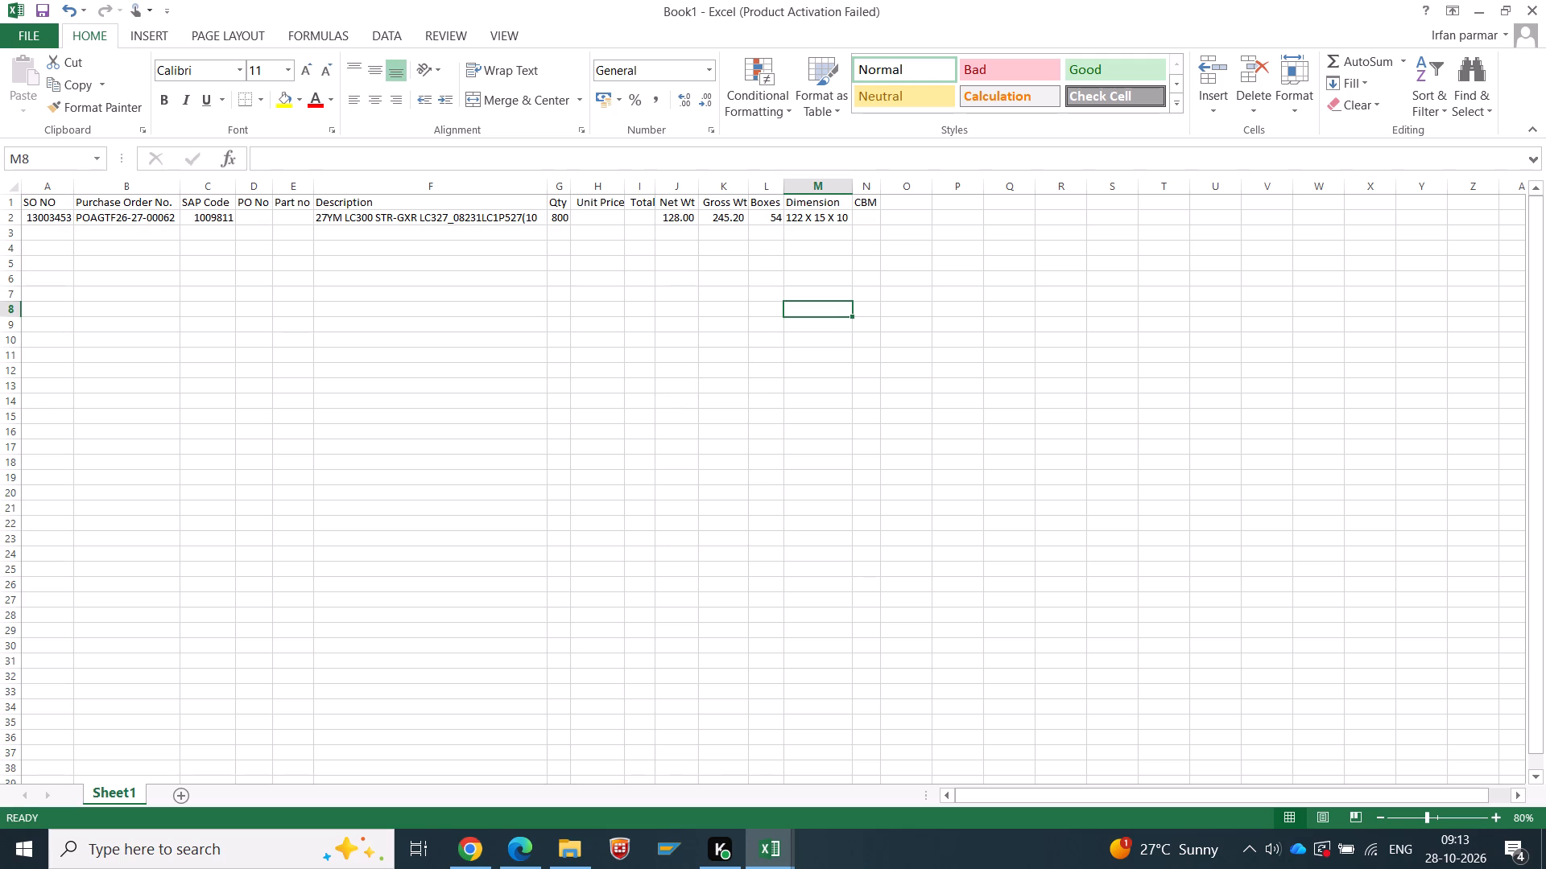
Apply comma style to the CBM column with one additional decimal place.
{"action": "left_click", "coordinate": [866, 187]}
{"action": "left_click", "coordinate": [652, 98]}
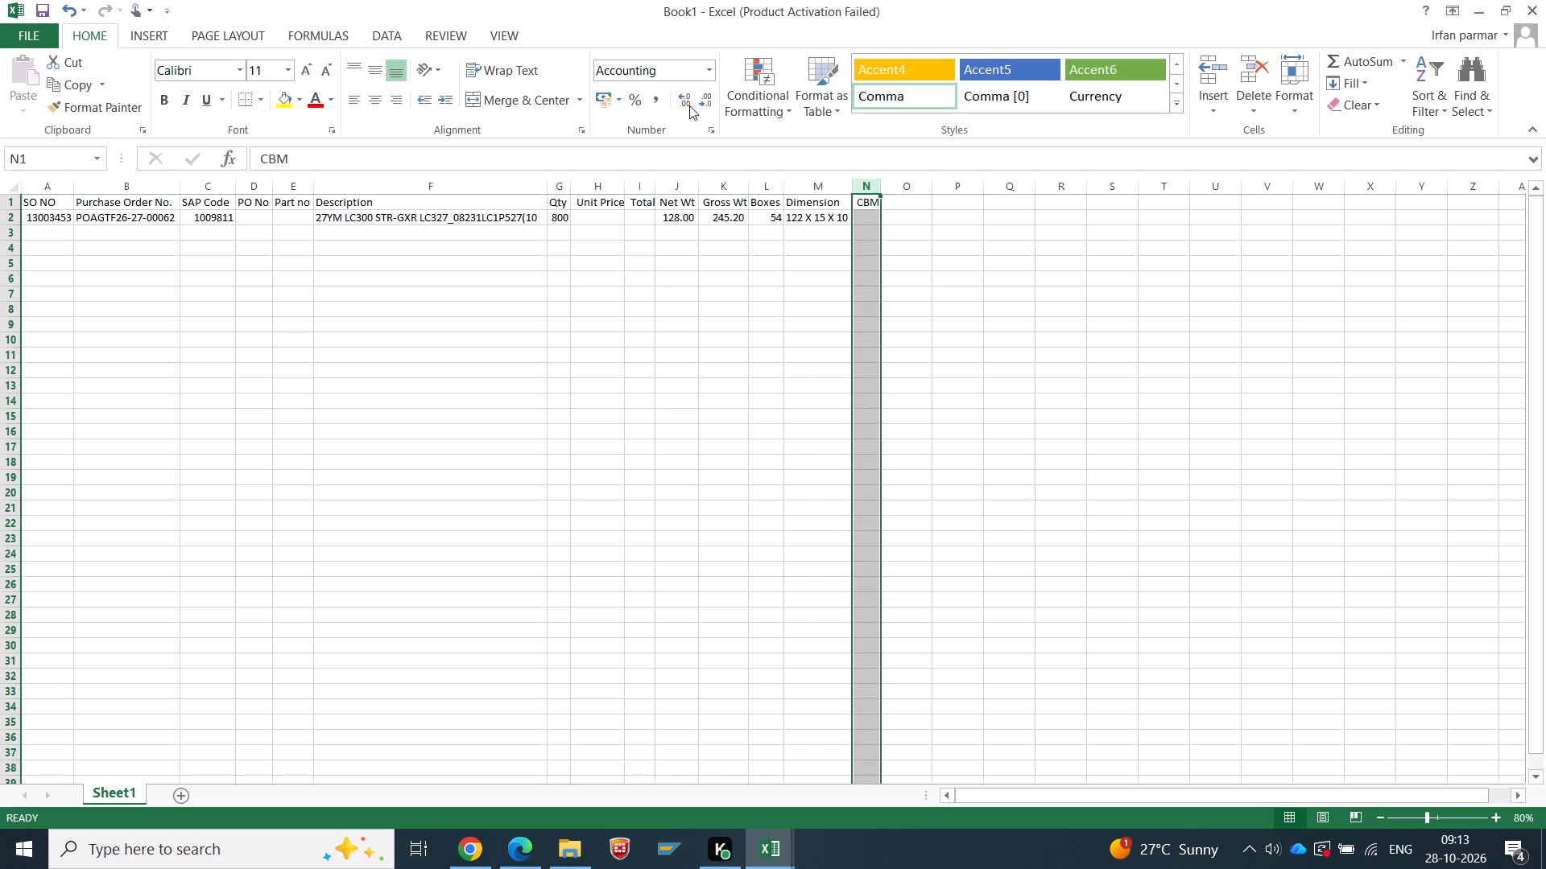
{"action": "left_click", "coordinate": [682, 101]}
{"action": "left_click", "coordinate": [760, 499]}
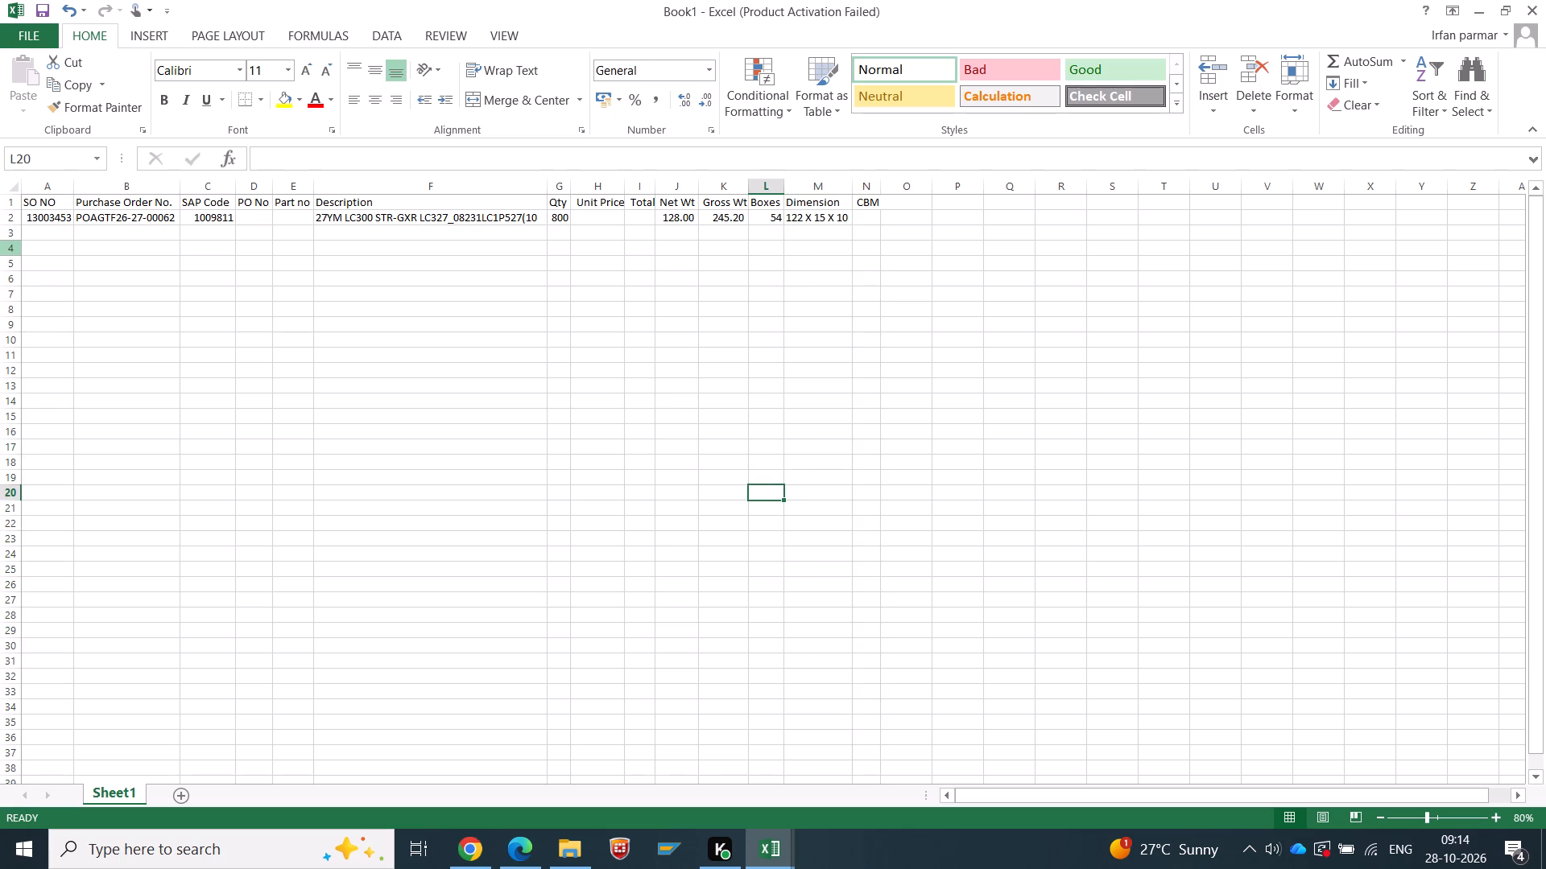
Autofit all columns to the new formats and centre the contents of the whole sheet horizontally.
{"action": "left_click", "coordinate": [15, 188]}
{"action": "double_click", "coordinate": [75, 190]}
{"action": "left_click", "coordinate": [475, 407]}
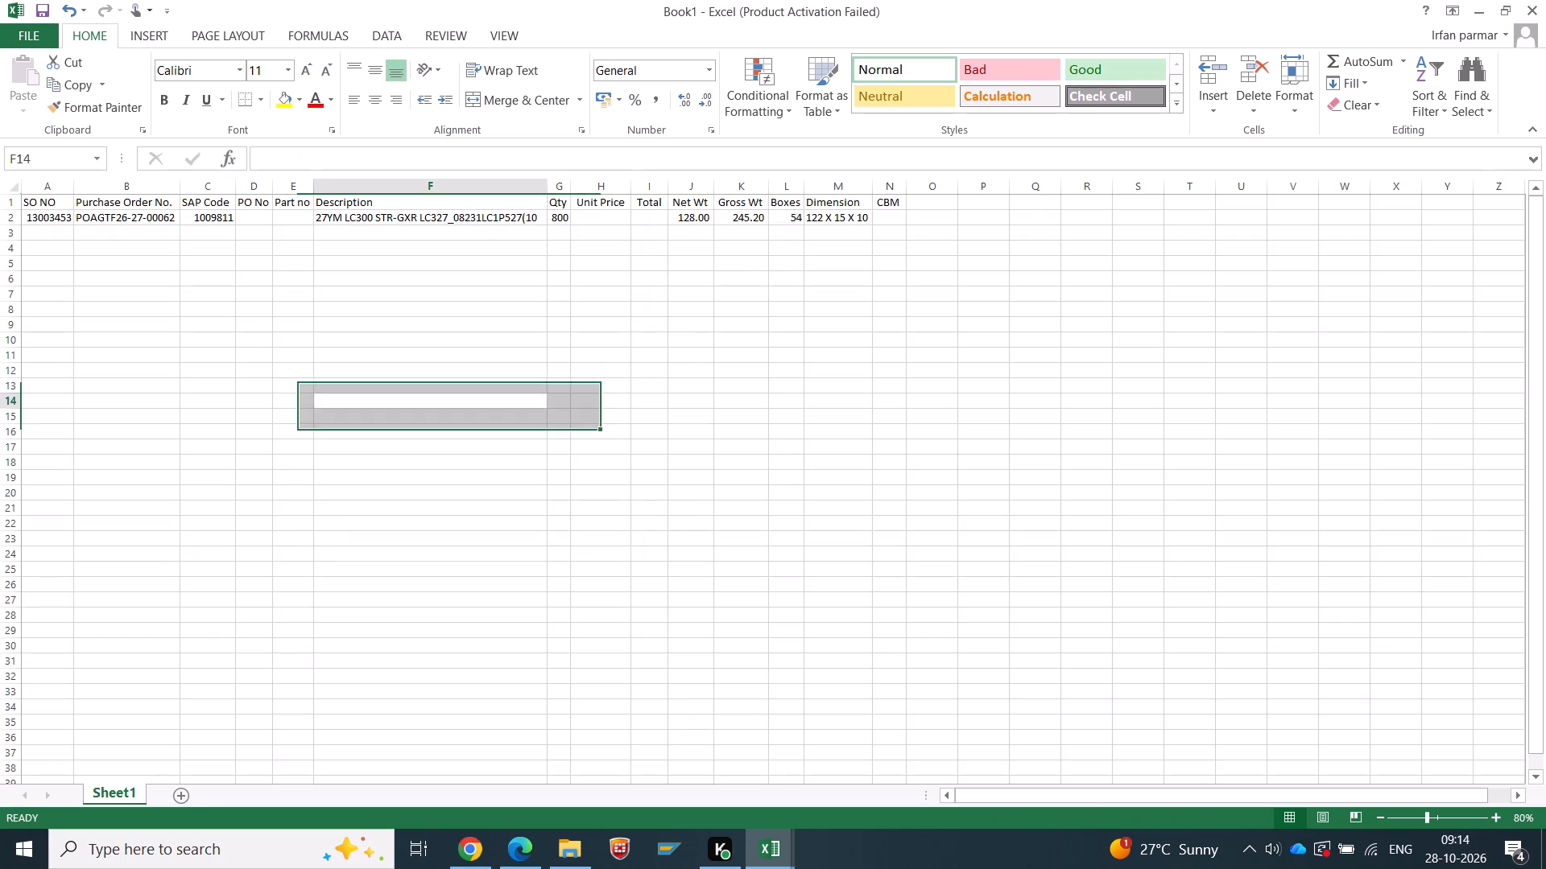
{"action": "left_click_drag", "start_coordinate": [5, 182], "coordinate": [12, 184]}
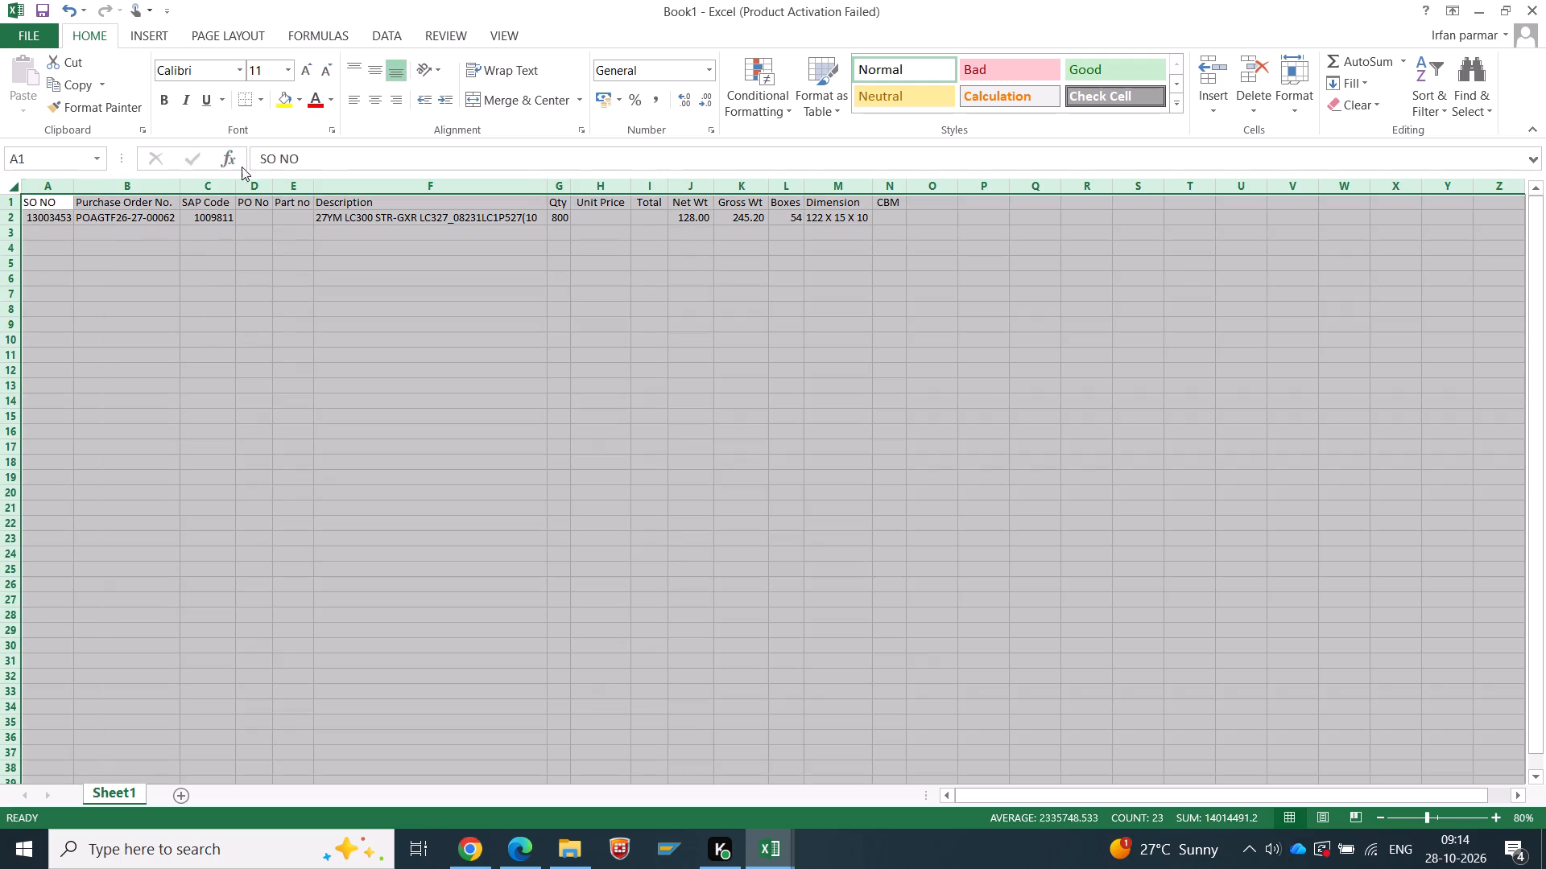
{"action": "left_click", "coordinate": [376, 101]}
{"action": "left_click", "coordinate": [404, 333]}
Clear the Qty, Total Net Weight and Gross Weight totals from row 56 of the SBA 27.10.2026 sheet.
{"action": "key", "text": "alt+Tab"}
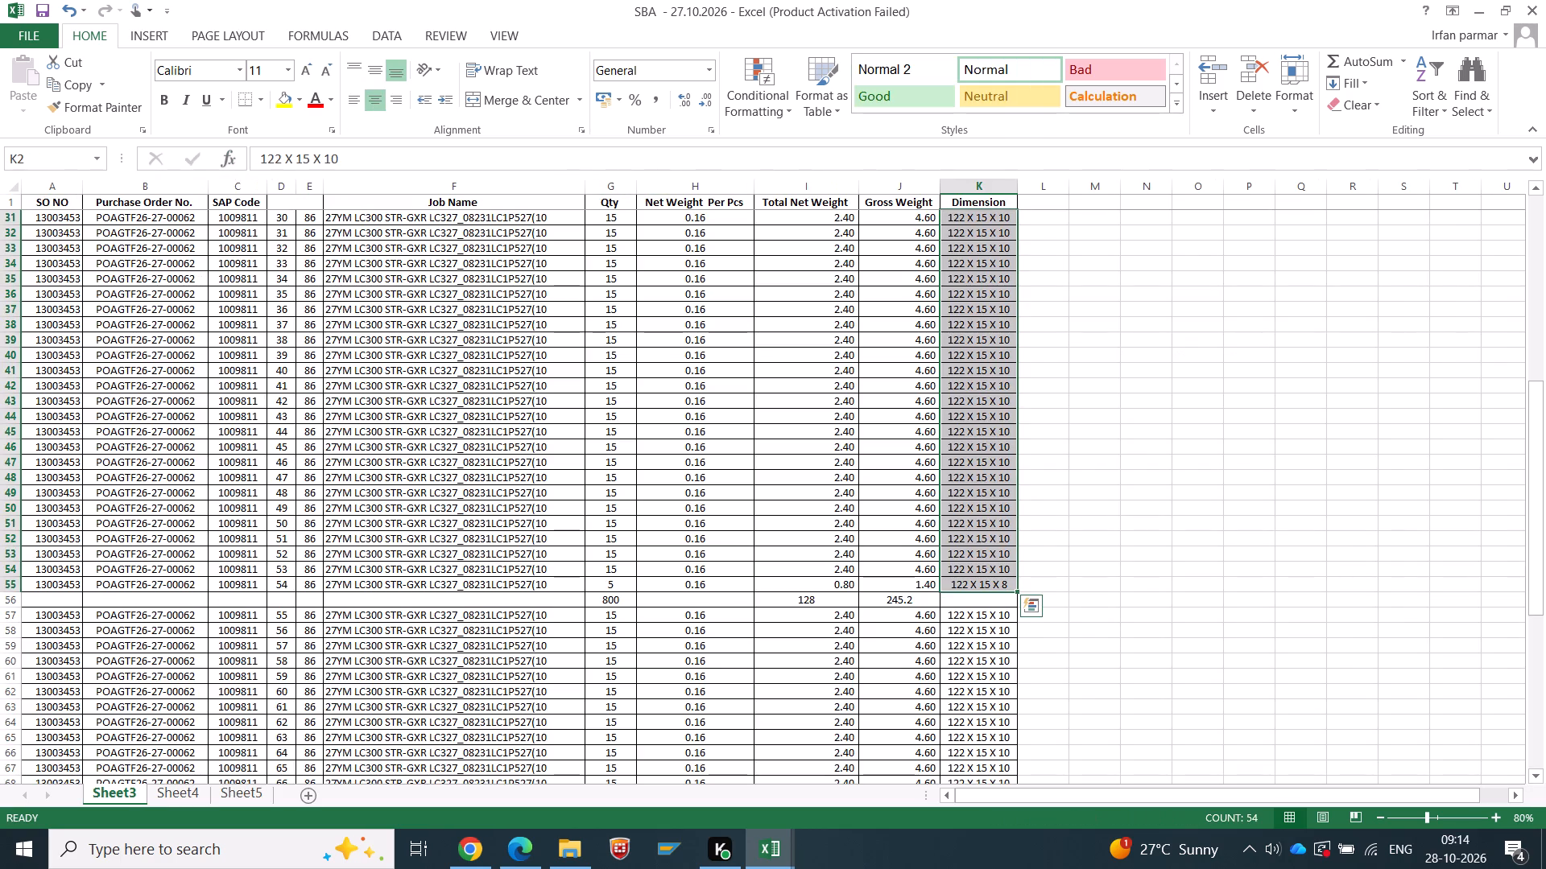
{"action": "scroll", "coordinate": [695, 519], "scroll_direction": "down", "scroll_amount": 4}
{"action": "left_click_drag", "start_coordinate": [610, 415], "coordinate": [903, 418]}
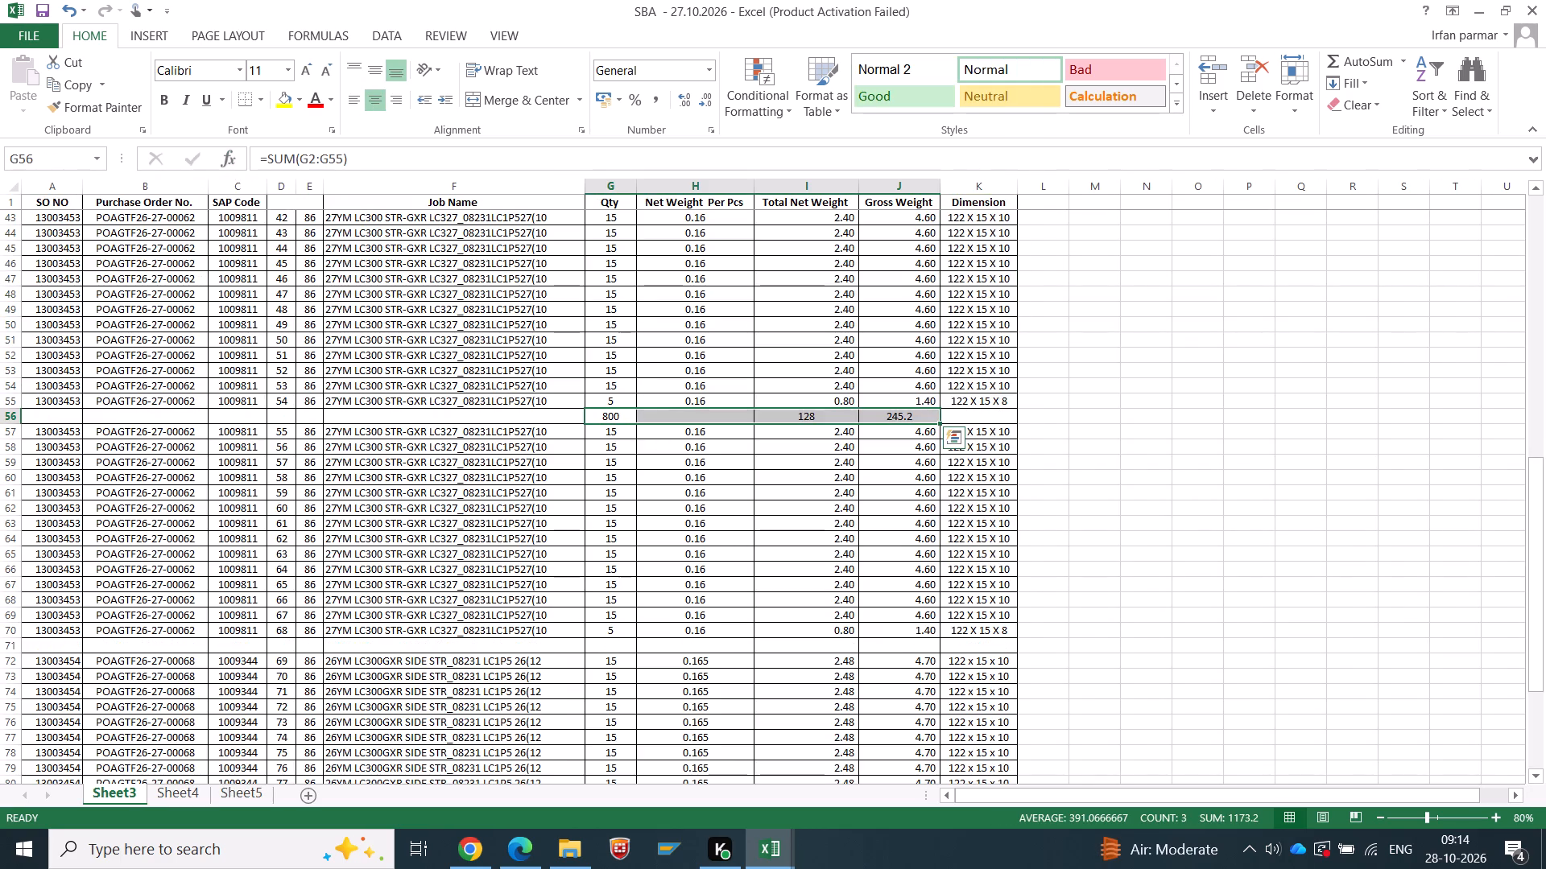
{"action": "key", "text": "Delete"}
{"action": "left_click", "coordinate": [149, 606]}
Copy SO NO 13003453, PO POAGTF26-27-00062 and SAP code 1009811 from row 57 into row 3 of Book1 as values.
{"action": "left_click_drag", "start_coordinate": [60, 435], "coordinate": [227, 433]}
{"action": "key", "text": "ctrl+c"}
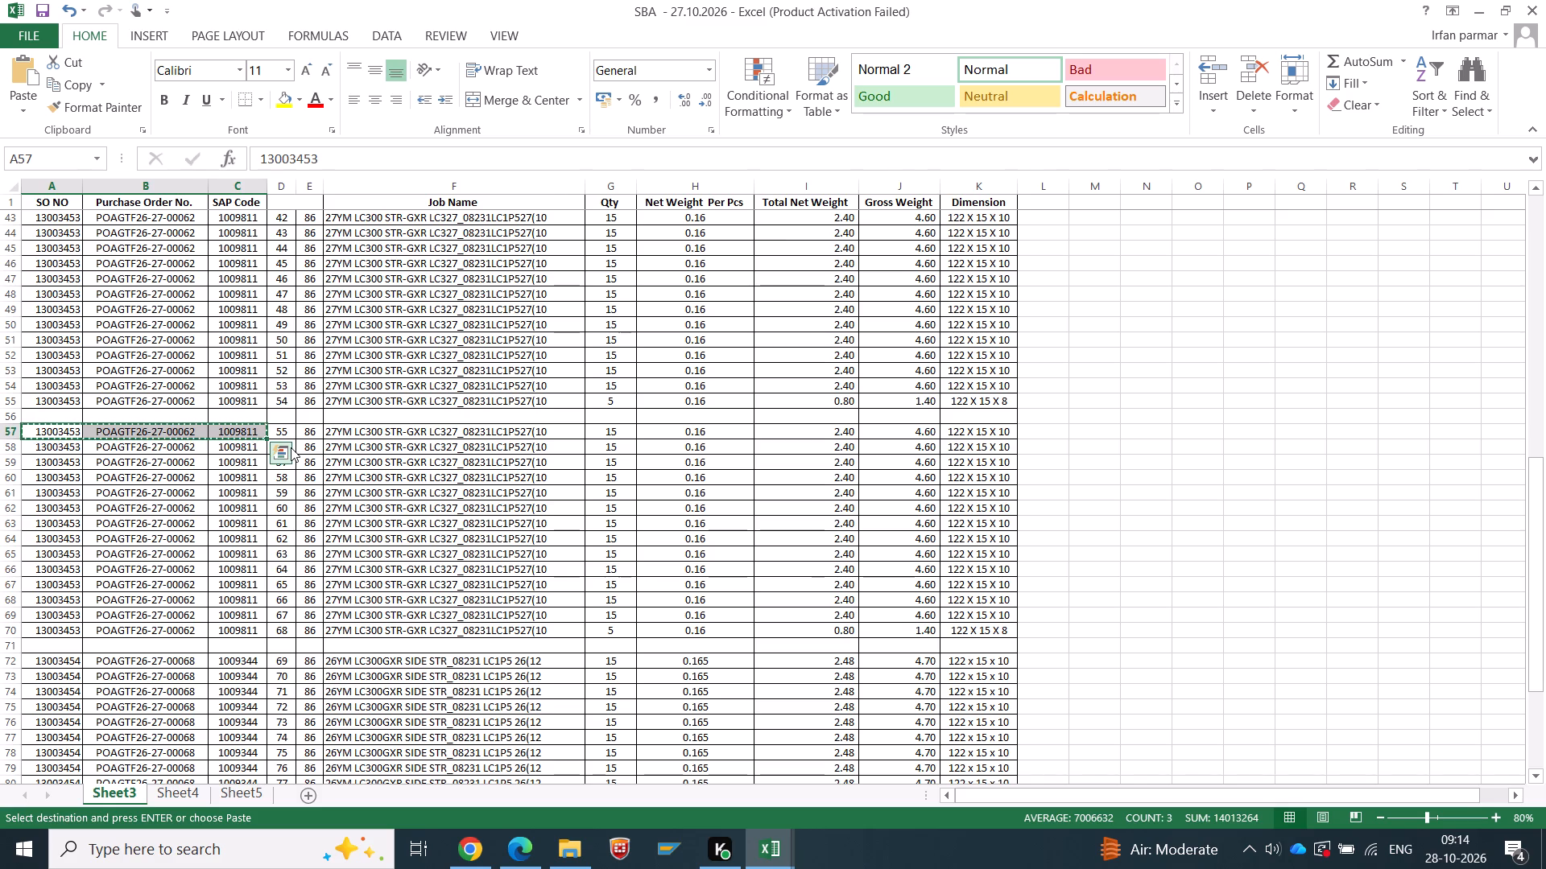
{"action": "key", "text": "alt+Tab"}
{"action": "right_click", "coordinate": [51, 225]}
{"action": "left_click", "coordinate": [122, 315]}
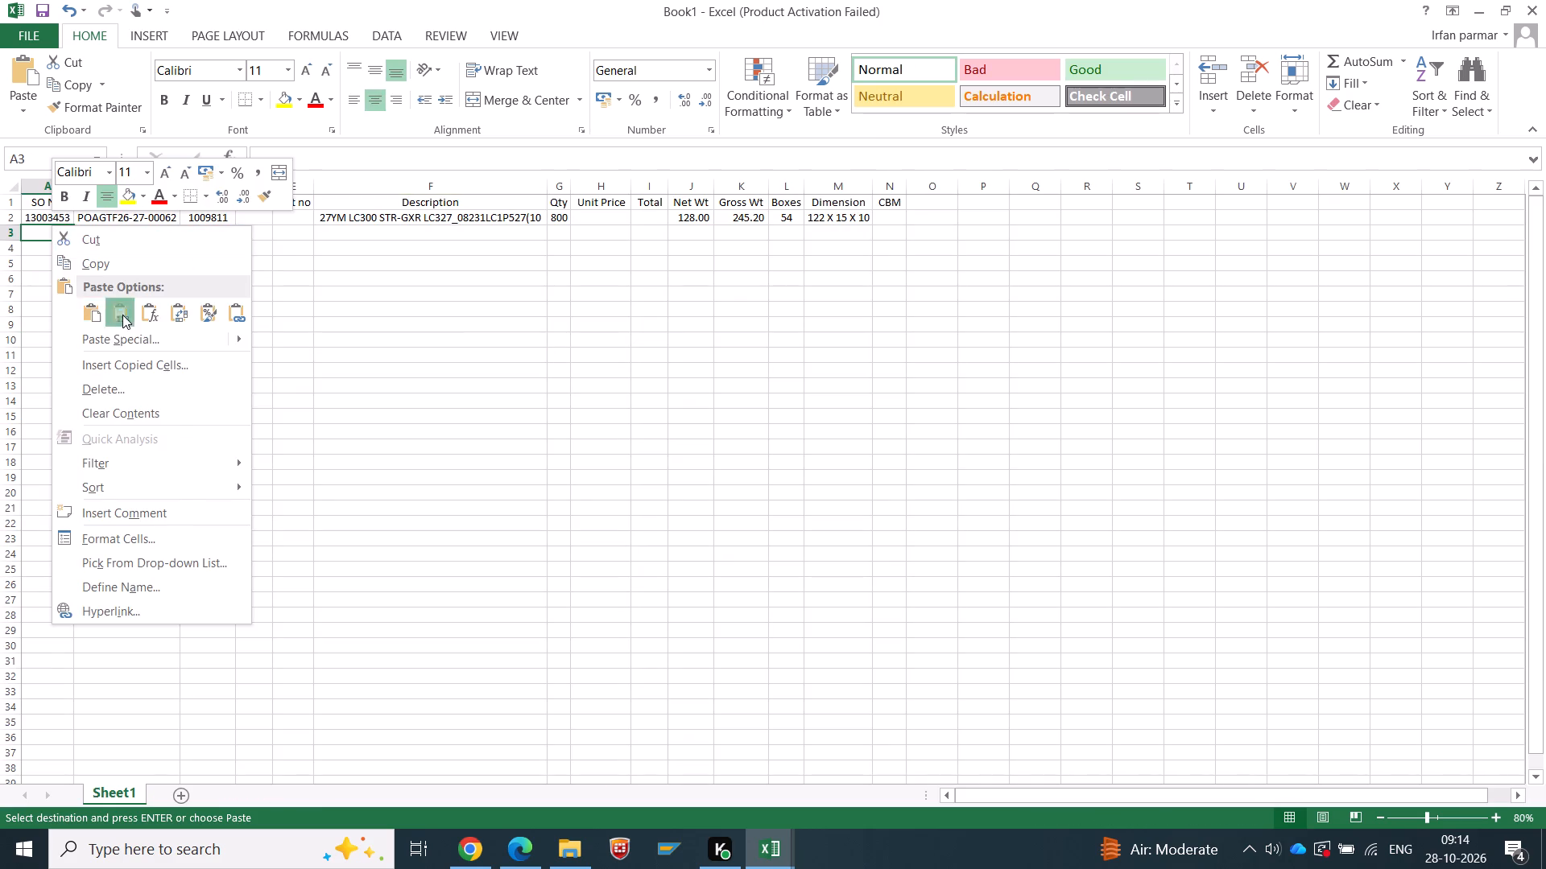
Copy the second group's job name, 27YM LC300 STR-GXR LC327_08231LC1P527(10, as a value into the Description cell of row 3 in Book1.
{"action": "key", "text": "alt+Tab"}
{"action": "left_click", "coordinate": [435, 483]}
{"action": "key", "text": "ctrl+c"}
{"action": "key", "text": "alt+Tab"}
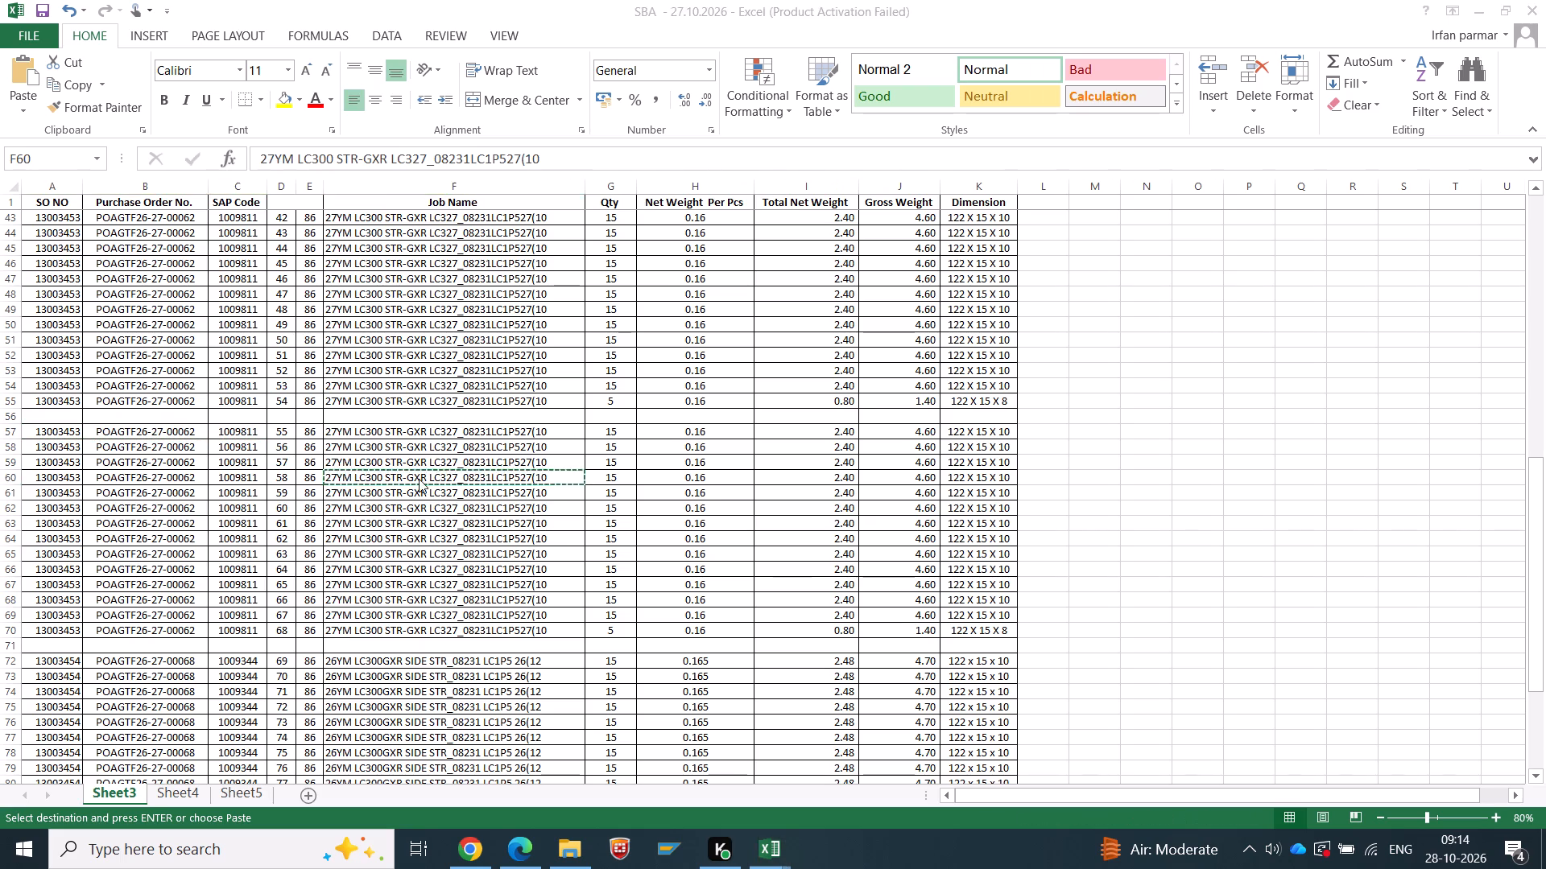
{"action": "right_click", "coordinate": [349, 225]}
{"action": "left_click", "coordinate": [424, 313]}
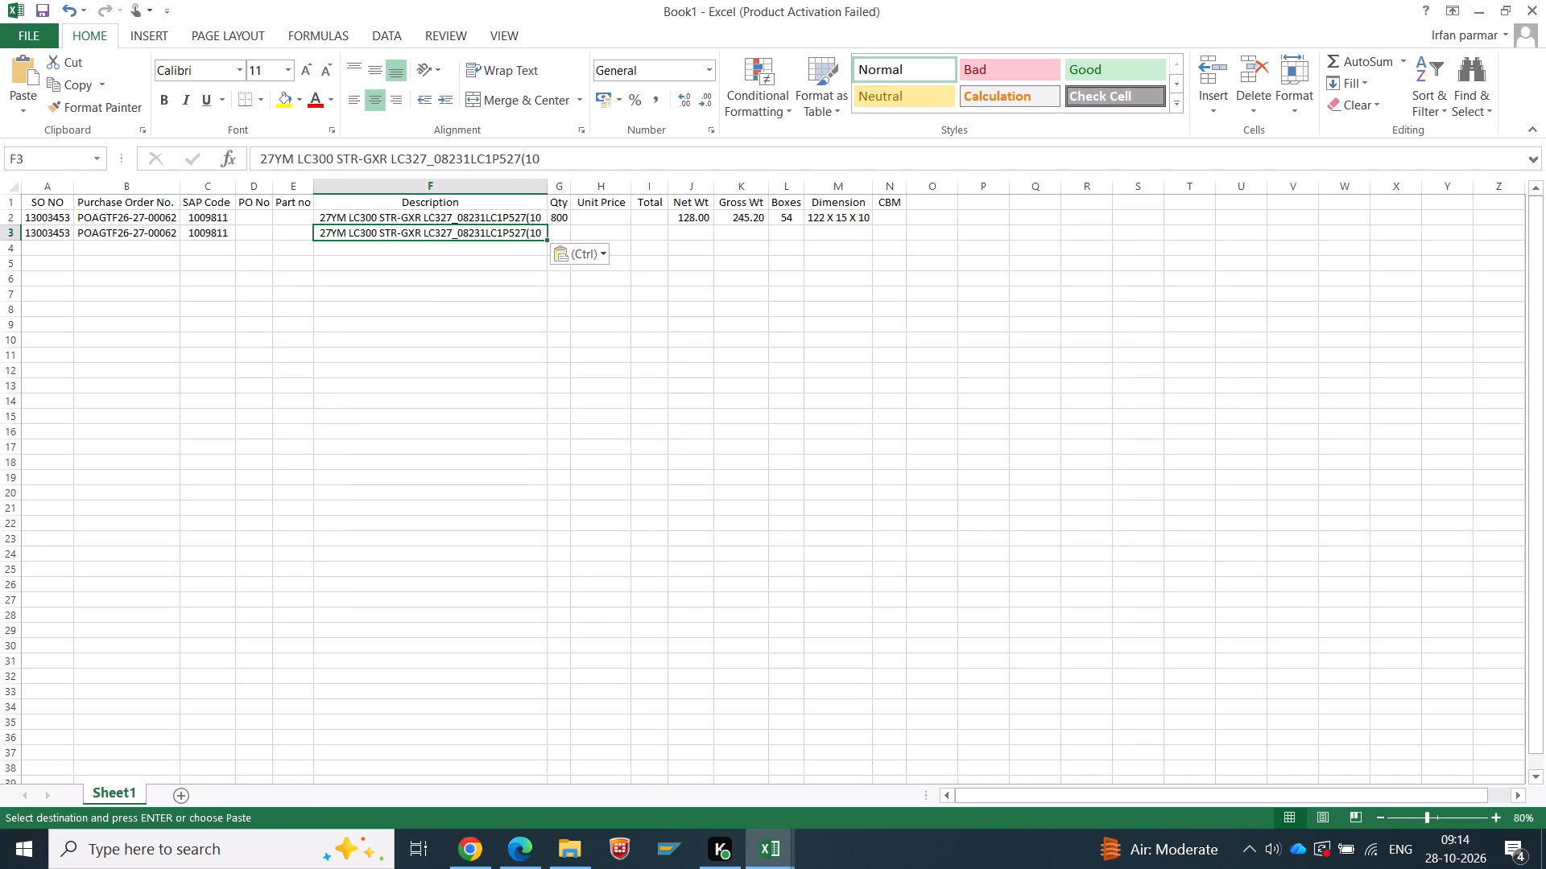
In row 71 of the SBA sheet, sum the Qty, Total Net Weight and Gross Weight of rows 57 to 70.
{"action": "key", "text": "alt+Tab"}
{"action": "left_click", "coordinate": [606, 640]}
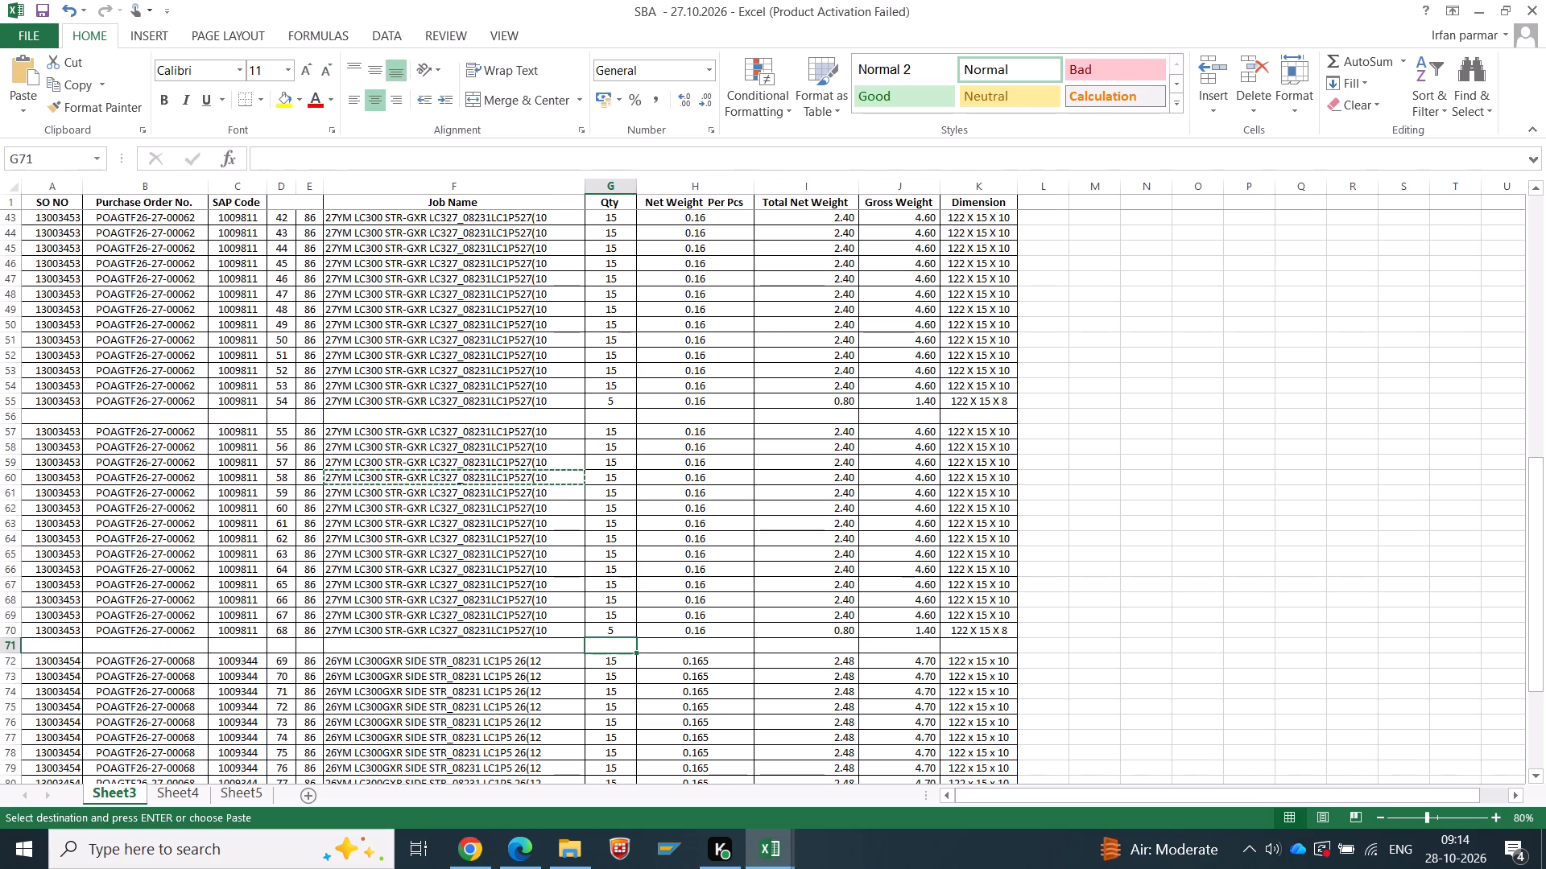
{"action": "key", "text": "alt+equal"}
{"action": "key", "text": "Return"}
{"action": "key", "text": "Up"}
{"action": "key", "text": "ctrl+c"}
{"action": "key", "text": "Right"}
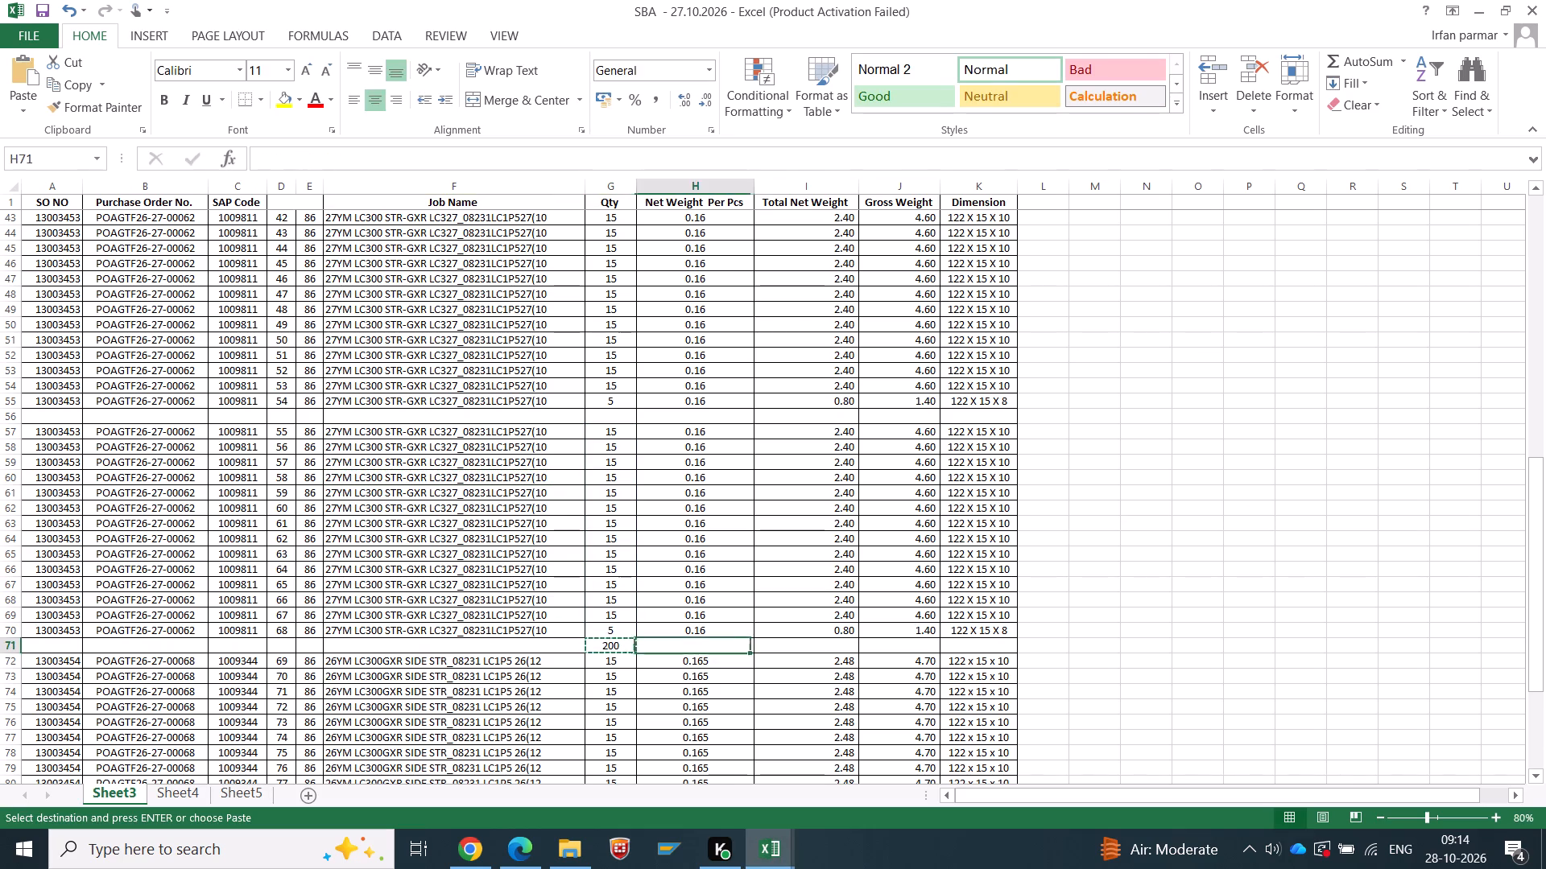
{"action": "key", "text": "Right"}
{"action": "key", "text": "shift+Right"}
{"action": "key", "text": "Return"}
Copy the Qty total of row 71 as a value into the Qty cell of row 3 in Book1.
{"action": "key", "text": "Left"}
{"action": "key", "text": "Left"}
{"action": "key", "text": "ctrl+c"}
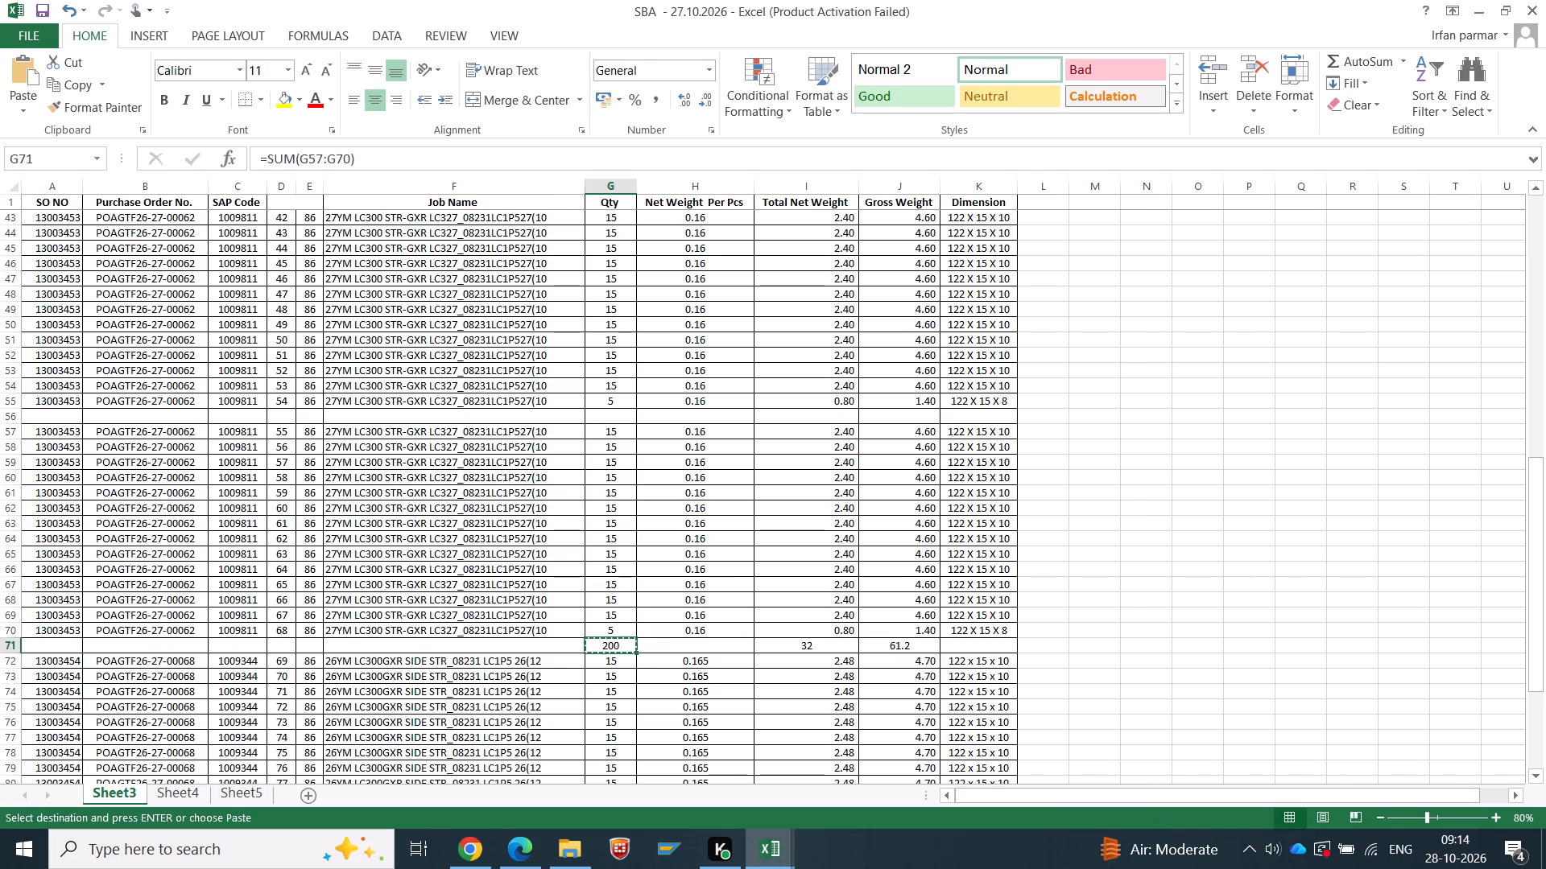
{"action": "key", "text": "alt+Tab"}
{"action": "right_click", "coordinate": [555, 239]}
{"action": "left_click", "coordinate": [613, 332]}
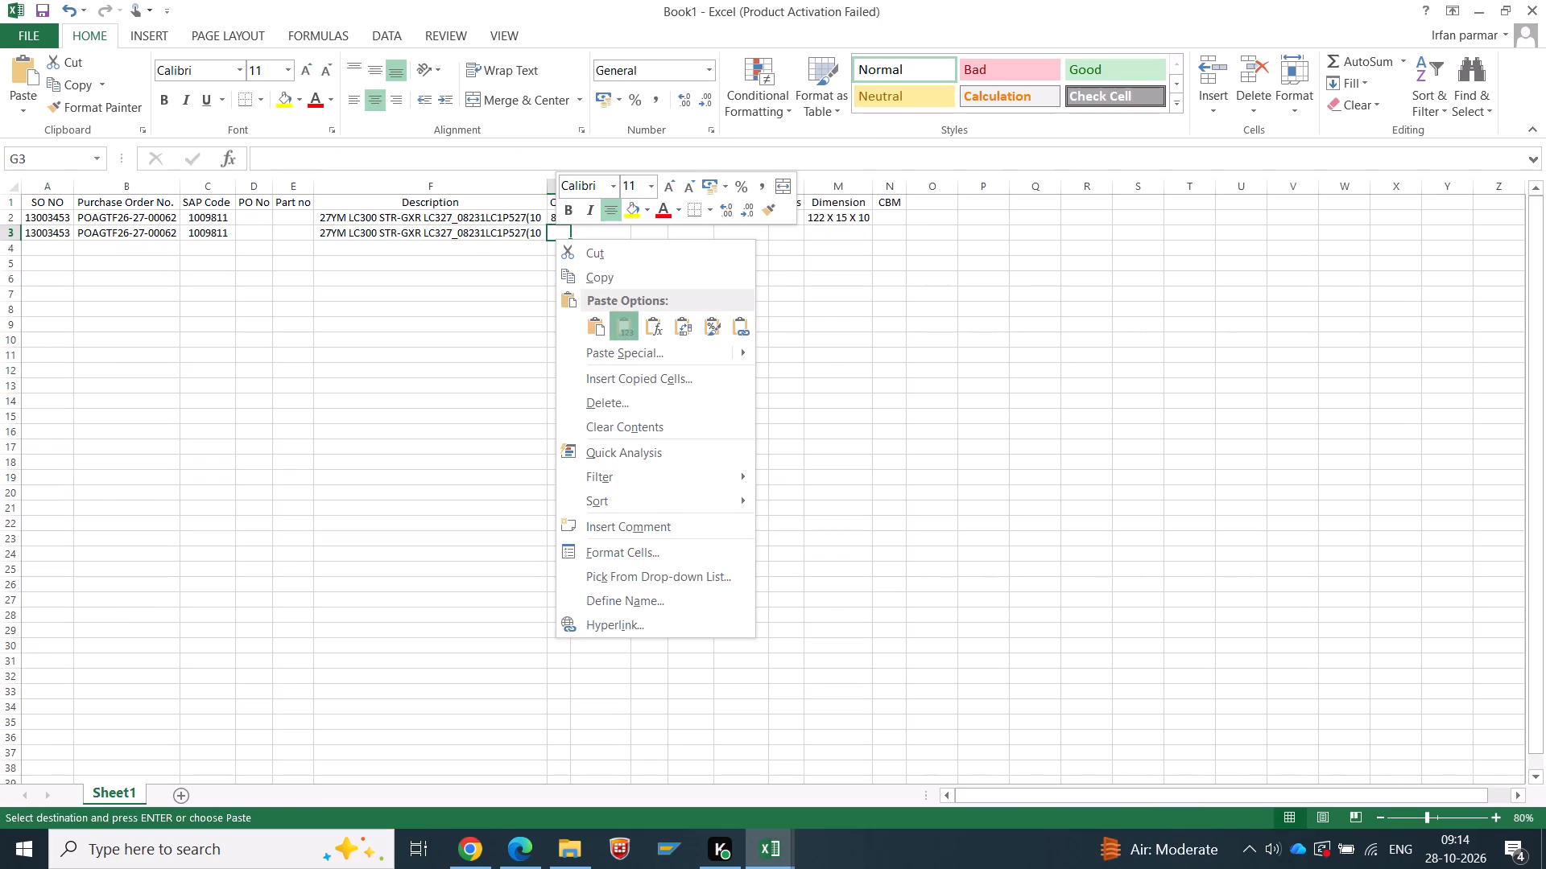
Copy the net and gross weight totals of row 71 as values into Net Wt and Gross Wt of row 3 in Book1.
{"action": "key", "text": "alt+Tab"}
{"action": "left_click_drag", "start_coordinate": [771, 641], "coordinate": [924, 647]}
{"action": "key", "text": "ctrl+c"}
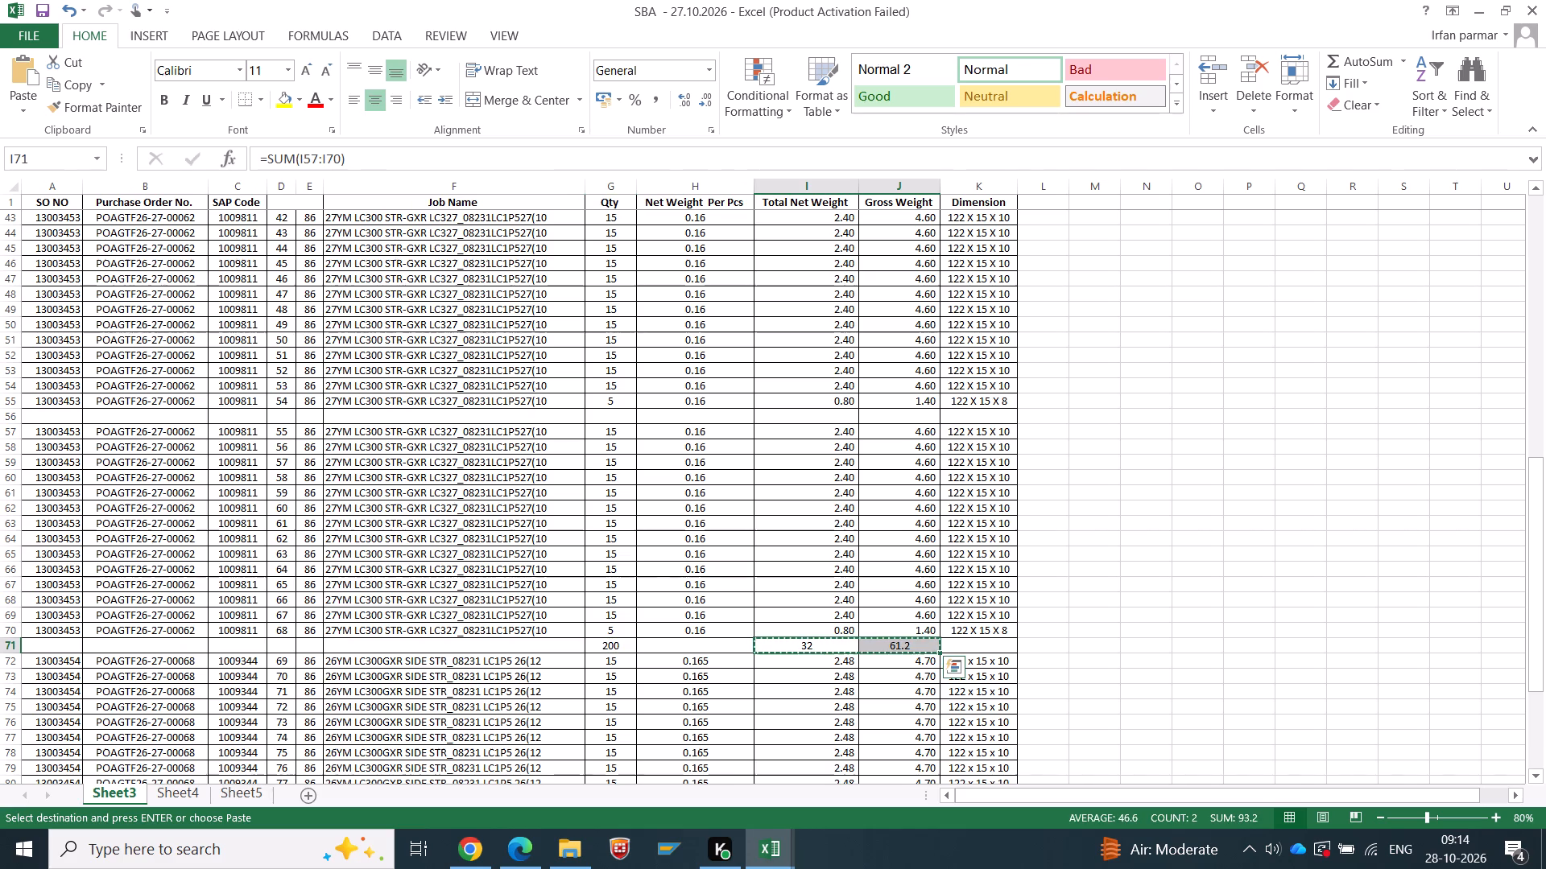
{"action": "key", "text": "alt+Tab"}
{"action": "right_click", "coordinate": [715, 235]}
{"action": "right_click", "coordinate": [692, 232]}
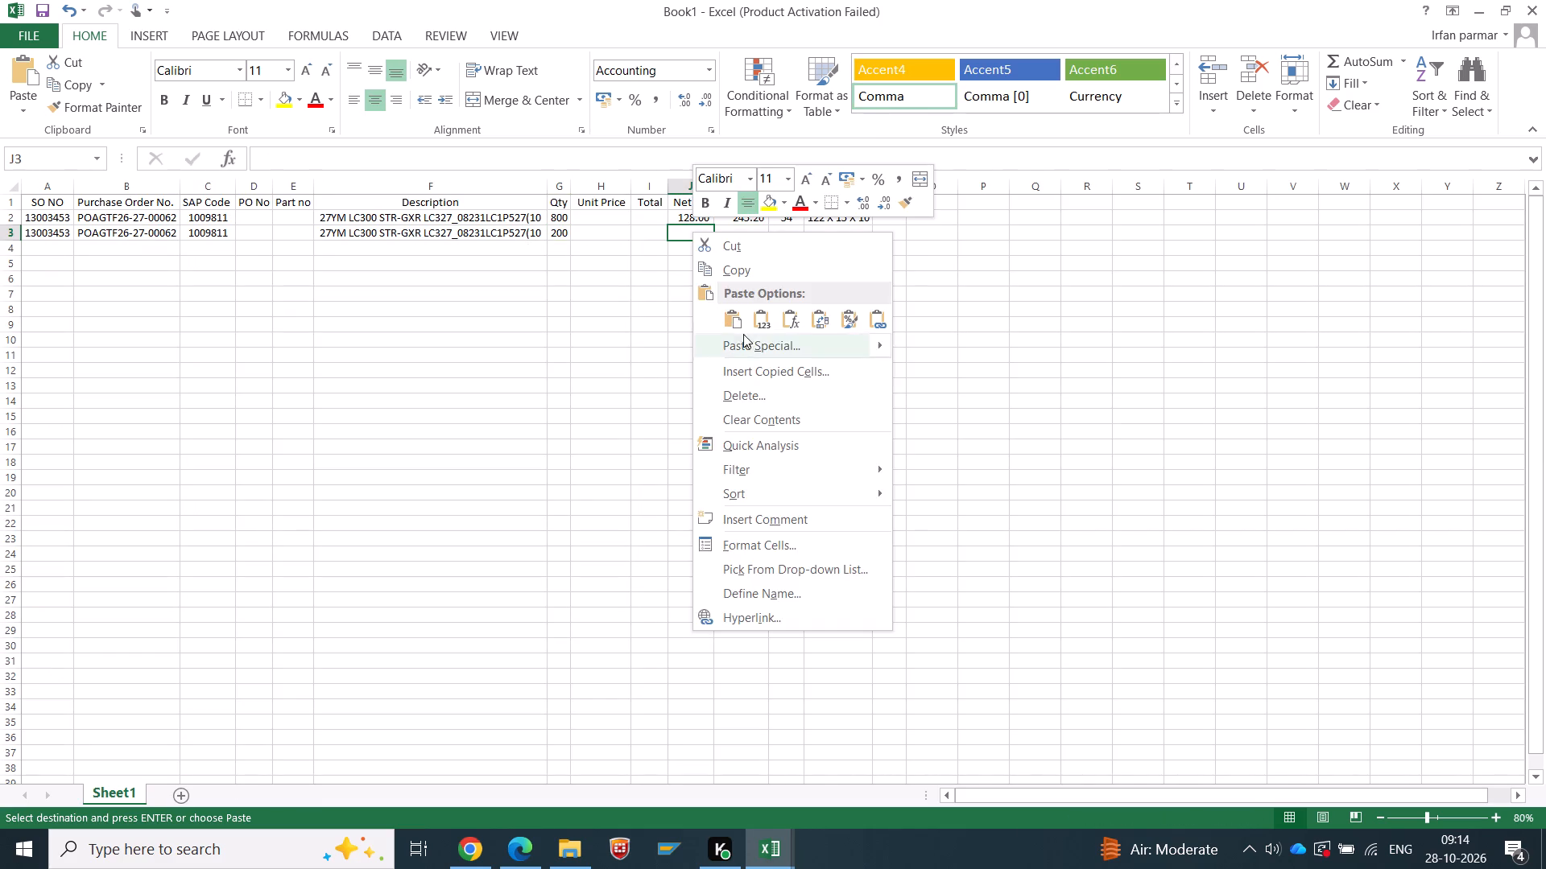
{"action": "left_click", "coordinate": [757, 313]}
Copy the dimension 122 X 15 X 10 as a value into row 3 of Book1 and check the group's box rows.
{"action": "key", "text": "alt+Tab"}
{"action": "left_click", "coordinate": [1000, 513]}
{"action": "key", "text": "ctrl+c"}
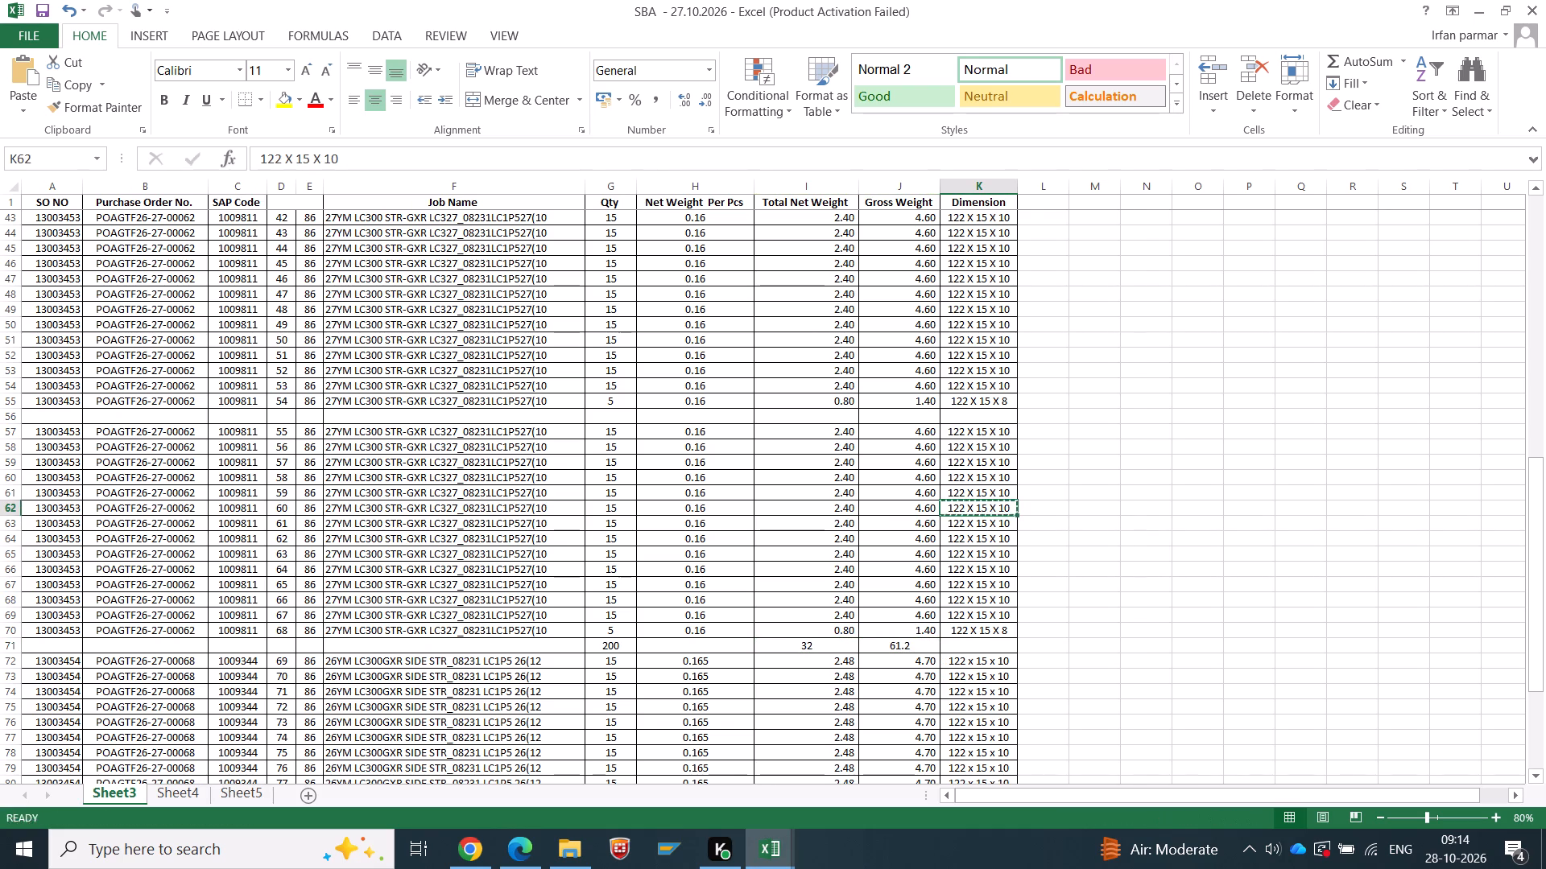
{"action": "left_click_drag", "start_coordinate": [961, 434], "coordinate": [980, 635]}
{"action": "key", "text": "alt+Tab"}
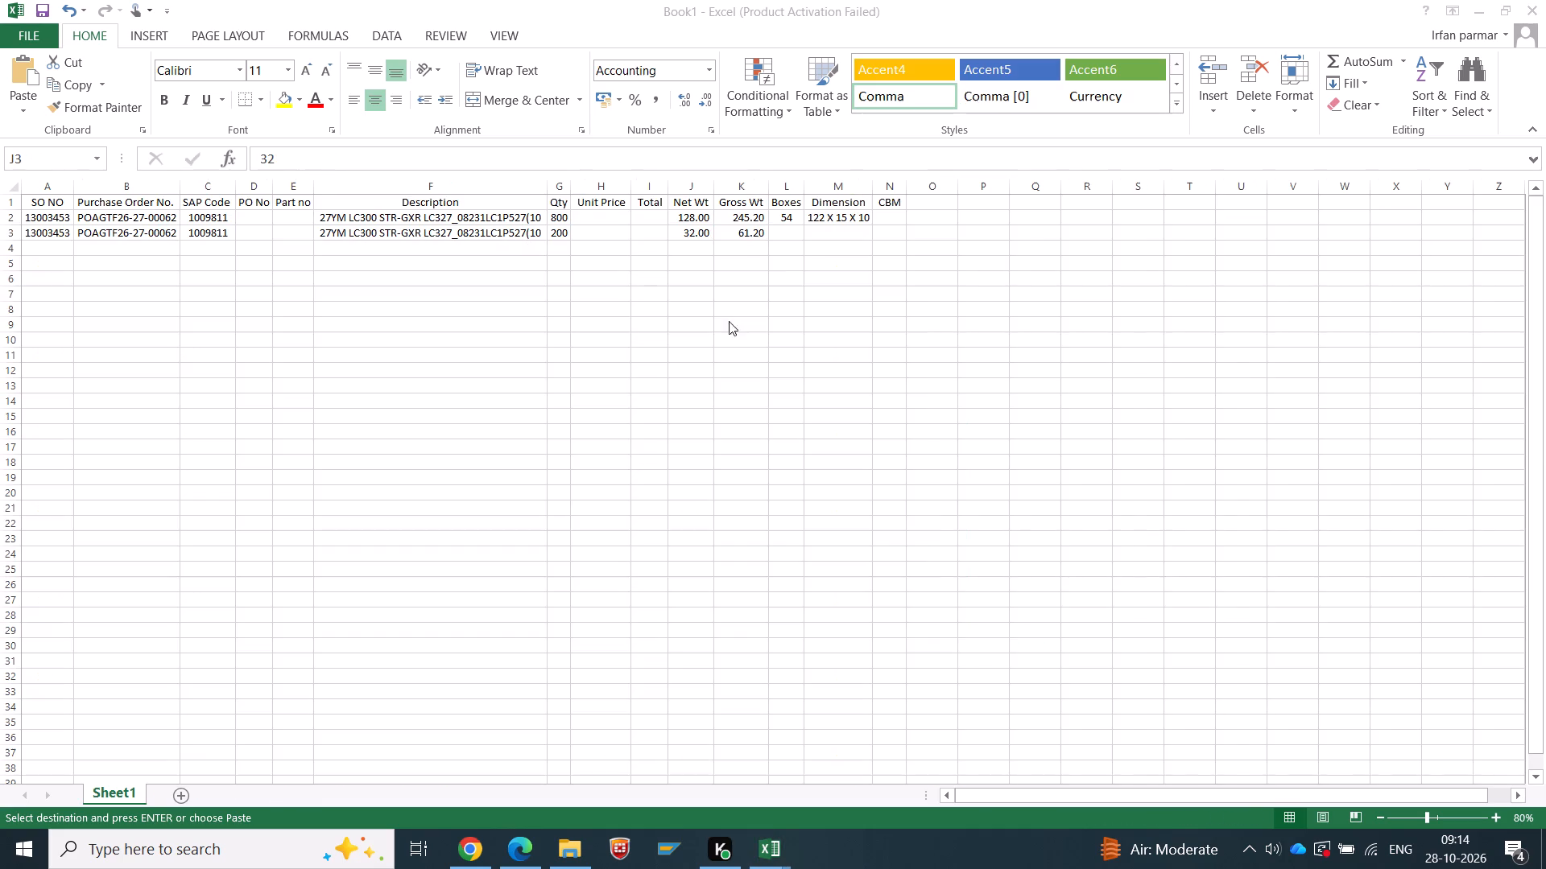
{"action": "right_click", "coordinate": [842, 233]}
{"action": "left_click", "coordinate": [909, 316]}
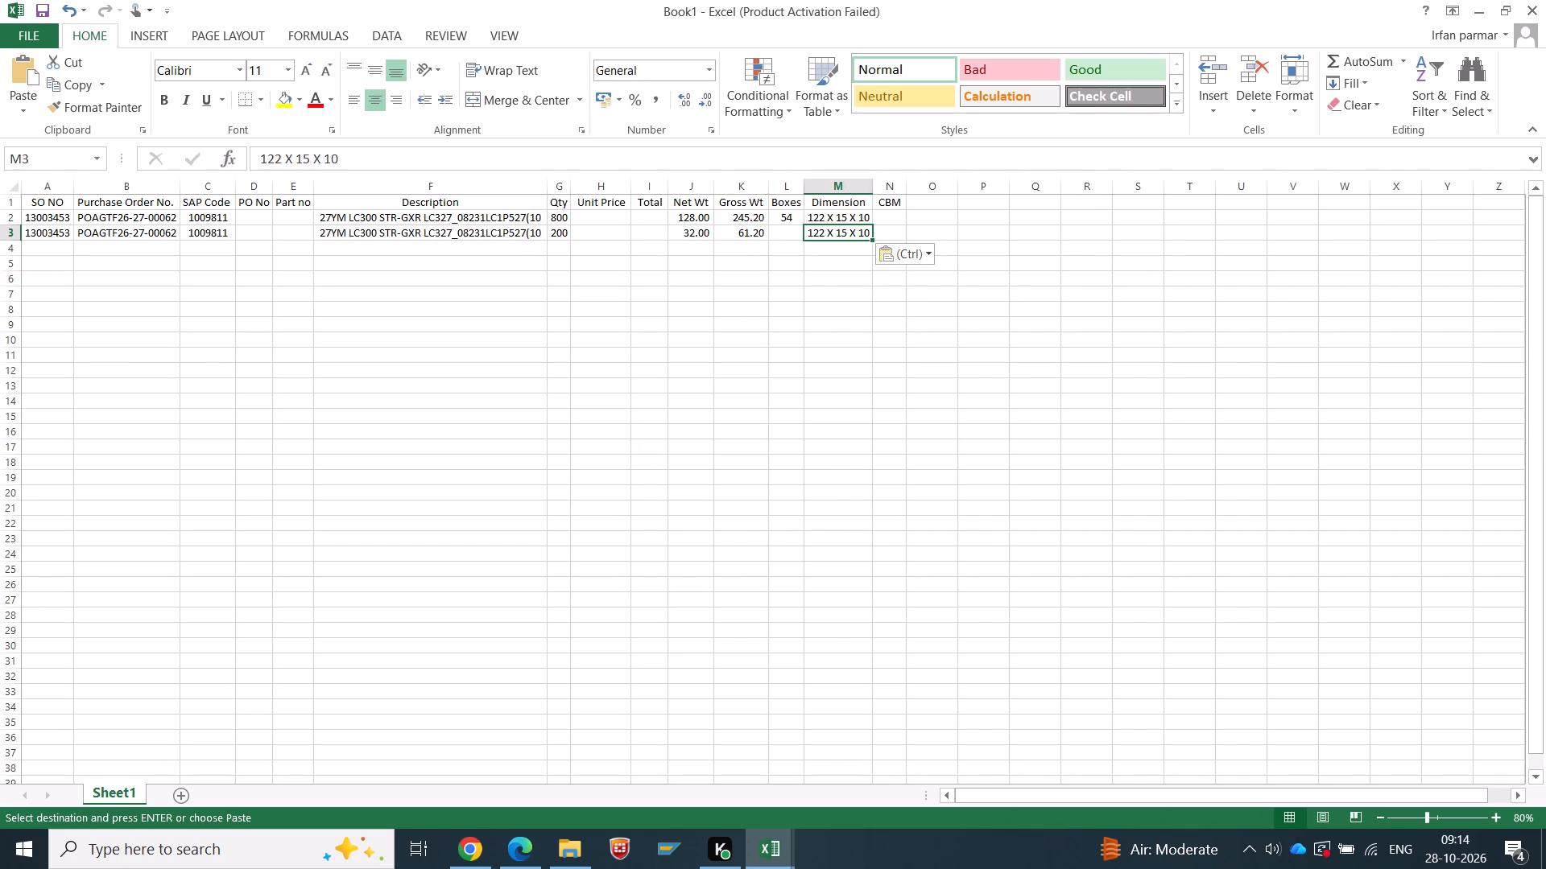
Enter 14 boxes for the item in row 3.
{"action": "left_click", "coordinate": [775, 231]}
{"action": "type", "text": "14"}
{"action": "key", "text": "Tab"}
Clear the Qty, Total Net Weight and Gross Weight totals from row 71 of the SBA sheet.
{"action": "key", "text": "alt+Tab"}
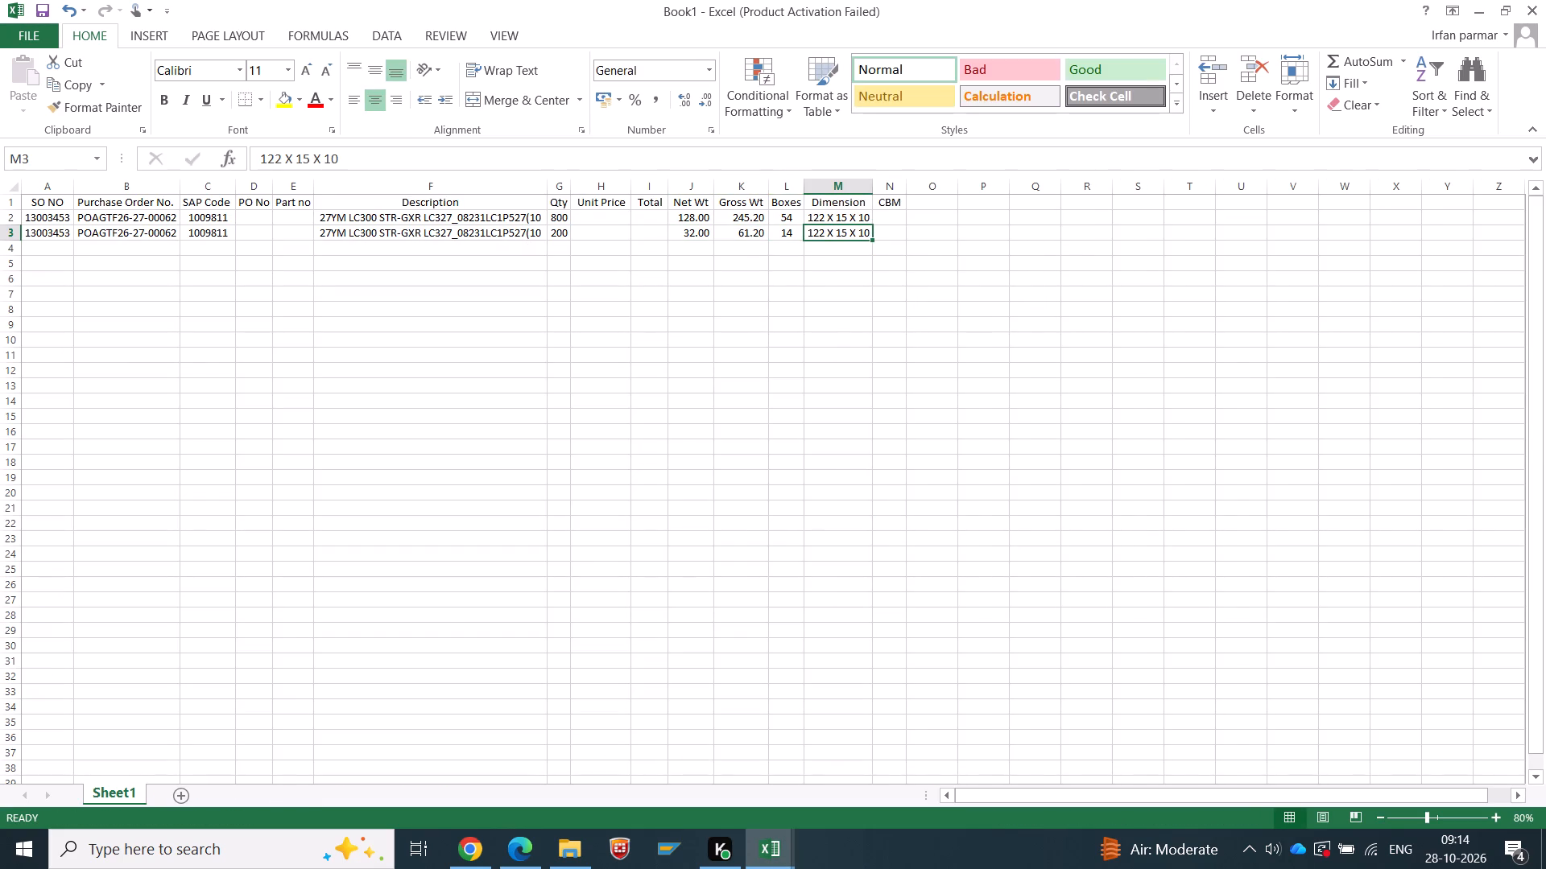
{"action": "scroll", "coordinate": [692, 484], "scroll_direction": "down", "scroll_amount": 4}
{"action": "left_click_drag", "start_coordinate": [614, 507], "coordinate": [921, 508]}
{"action": "key", "text": "Delete"}
{"action": "scroll", "coordinate": [537, 516], "scroll_direction": "down", "scroll_amount": 4}
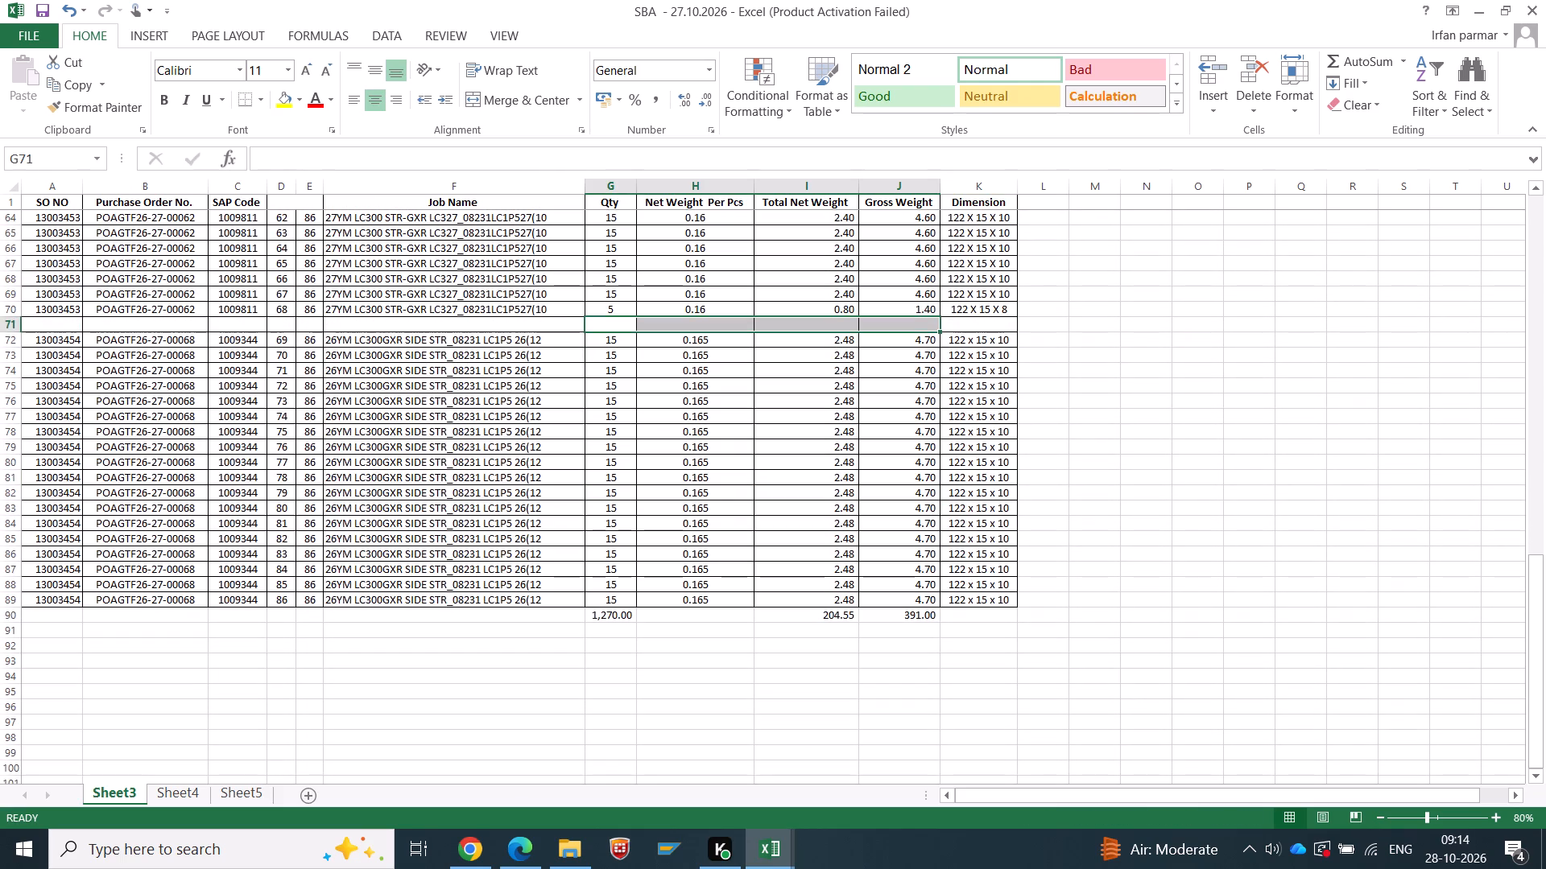
Replace the Qty, Total Net Weight and Gross Weight totals in row 90 with sums of rows 72 to 89 only.
{"action": "left_click", "coordinate": [609, 619]}
{"action": "key", "text": "alt+equal"}
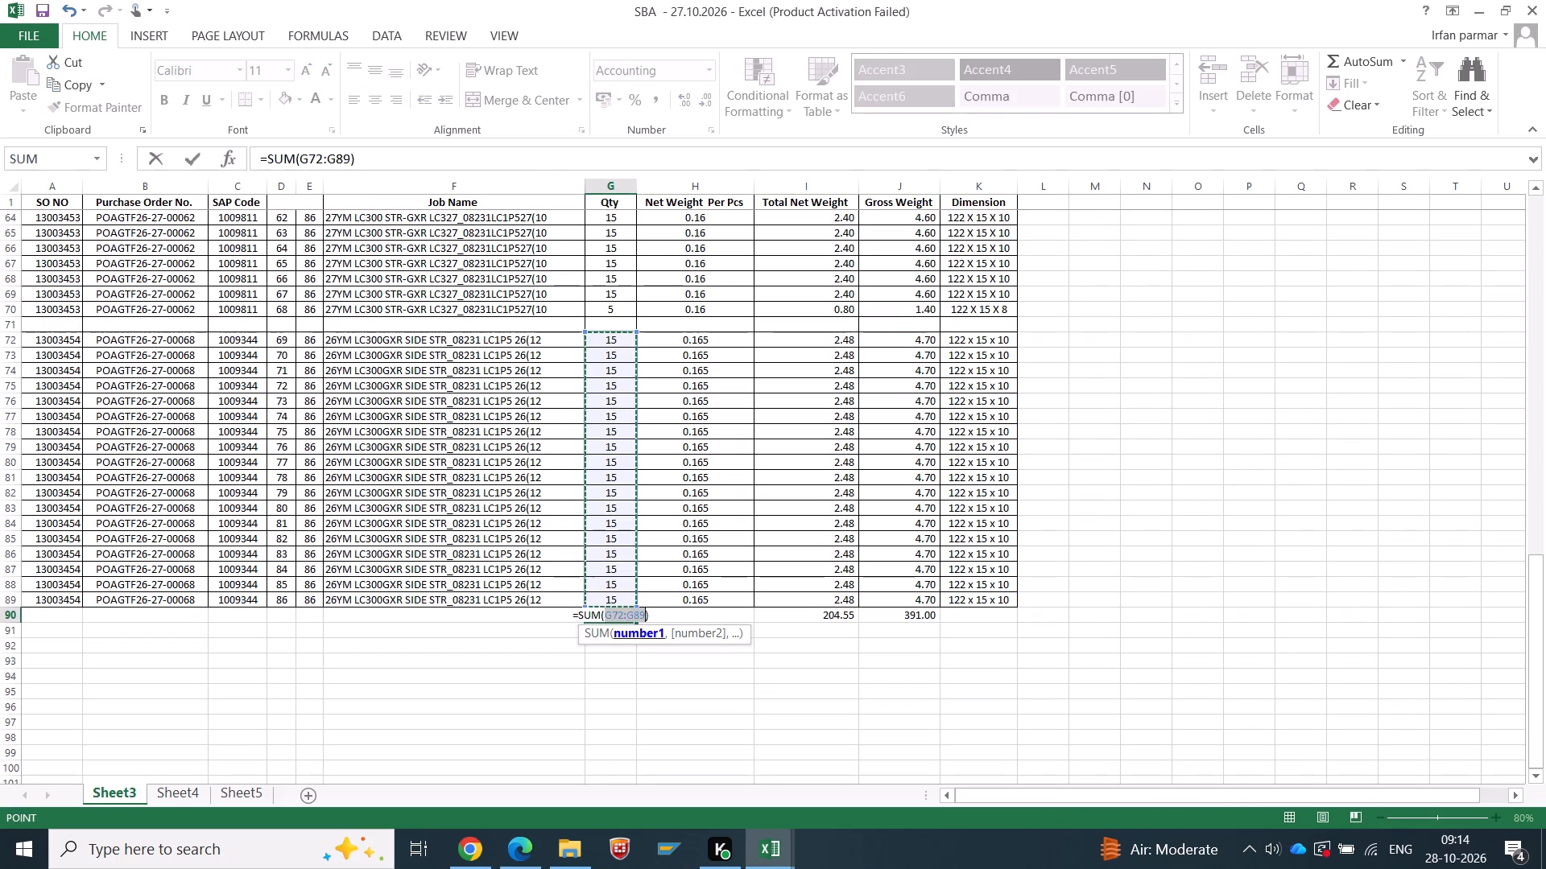
{"action": "key", "text": "Return"}
{"action": "key", "text": "Up"}
{"action": "key", "text": "ctrl+c"}
{"action": "key", "text": "Right"}
{"action": "key", "text": "Right"}
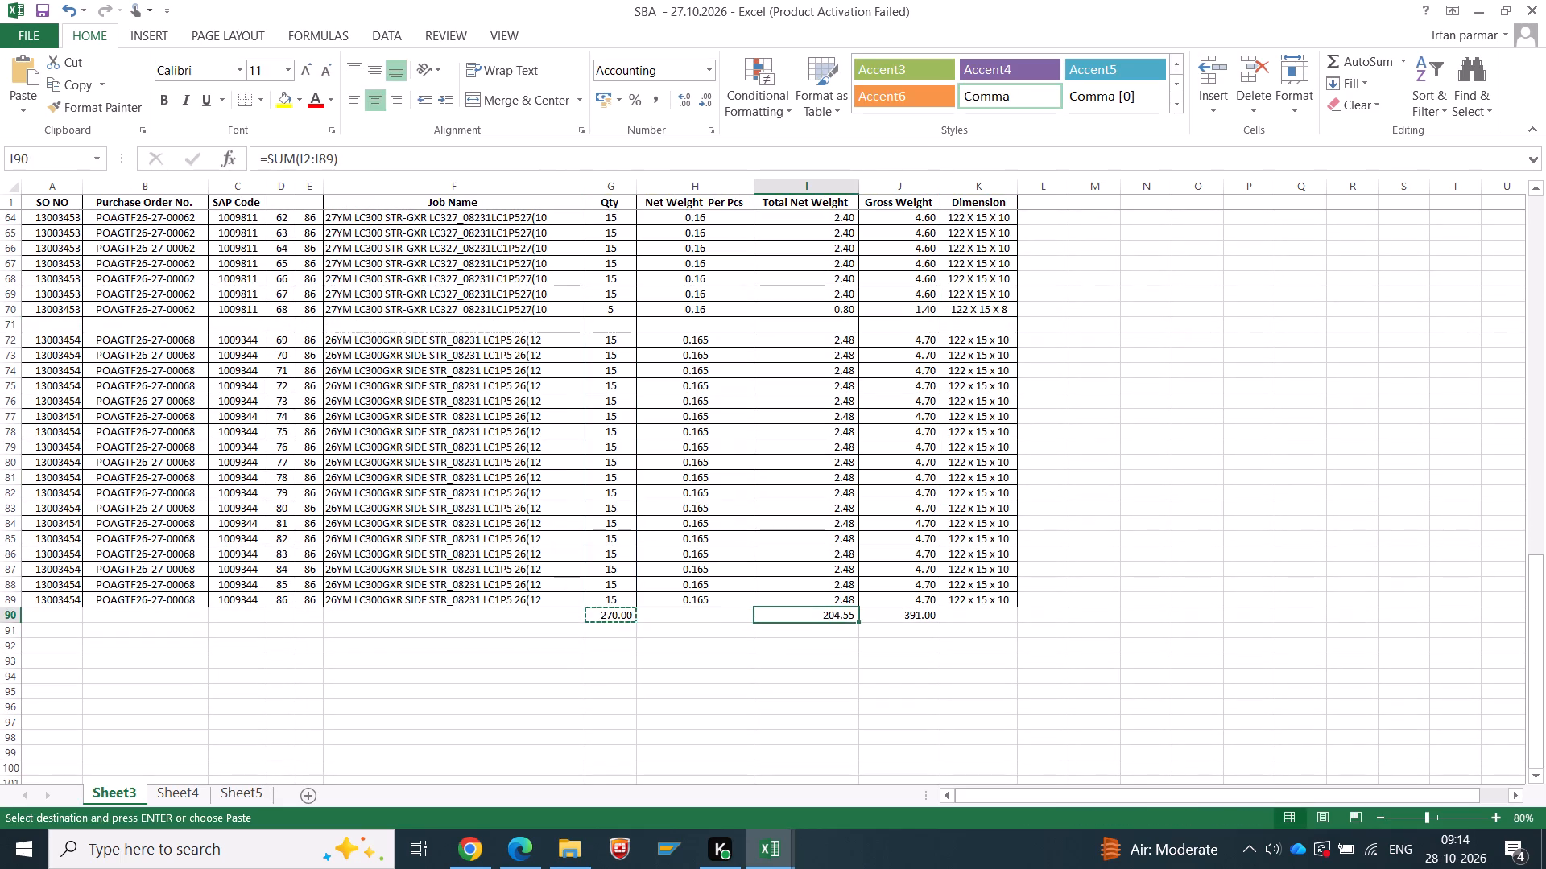
{"action": "key", "text": "shift+Right"}
{"action": "key", "text": "Return"}
{"action": "key", "text": "Left"}
{"action": "key", "text": "Left"}
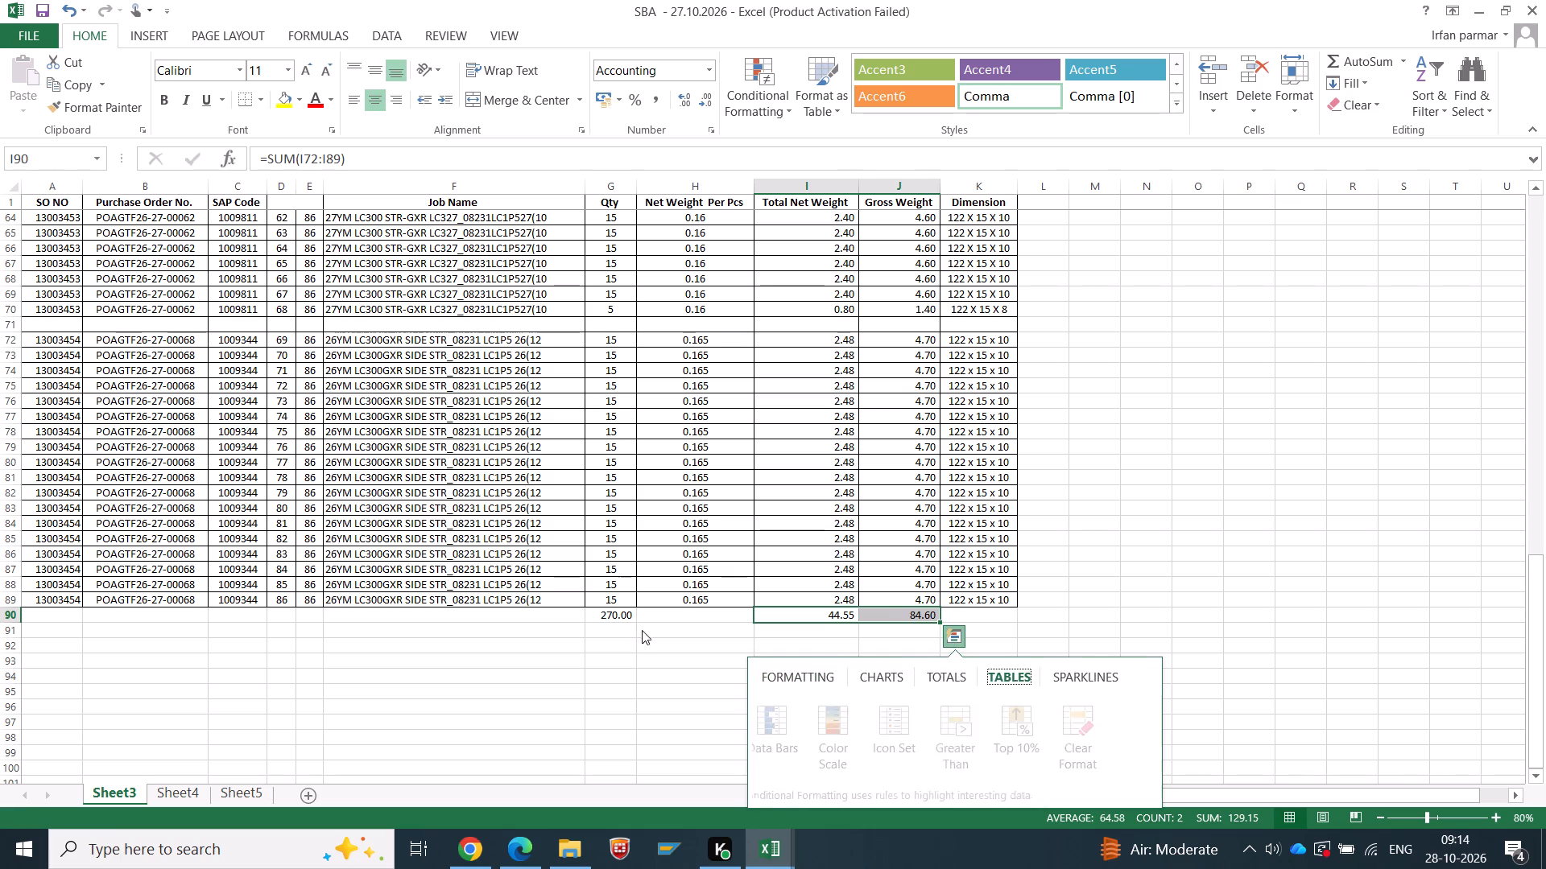
{"action": "key", "text": "Left"}
{"action": "key", "text": "Escape"}
{"action": "key", "text": "Escape"}
Copy the Qty total of row 90 as a value into the Qty cell of row 4 in Book1.
{"action": "key", "text": "Left"}
{"action": "key", "text": "Left"}
{"action": "key", "text": "ctrl+c"}
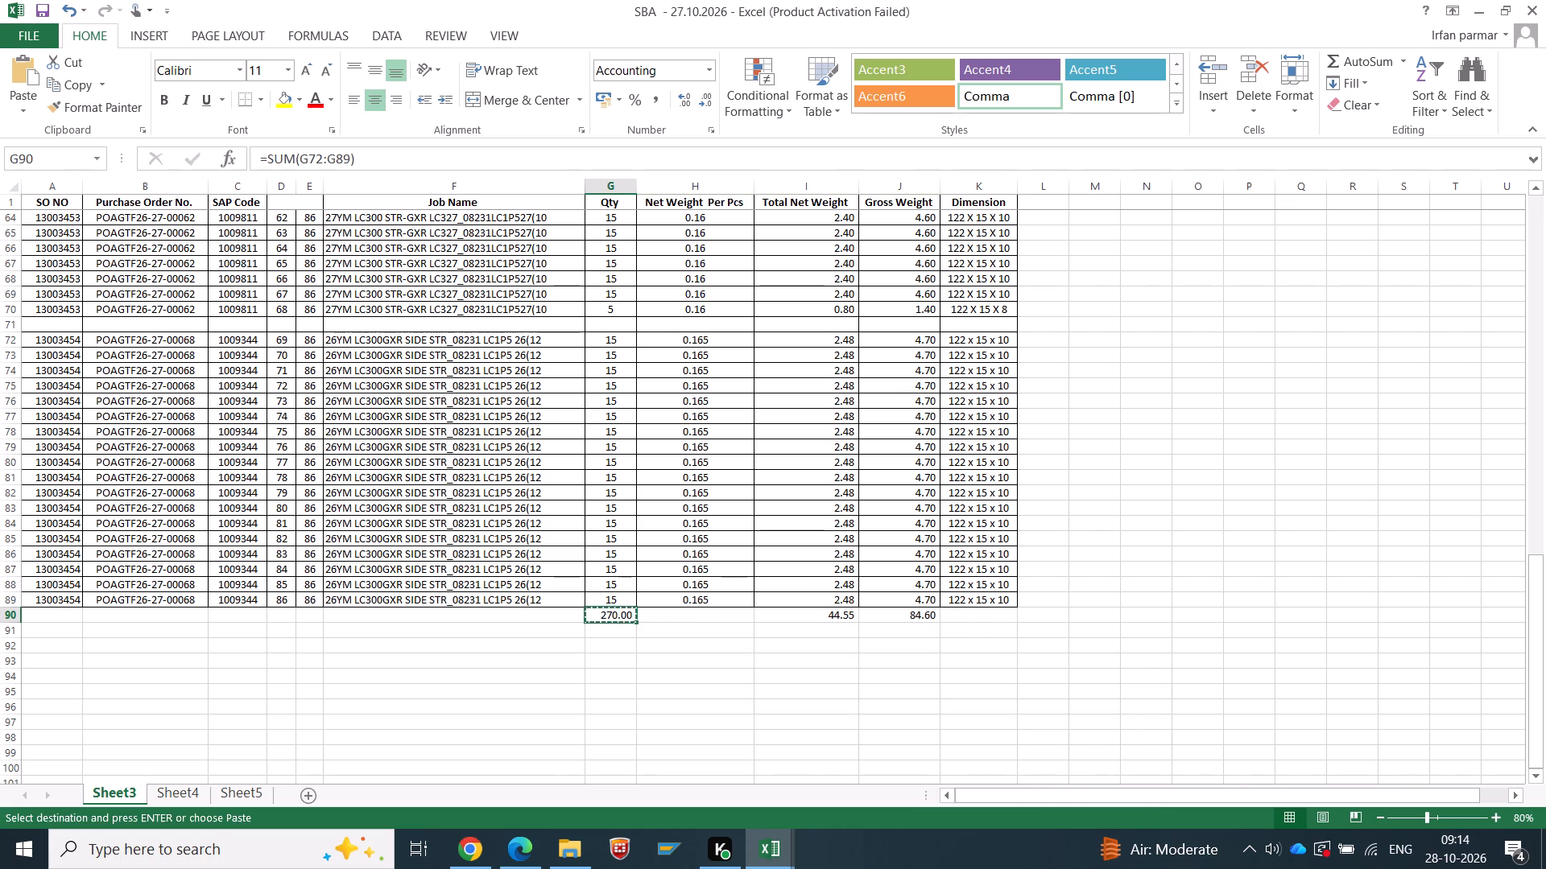
{"action": "key", "text": "alt+Tab"}
{"action": "right_click", "coordinate": [557, 247]}
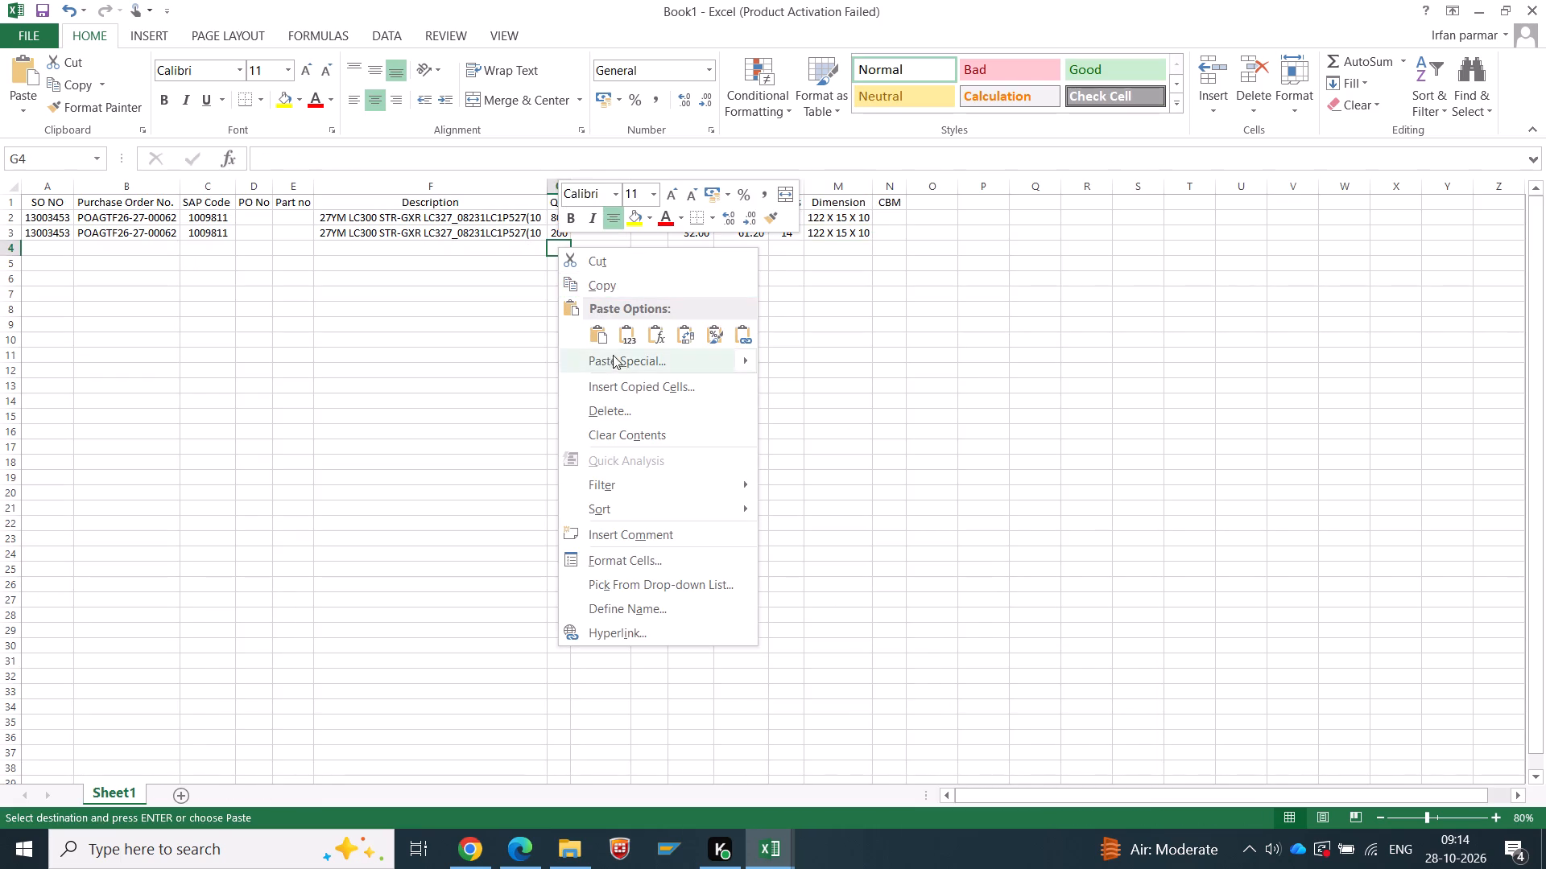
{"action": "left_click", "coordinate": [615, 340]}
Copy the net and gross weight totals of row 90 as values into Net Wt and Gross Wt of row 4 in Book1.
{"action": "key", "text": "alt+Tab"}
{"action": "left_click_drag", "start_coordinate": [843, 603], "coordinate": [864, 603]}
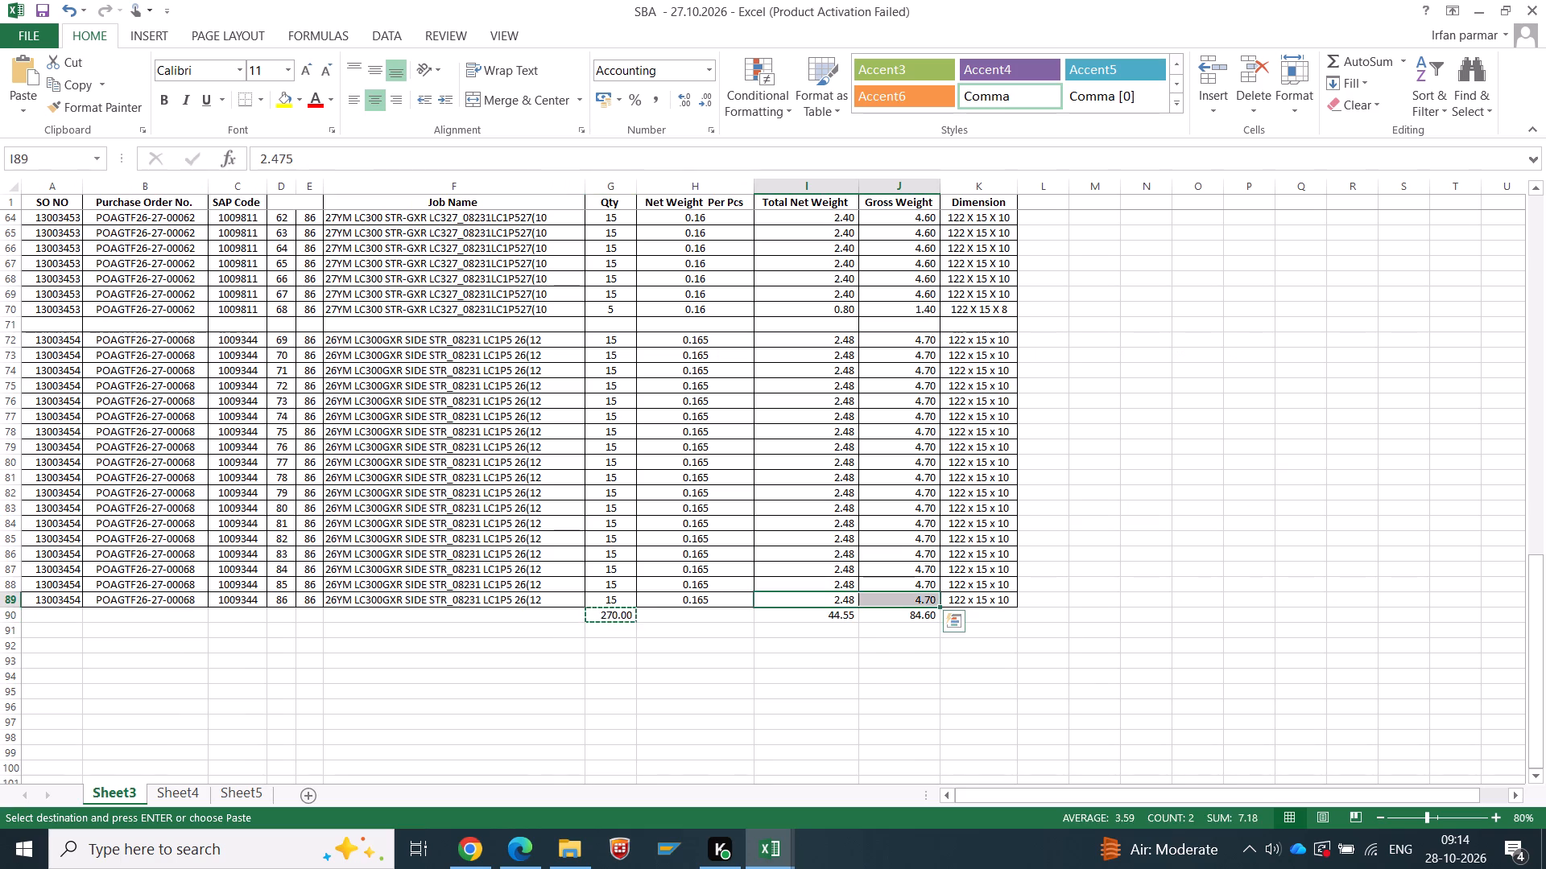
{"action": "left_click_drag", "start_coordinate": [804, 612], "coordinate": [912, 609]}
{"action": "key", "text": "ctrl+c"}
{"action": "key", "text": "alt+Tab"}
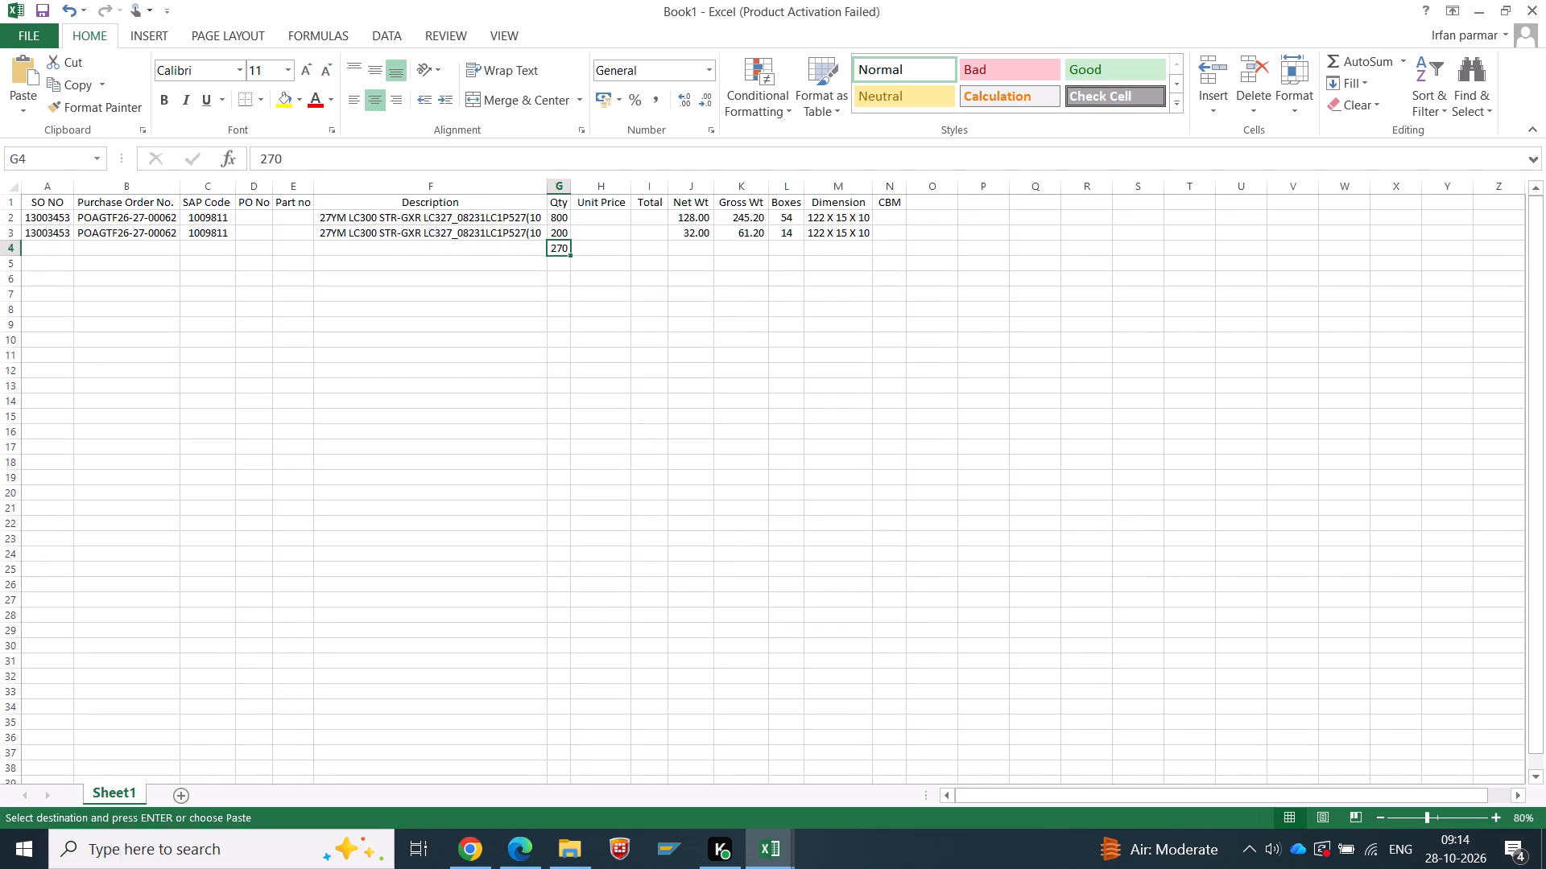
{"action": "right_click", "coordinate": [699, 249]}
{"action": "left_click", "coordinate": [763, 336]}
Copy the third group's dimension 122 x 15 x 10 as a value into row 4 of Book1 and check its box rows.
{"action": "key", "text": "alt+Tab"}
{"action": "left_click", "coordinate": [958, 529]}
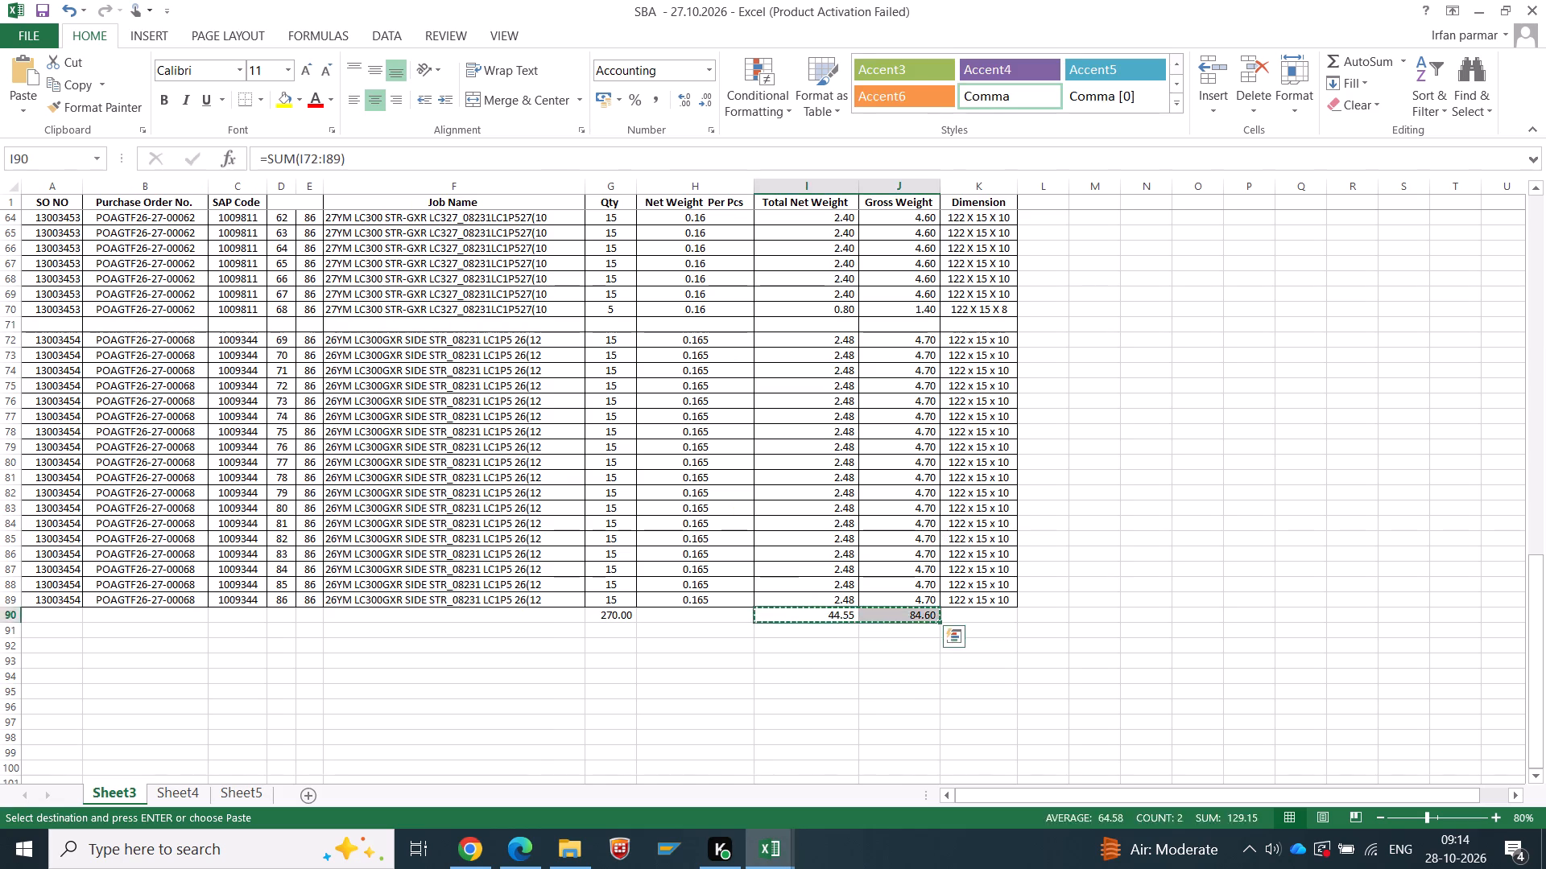
{"action": "key", "text": "ctrl+c"}
{"action": "left_click_drag", "start_coordinate": [965, 348], "coordinate": [971, 475]}
{"action": "left_click_drag", "start_coordinate": [977, 340], "coordinate": [986, 596]}
{"action": "key", "text": "alt+Tab"}
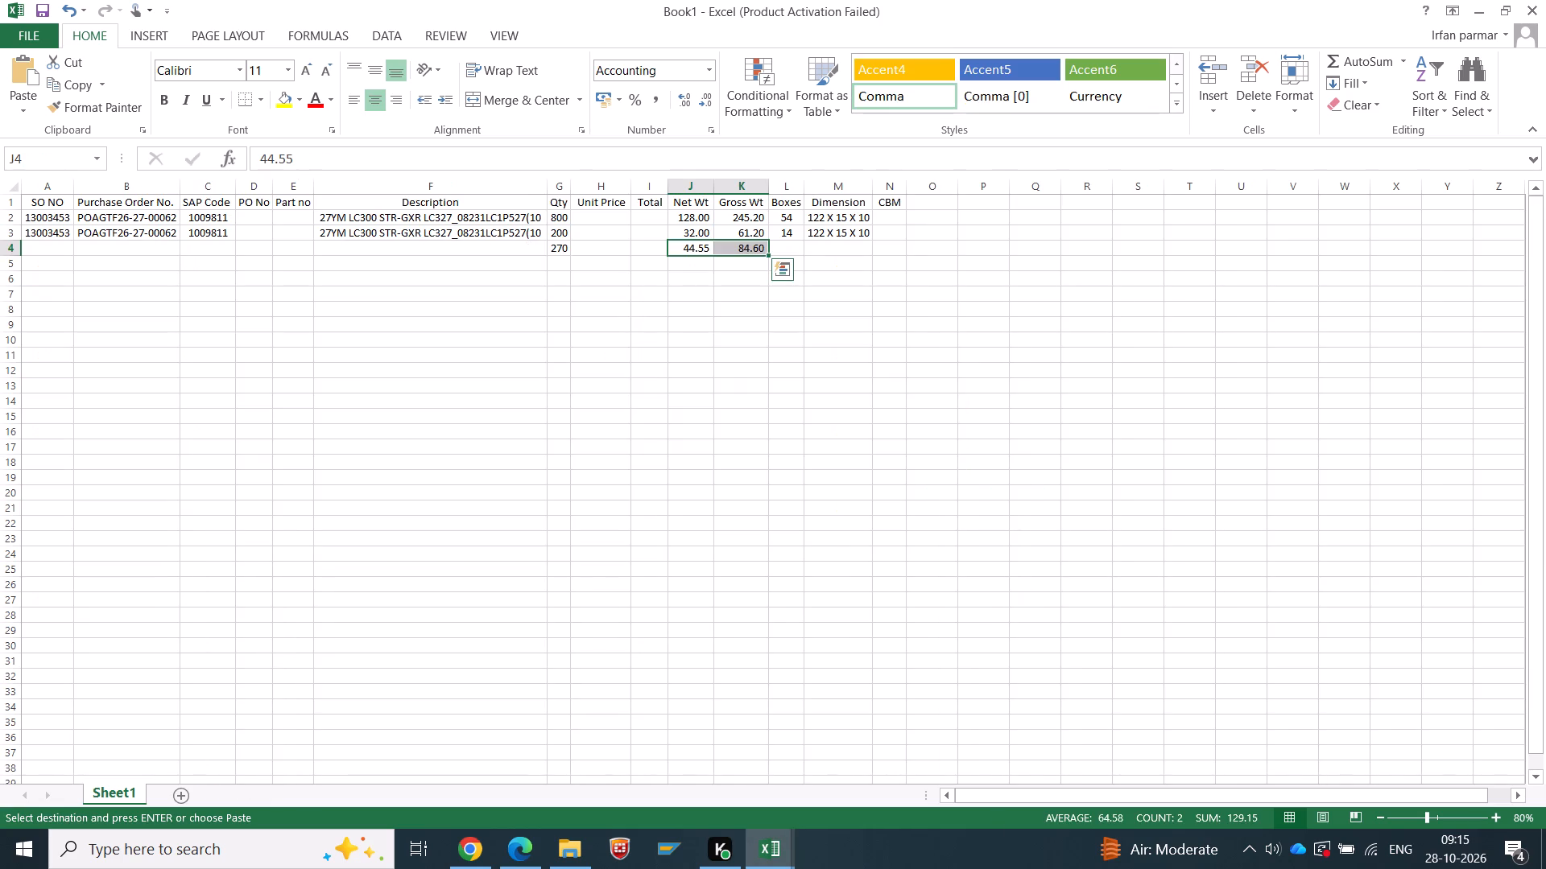
{"action": "right_click", "coordinate": [849, 247]}
{"action": "left_click", "coordinate": [928, 321]}
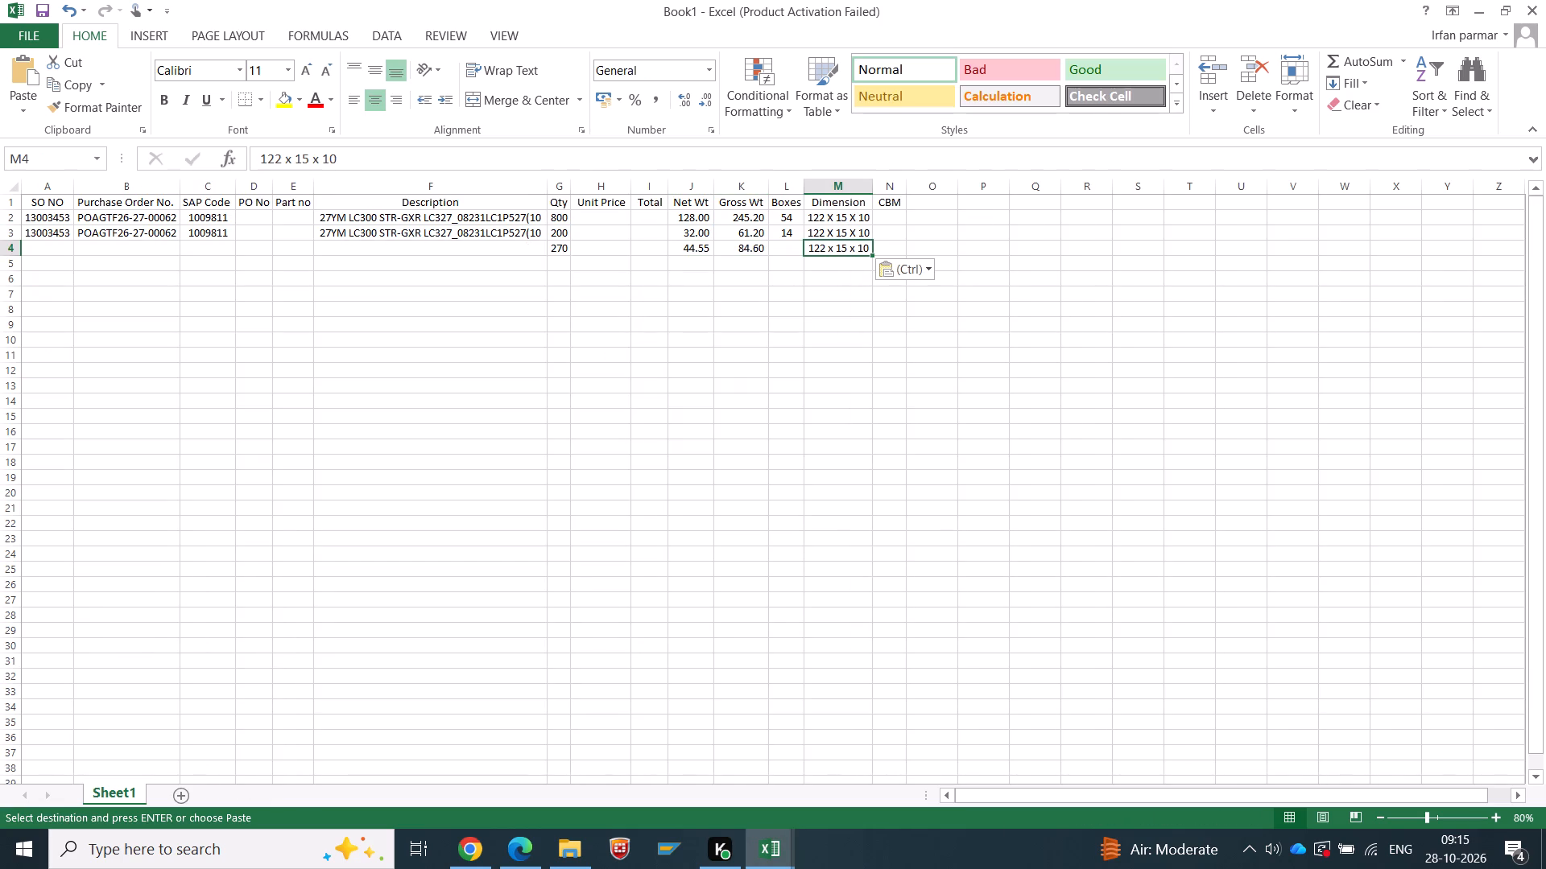
Enter 18 boxes for the item in row 4.
{"action": "left_click", "coordinate": [777, 250]}
{"action": "type", "text": "18"}
{"action": "key", "text": "Return"}
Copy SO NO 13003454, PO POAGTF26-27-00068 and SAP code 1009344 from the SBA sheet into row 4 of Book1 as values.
{"action": "key", "text": "alt+Tab"}
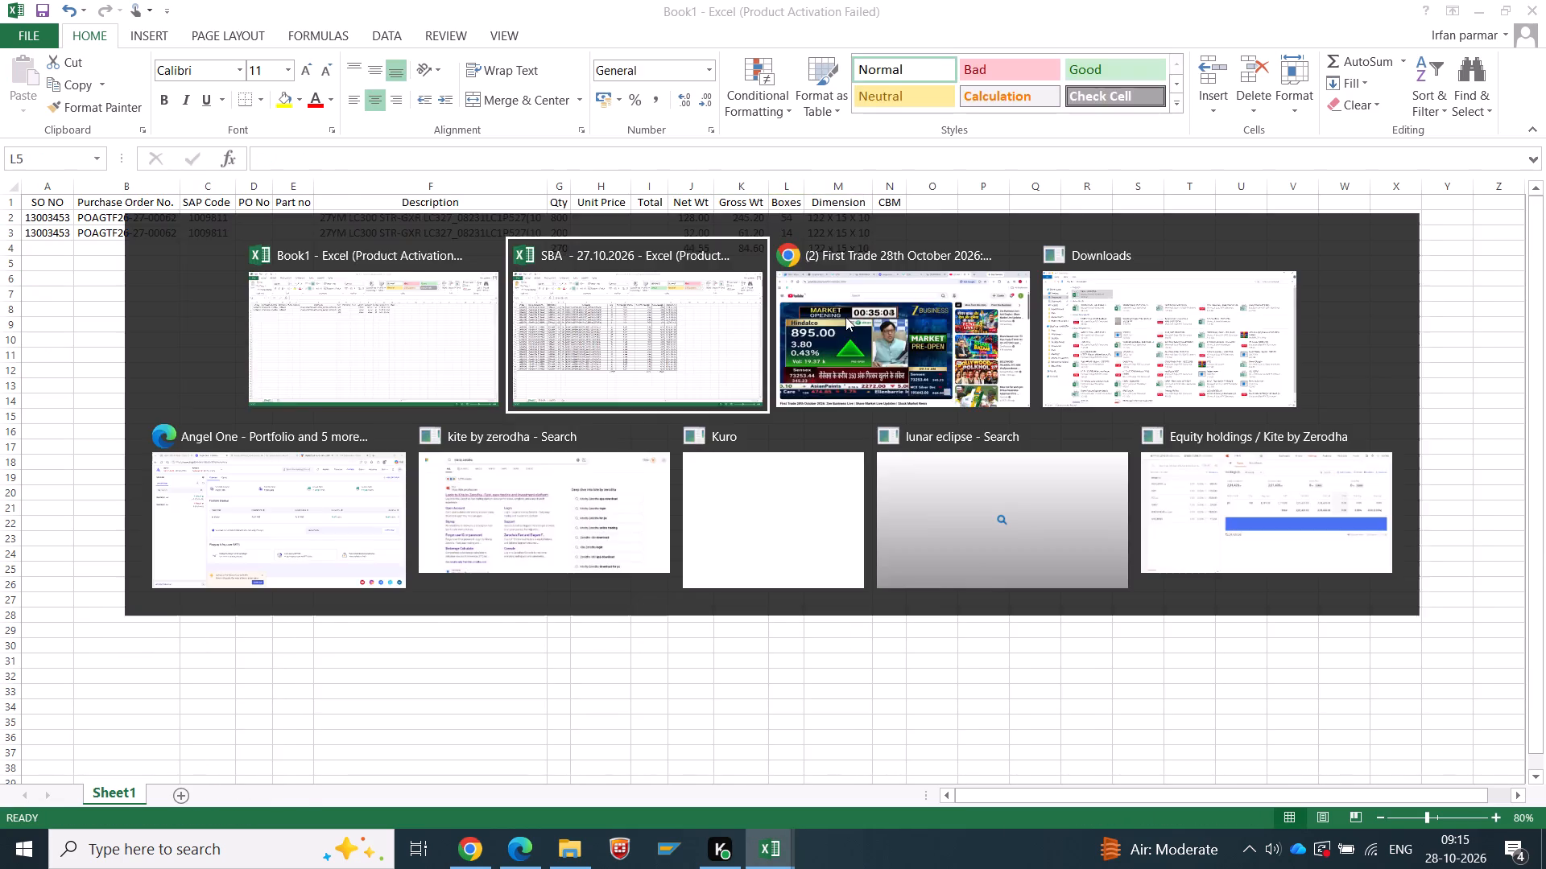
{"action": "left_click_drag", "start_coordinate": [42, 468], "coordinate": [227, 463]}
{"action": "key", "text": "ctrl+c"}
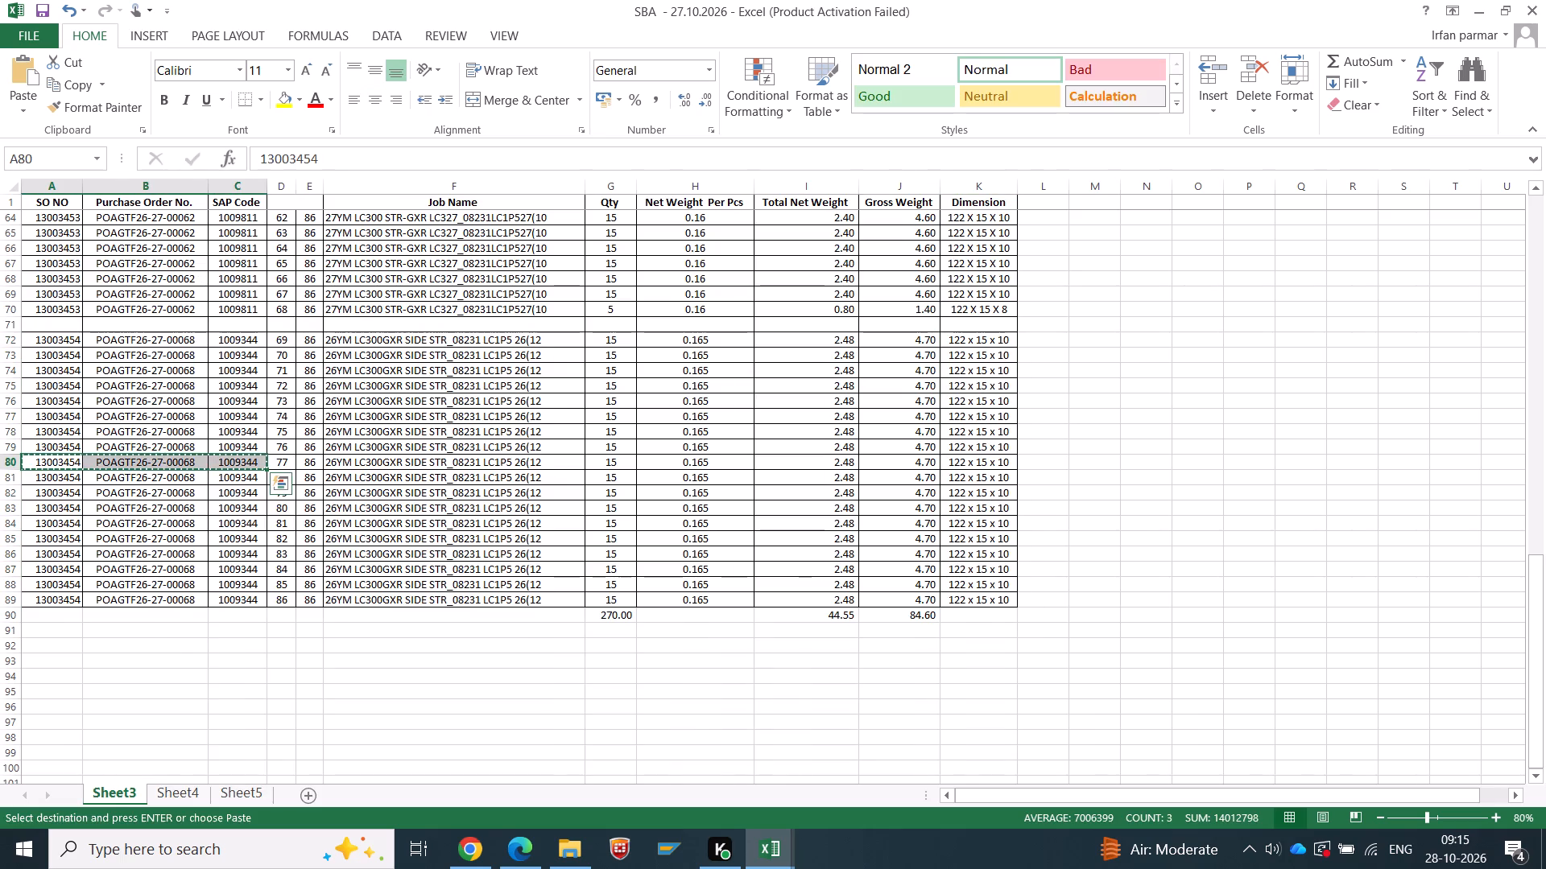
{"action": "key", "text": "alt+Tab"}
{"action": "right_click", "coordinate": [52, 247]}
{"action": "left_click", "coordinate": [122, 336]}
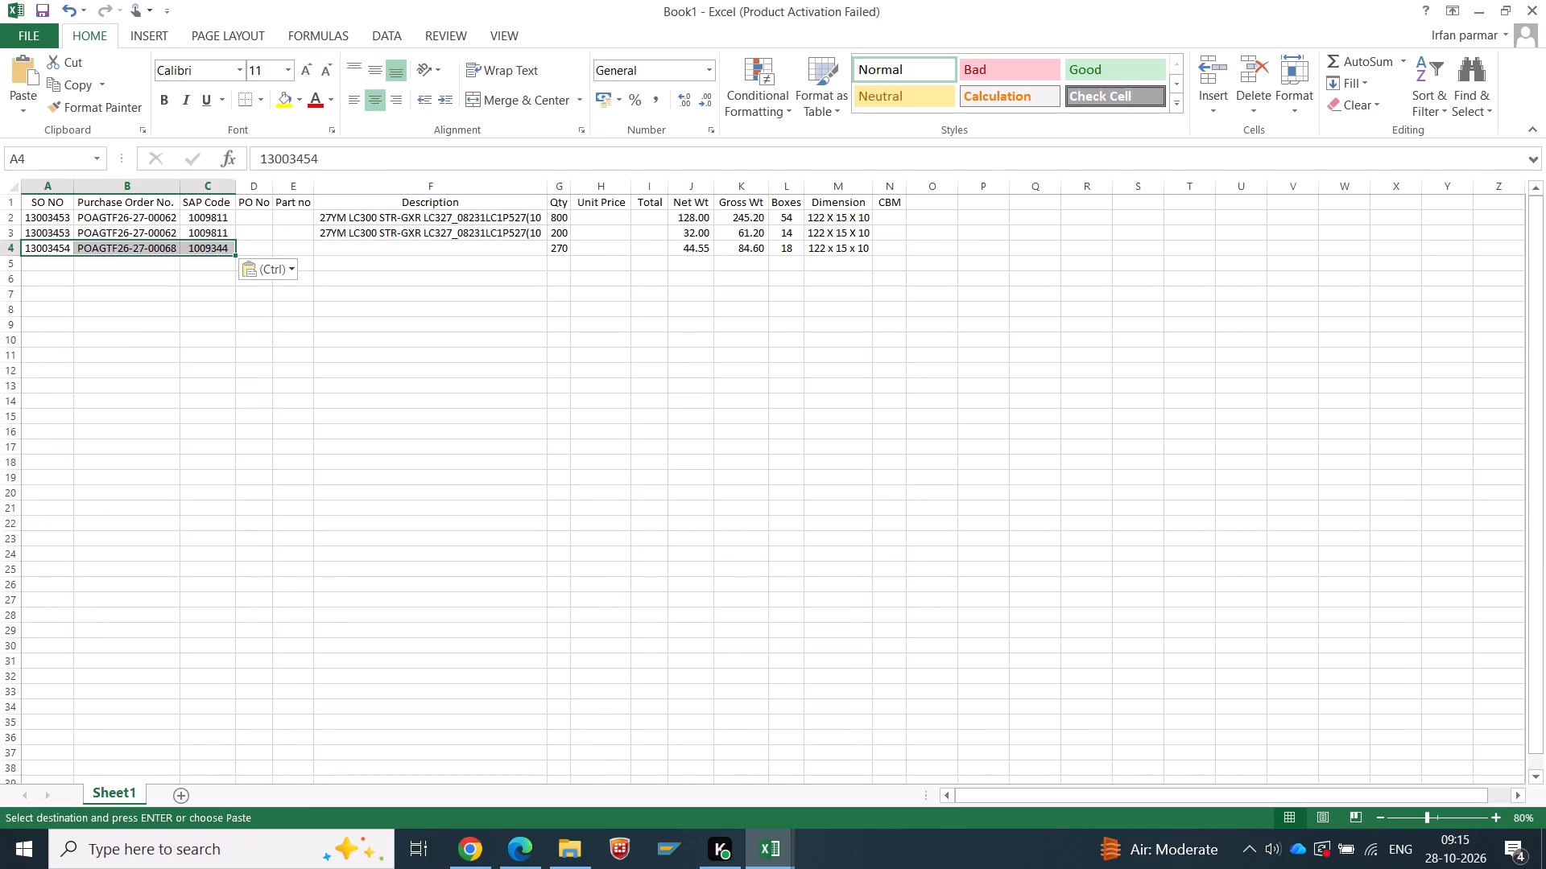
Copy the job name 26YM LC300GXR SIDE STR_08231 LC1P5 26(12 as a value into the Description cell of row 4 in Book1.
{"action": "key", "text": "alt+Tab"}
{"action": "left_click", "coordinate": [438, 569]}
{"action": "key", "text": "ctrl+c"}
{"action": "key", "text": "alt+Tab"}
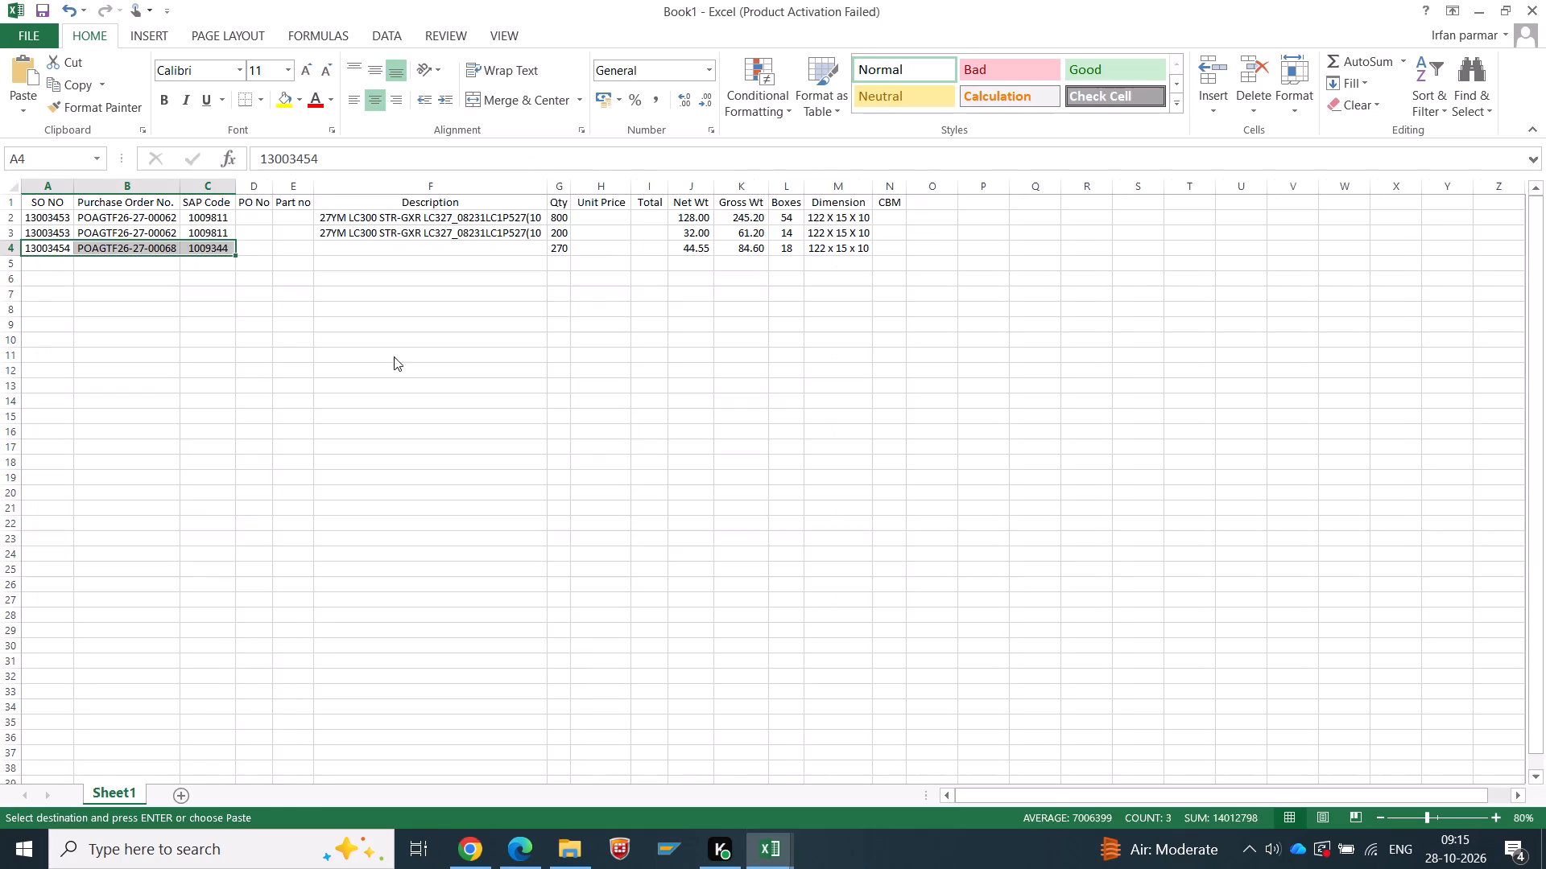
{"action": "right_click", "coordinate": [409, 246]}
{"action": "left_click", "coordinate": [488, 344]}
{"action": "left_click", "coordinate": [503, 407]}
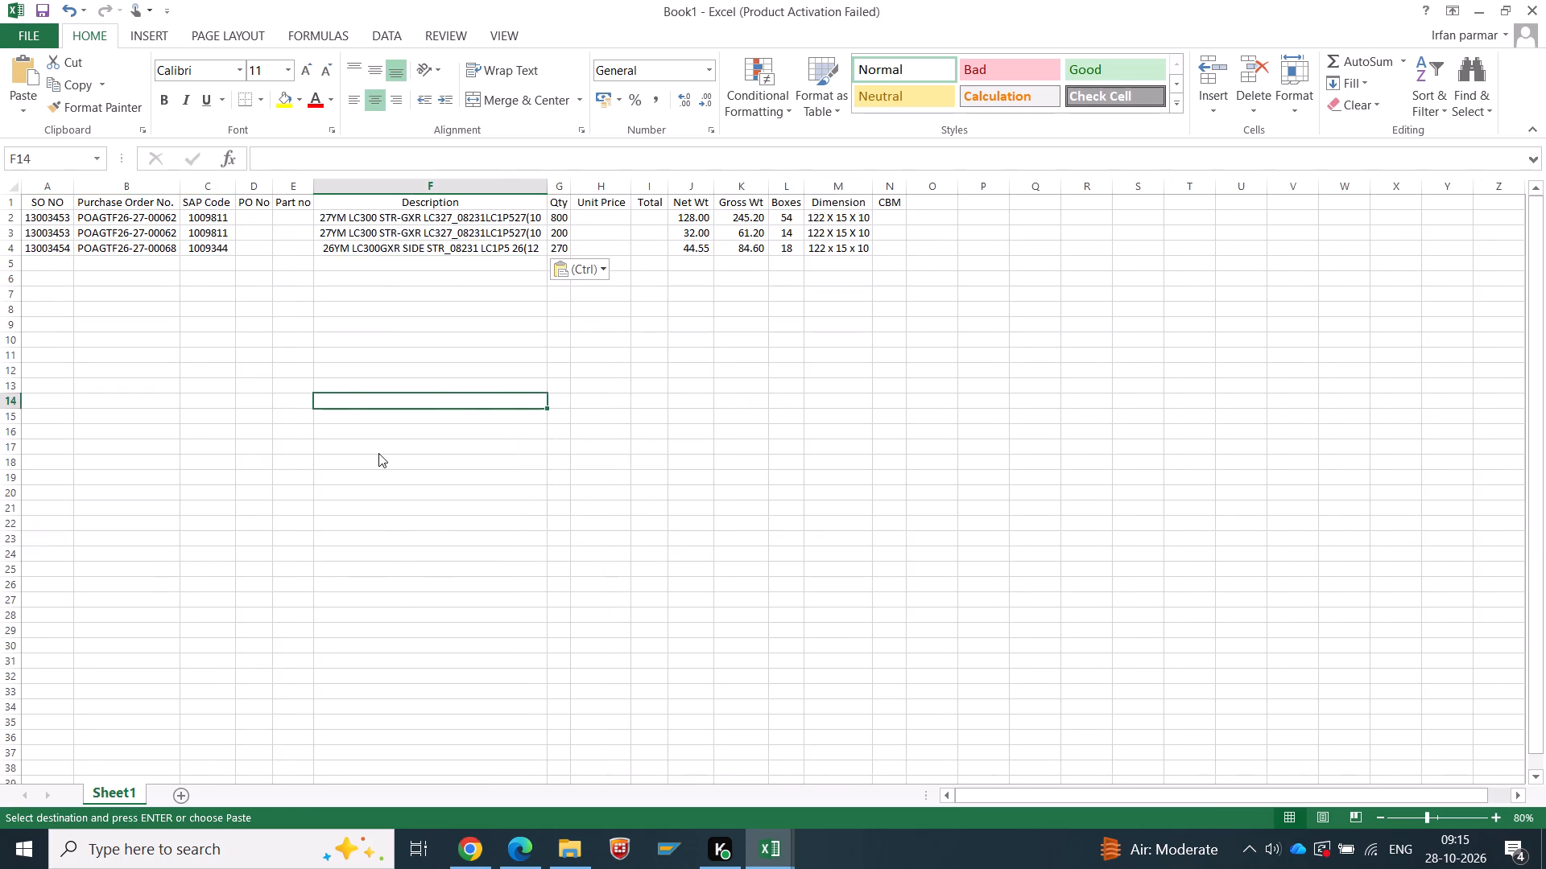
Sum the Qty column over G2:G89 in row 90 of Sheet3 in the SBA workbook.
{"action": "key", "text": "alt+Tab"}
{"action": "left_click", "coordinate": [624, 620]}
{"action": "key", "text": "alt+equal"}
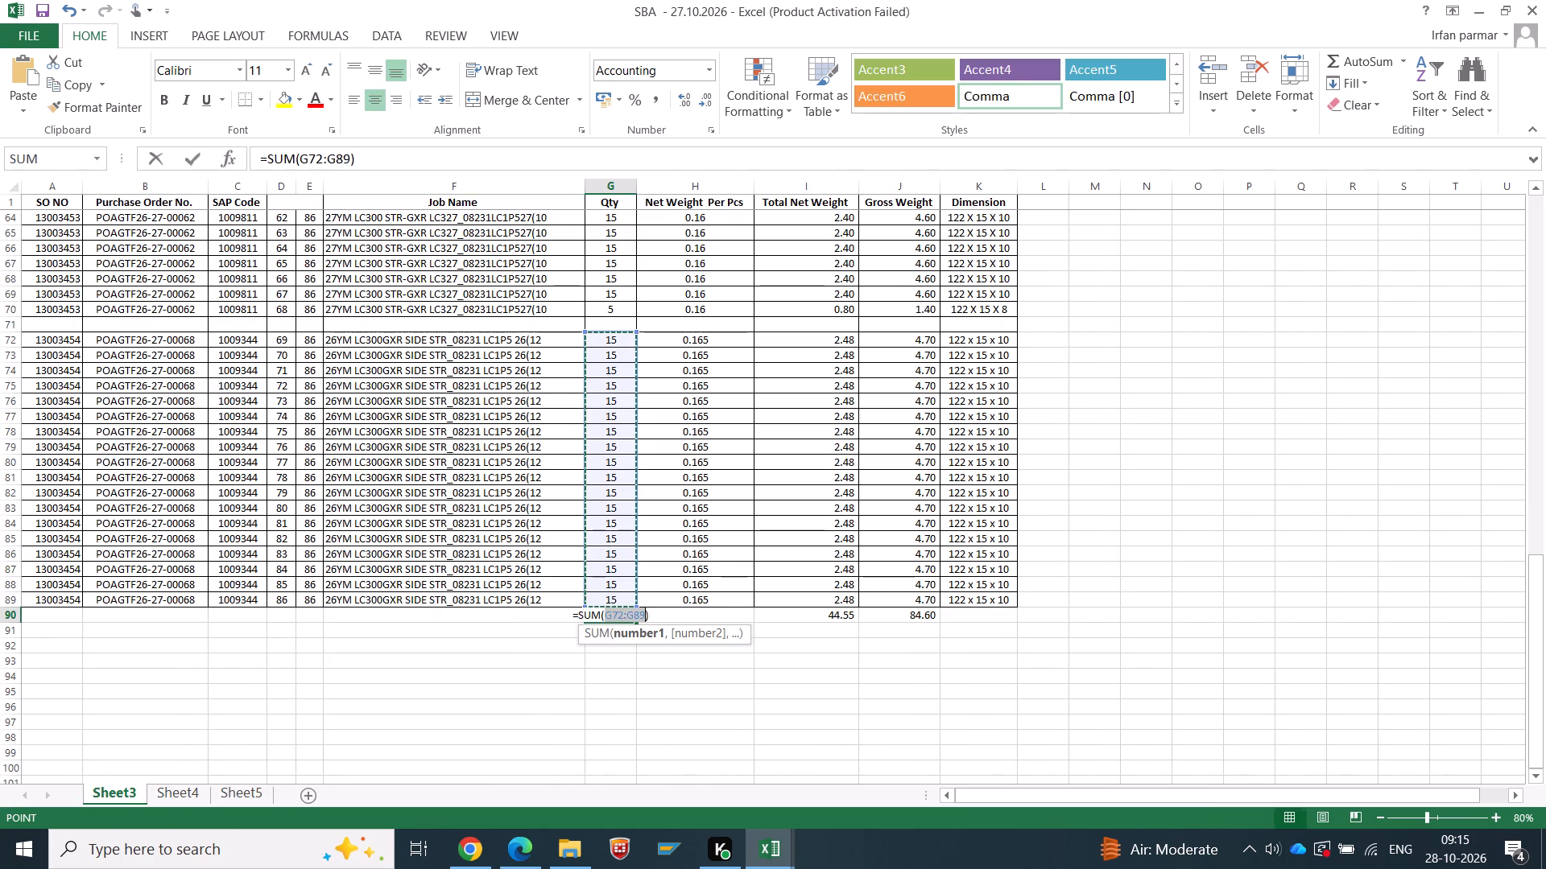
{"action": "left_click_drag", "start_coordinate": [636, 332], "coordinate": [581, 74]}
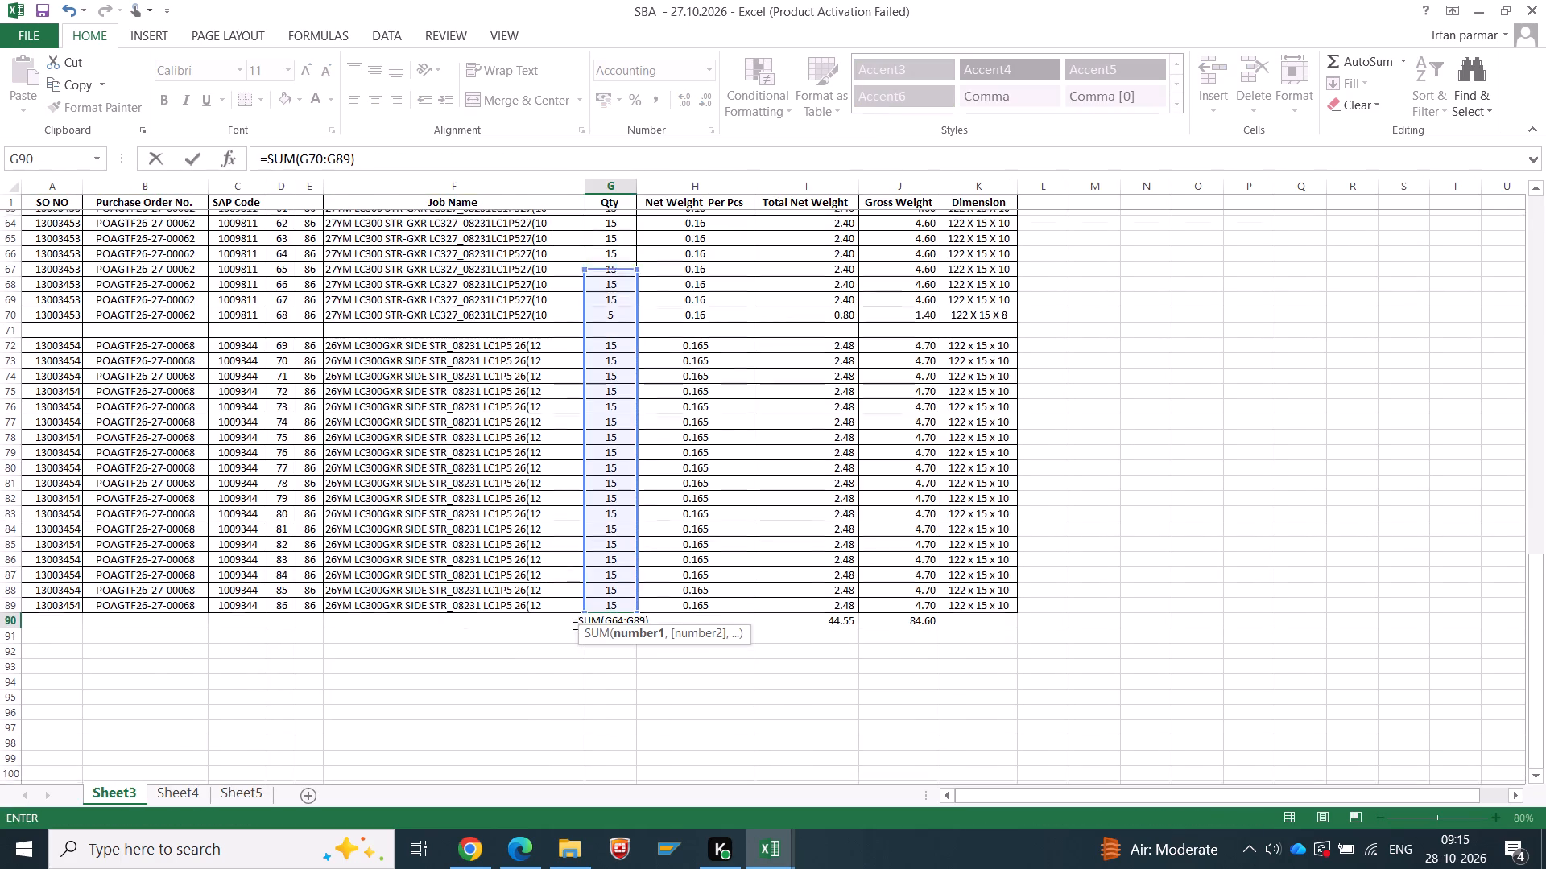
{"action": "left_click_drag", "start_coordinate": [581, 74], "coordinate": [610, 243]}
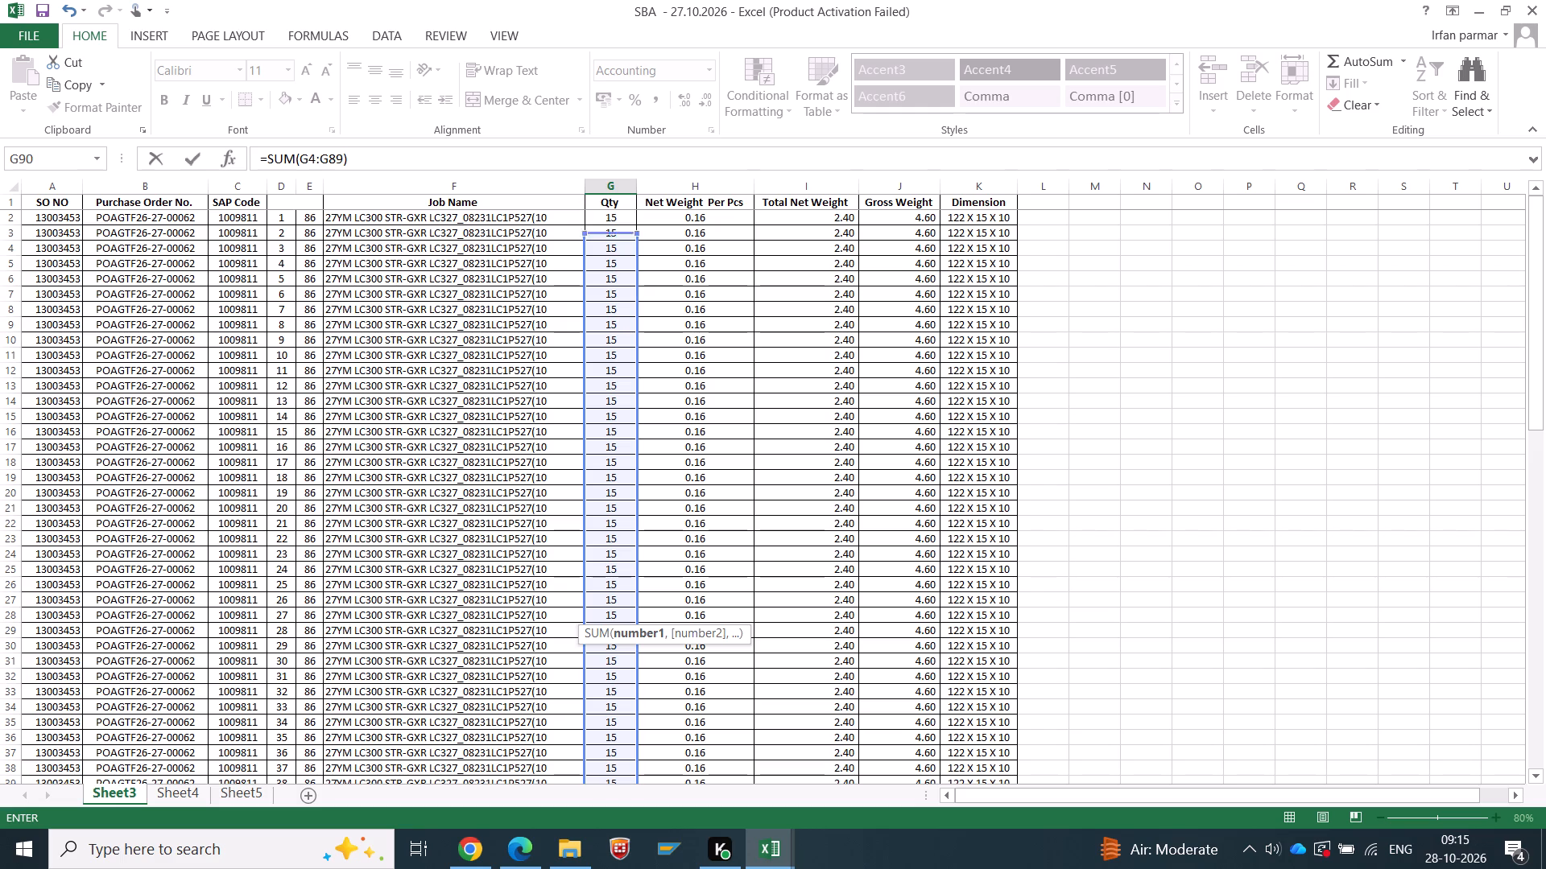
{"action": "left_click_drag", "start_coordinate": [610, 243], "coordinate": [614, 211]}
{"action": "key", "text": "Return"}
Copy the row 90 Qty sum formula to the Total Net Weight and Gross Weight columns and save the SBA workbook.
{"action": "key", "text": "Up"}
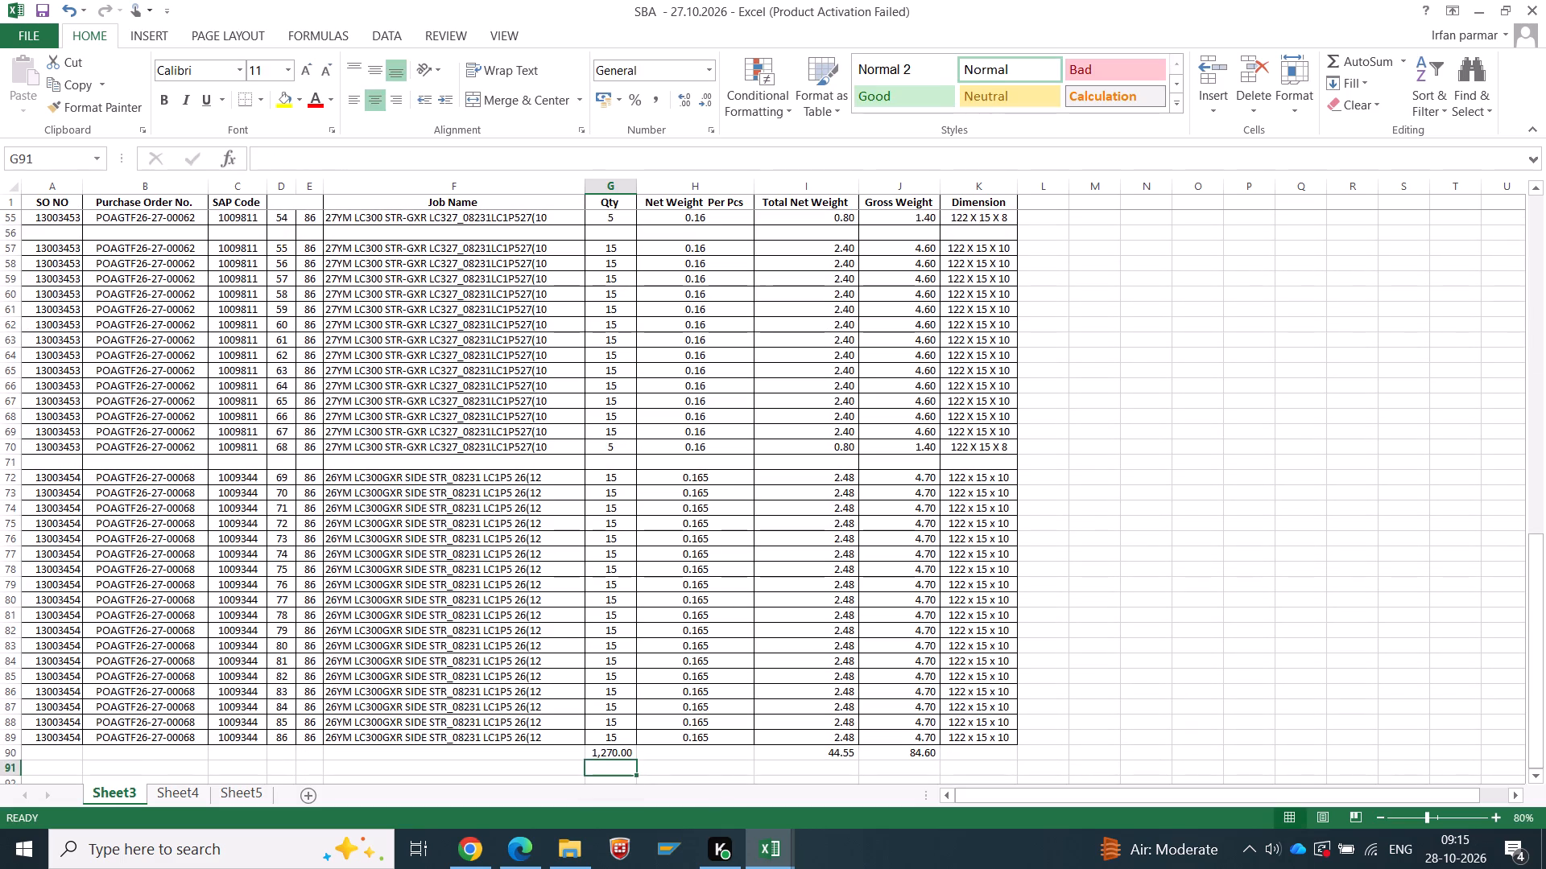
{"action": "key", "text": "ctrl+c"}
{"action": "key", "text": "Right"}
{"action": "key", "text": "Right"}
{"action": "key", "text": "Right"}
{"action": "key", "text": "Left"}
{"action": "key", "text": "shift+Right"}
{"action": "key", "text": "Return"}
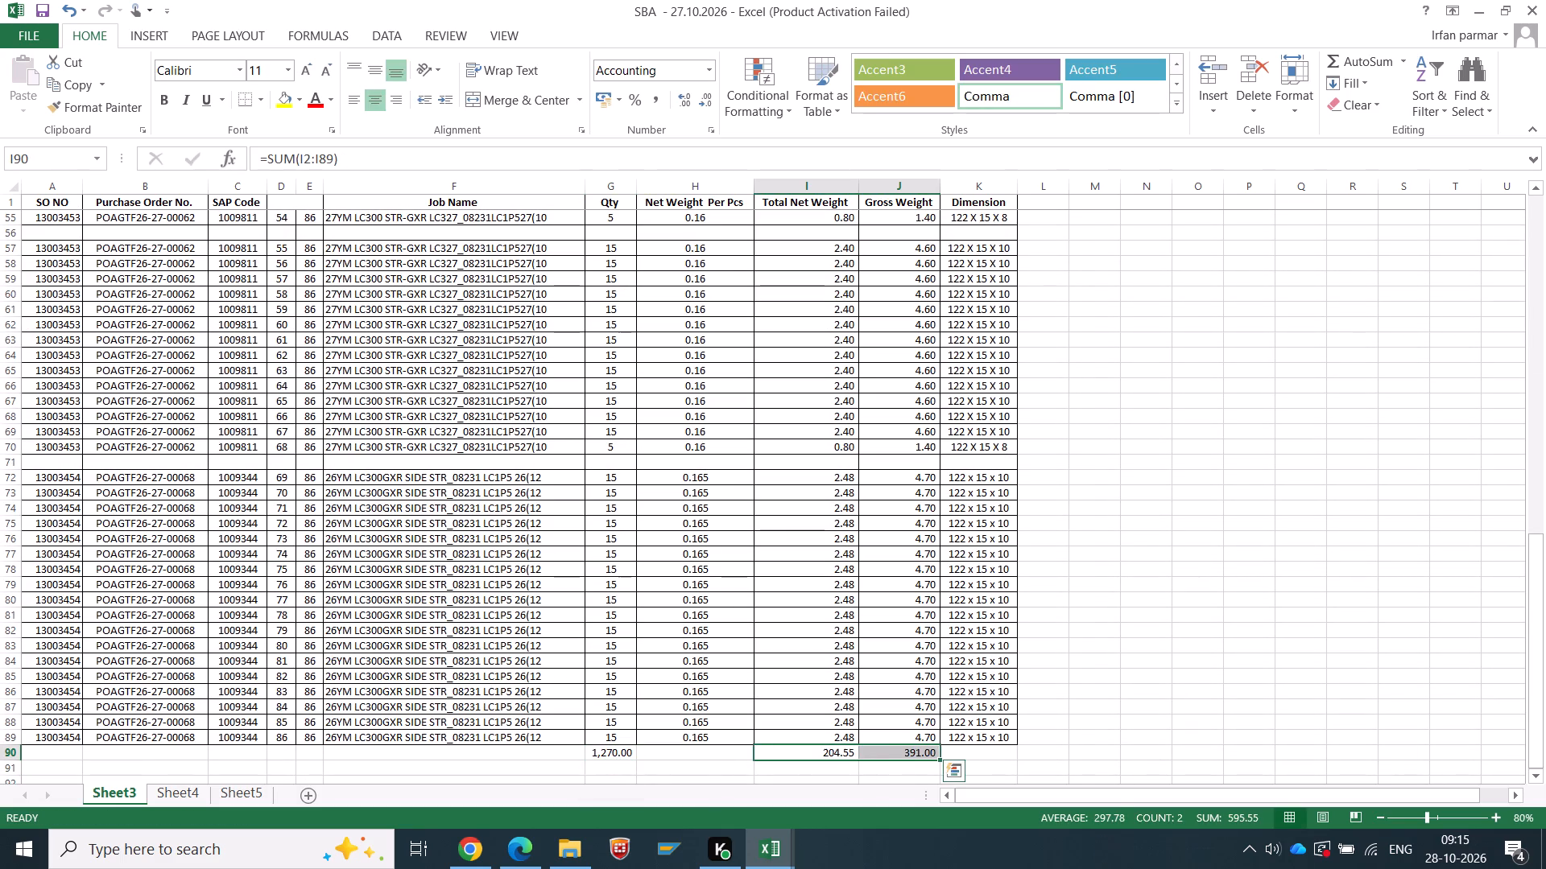
{"action": "key", "text": "ctrl+s"}
{"action": "left_click", "coordinate": [588, 446]}
Add column sums for Qty and Net Wt in row 5 of Book1.
{"action": "key", "text": "alt+Tab"}
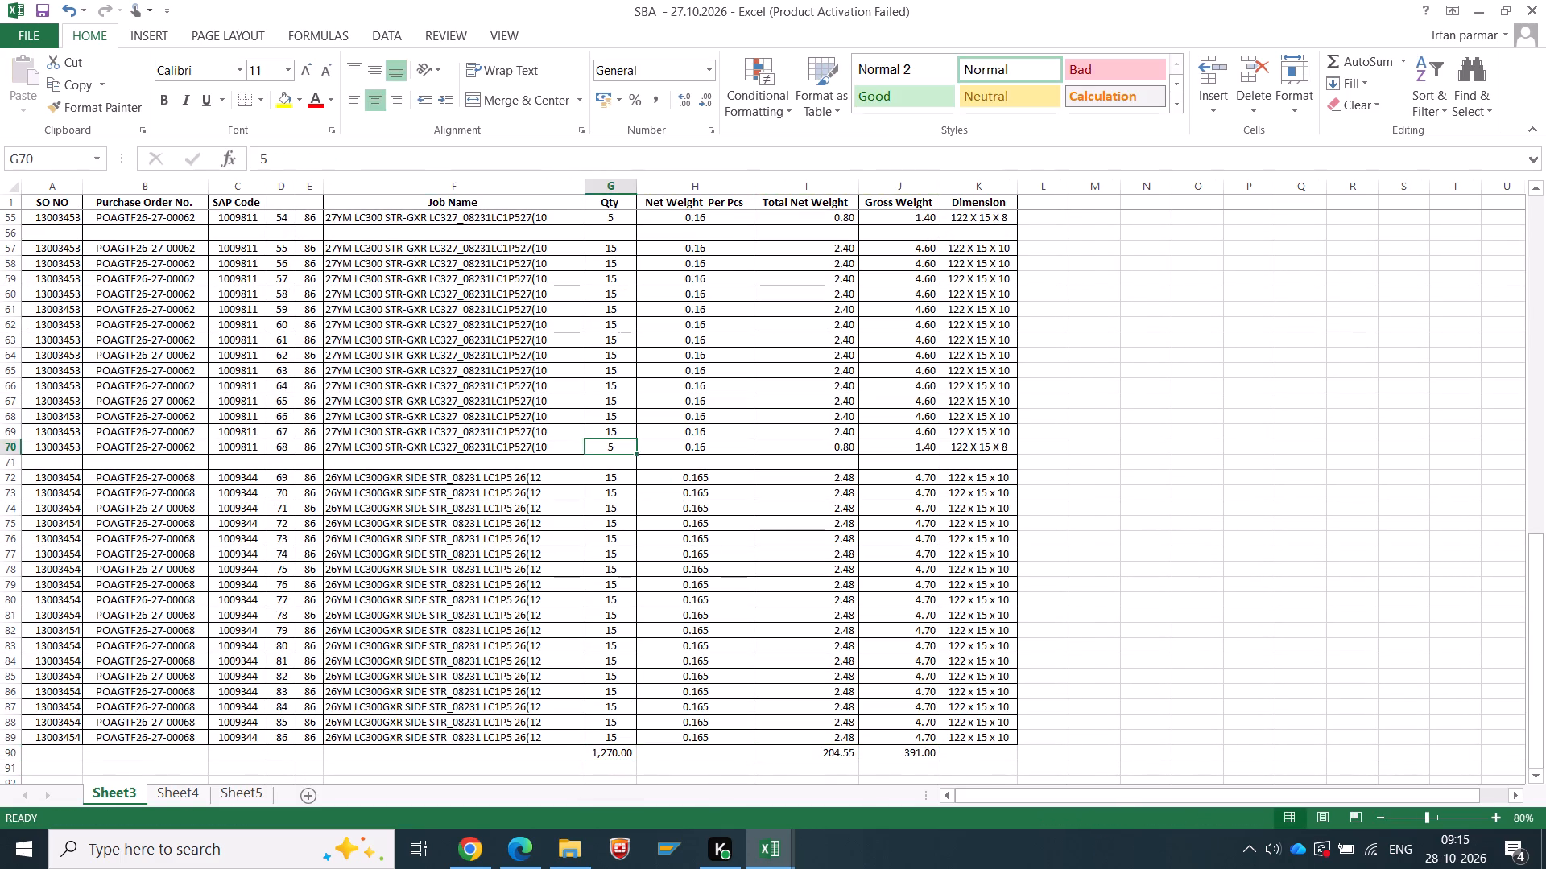
{"action": "left_click", "coordinate": [578, 257]}
{"action": "left_click", "coordinate": [564, 263]}
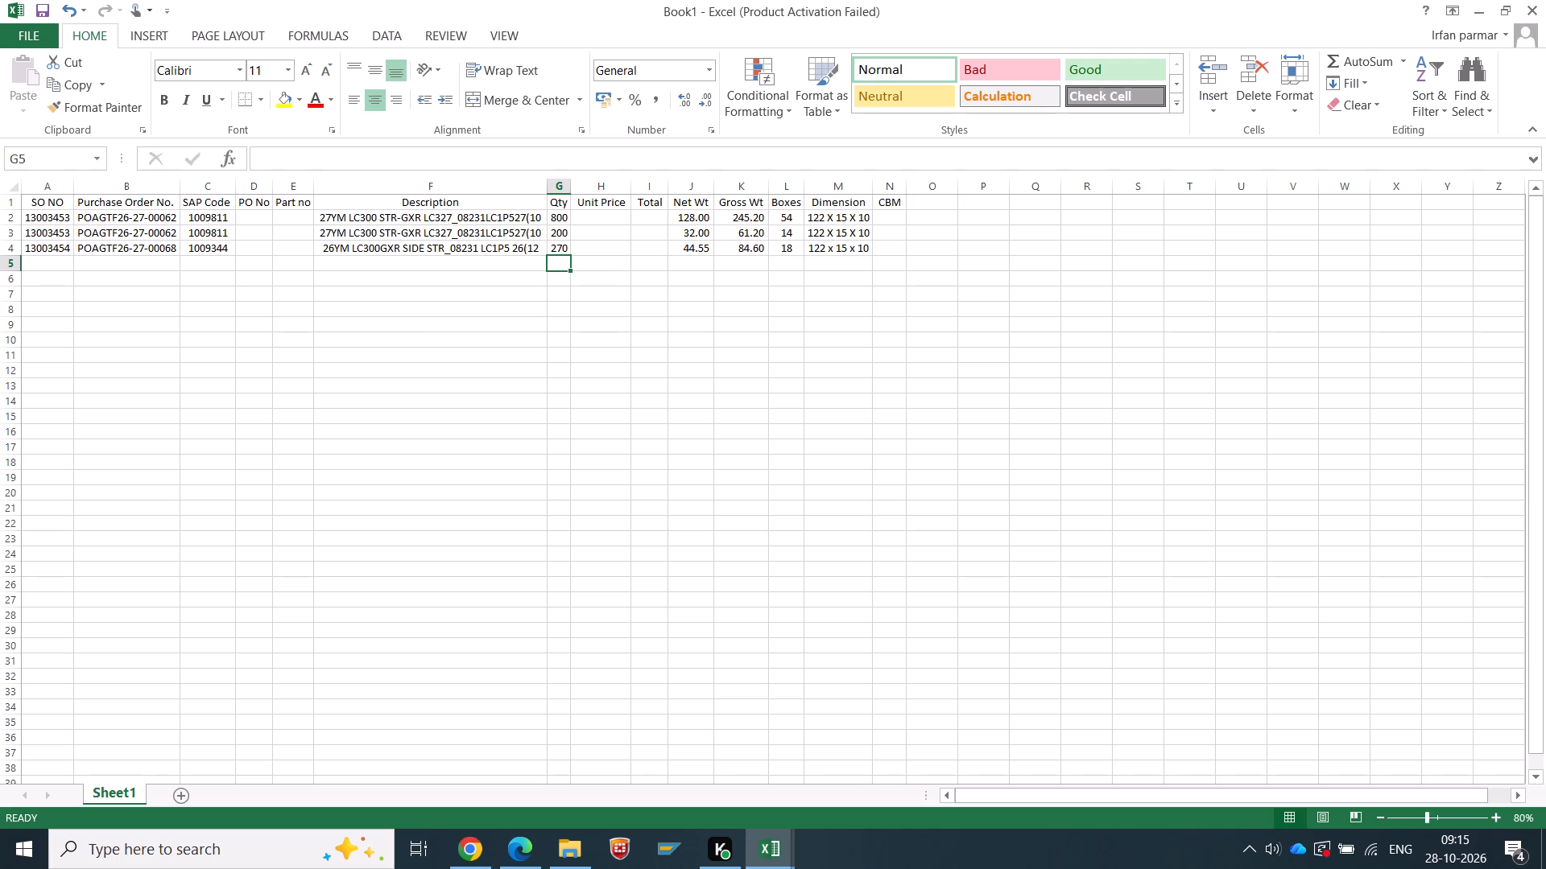
{"action": "key", "text": "alt+equal"}
{"action": "key", "text": "Return"}
{"action": "key", "text": "Right"}
{"action": "key", "text": "Right"}
{"action": "key", "text": "Up"}
{"action": "key", "text": "Right"}
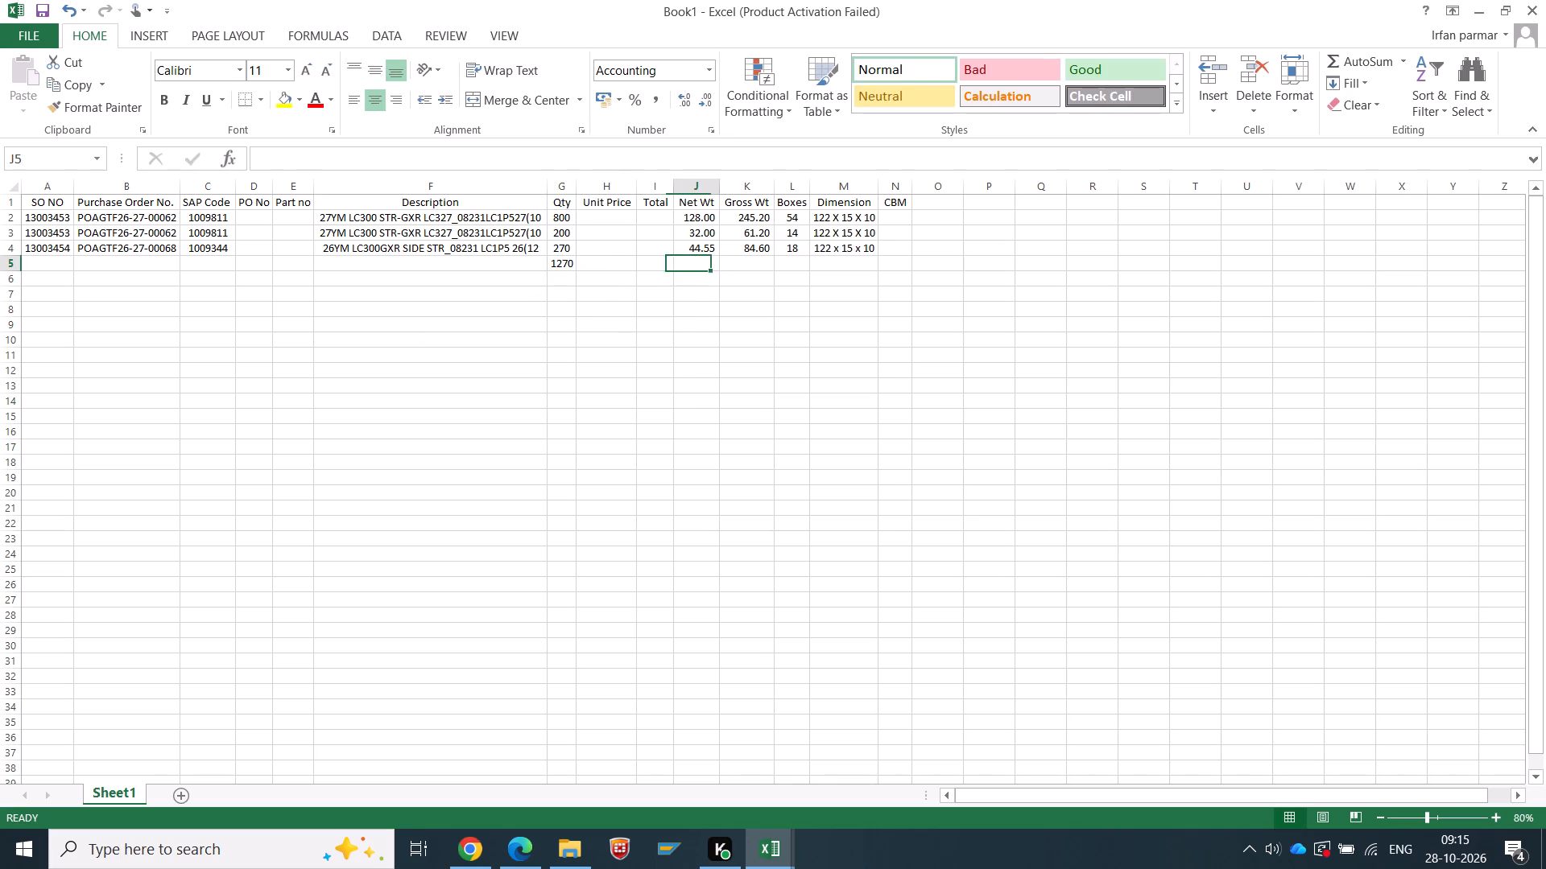
{"action": "key", "text": "alt+equal"}
{"action": "key", "text": "Return"}
Copy the Net Wt sum in row 5 across to the Gross Wt and Boxes columns.
{"action": "key", "text": "Right"}
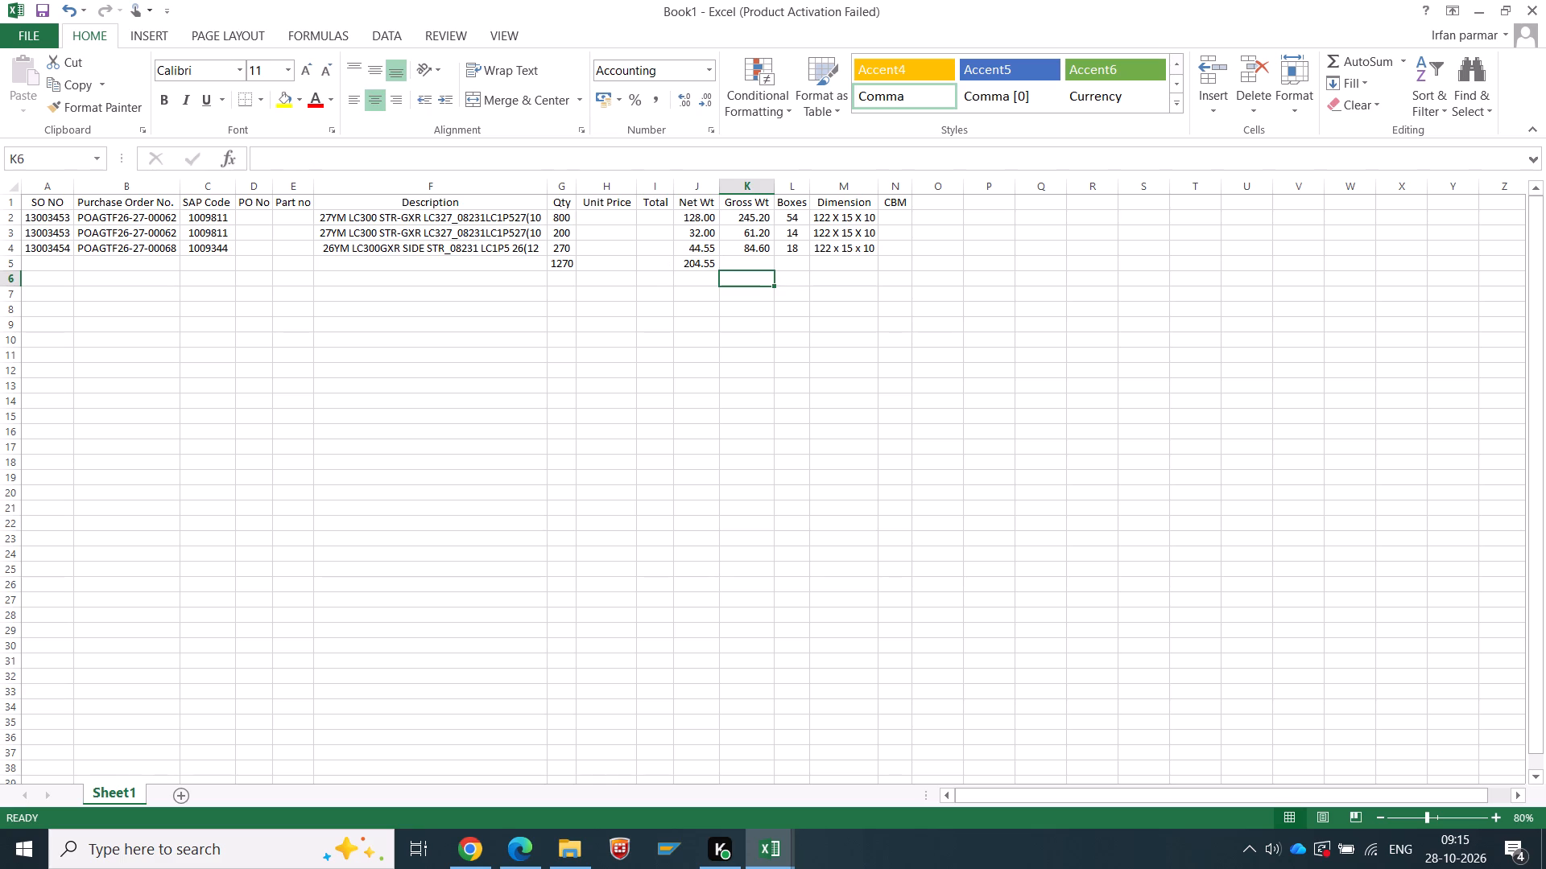
{"action": "key", "text": "Left"}
{"action": "key", "text": "Up"}
{"action": "key", "text": "ctrl+c"}
{"action": "key", "text": "Right"}
{"action": "key", "text": "shift+Right"}
{"action": "key", "text": "Return"}
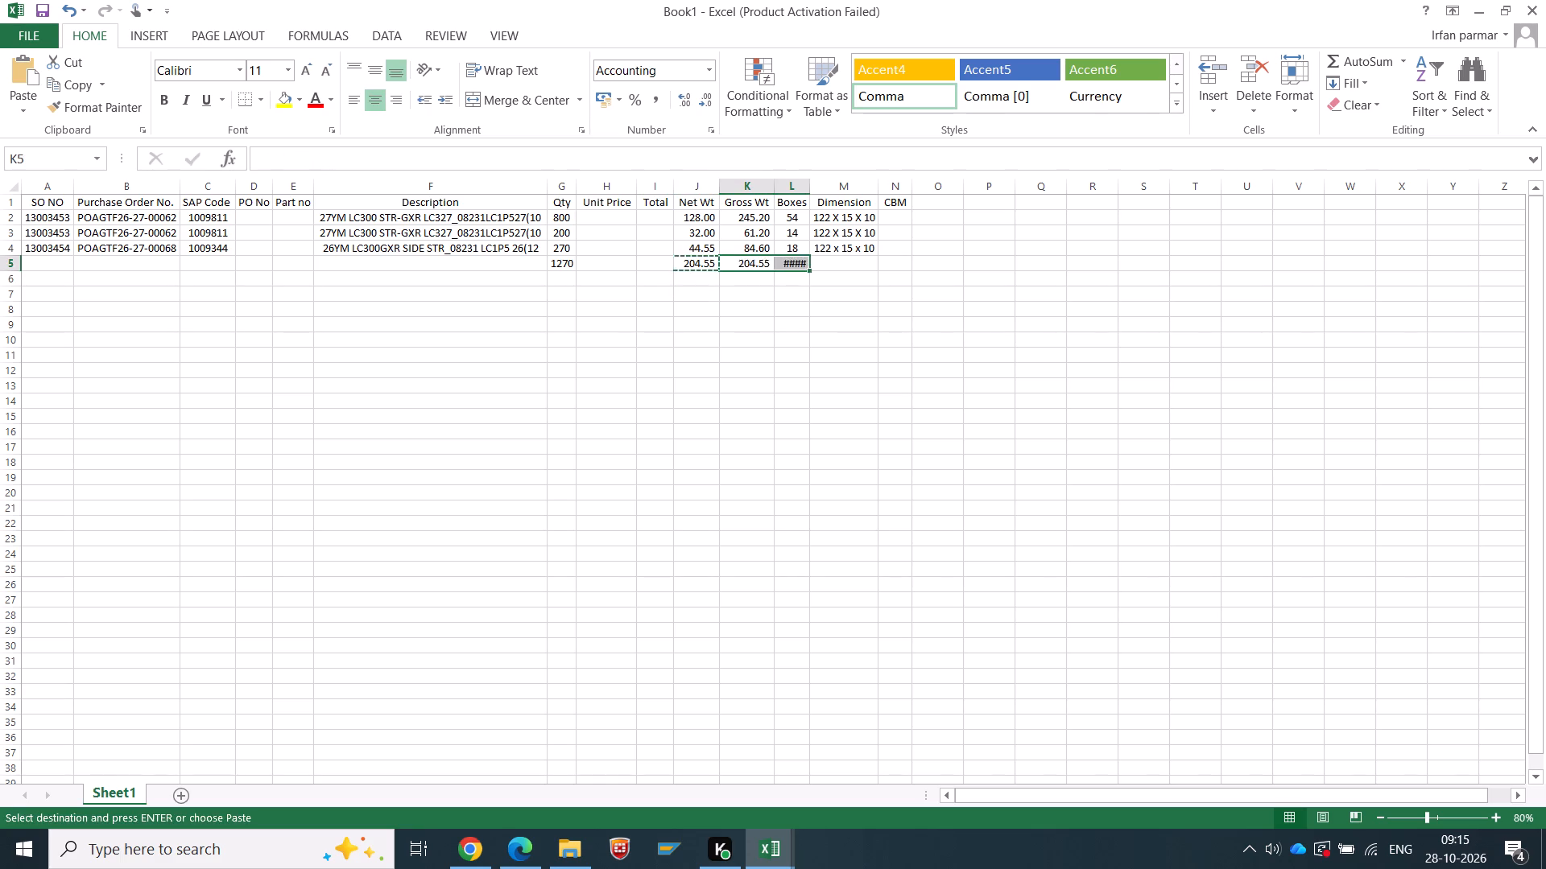
Apply All Borders to the whole summary table A1:N5 in Book1.
{"action": "key", "text": "Left"}
{"action": "key", "text": "Right"}
{"action": "key", "text": "Right"}
{"action": "key", "text": "Right"}
{"action": "key", "text": "Right"}
{"action": "key", "text": "shift+Left"}
{"action": "key", "text": "shift+Left"}
{"action": "key", "text": "shift+Left"}
{"action": "key", "text": "shift+Left"}
{"action": "key", "text": "shift+Left"}
{"action": "key", "text": "shift+Left"}
{"action": "key", "text": "shift+Left"}
{"action": "key", "text": "shift+Left"}
{"action": "key", "text": "shift+Left"}
{"action": "key", "text": "shift+Left"}
{"action": "key", "text": "shift+Left"}
{"action": "key", "text": "shift+Left"}
{"action": "key", "text": "shift+Left"}
{"action": "key", "text": "shift+Left"}
{"action": "key", "text": "shift+Left"}
{"action": "key", "text": "shift+Left"}
{"action": "key", "text": "shift+Left"}
{"action": "key", "text": "shift+Left"}
{"action": "key", "text": "shift+Left"}
{"action": "key", "text": "shift+Left"}
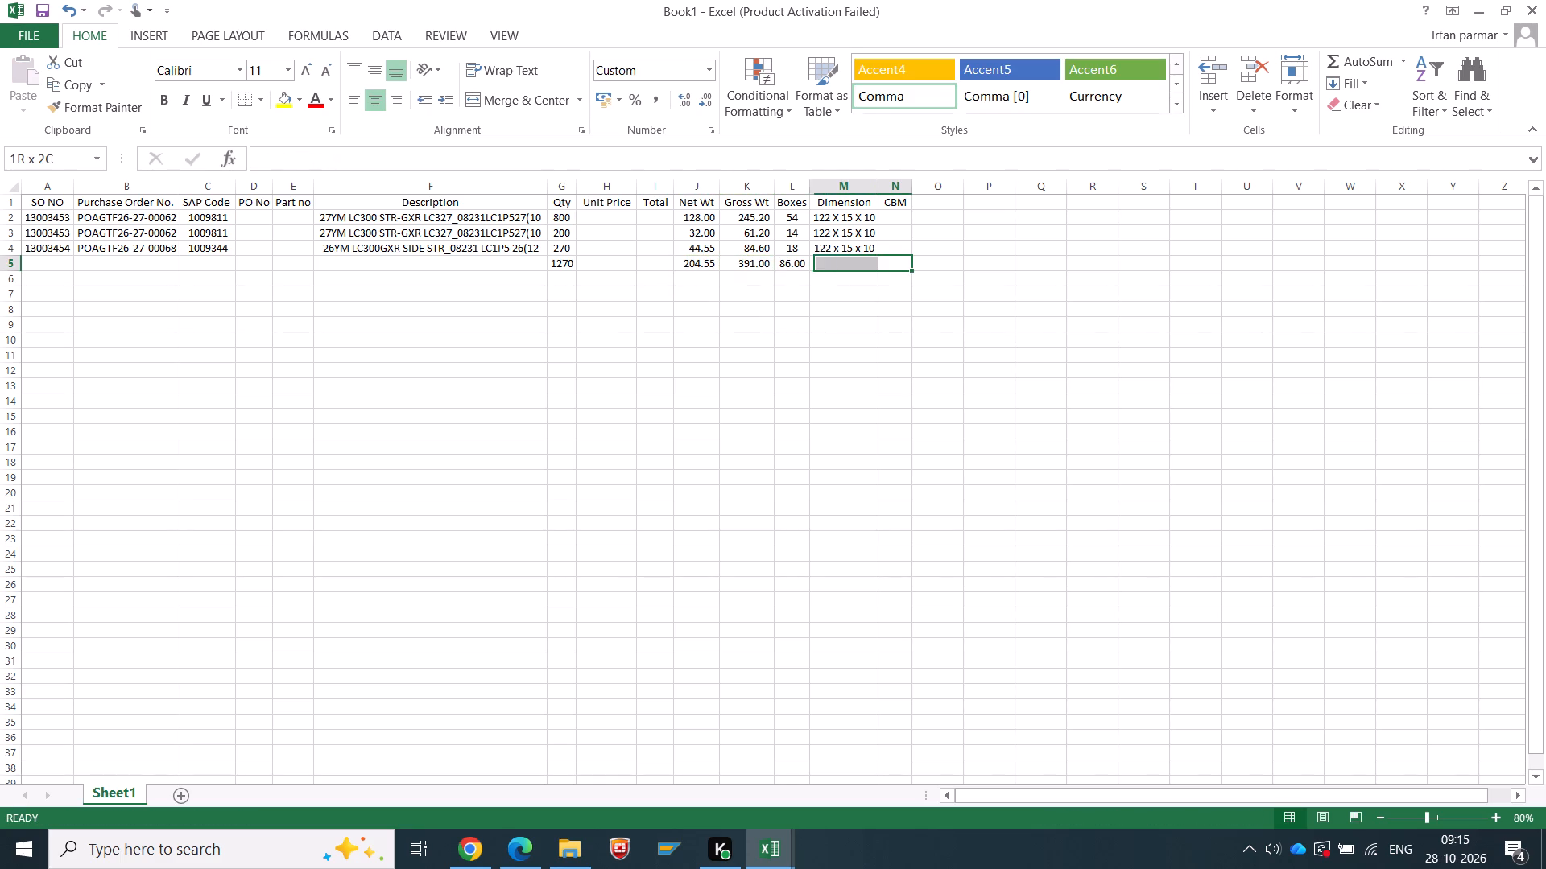
{"action": "key", "text": "shift+Up"}
{"action": "key", "text": "shift+Up"}
{"action": "key", "text": "shift+Up"}
{"action": "key", "text": "shift+Up"}
{"action": "key", "text": "shift+Up"}
{"action": "key", "text": "shift+Up"}
{"action": "key", "text": "shift+Up"}
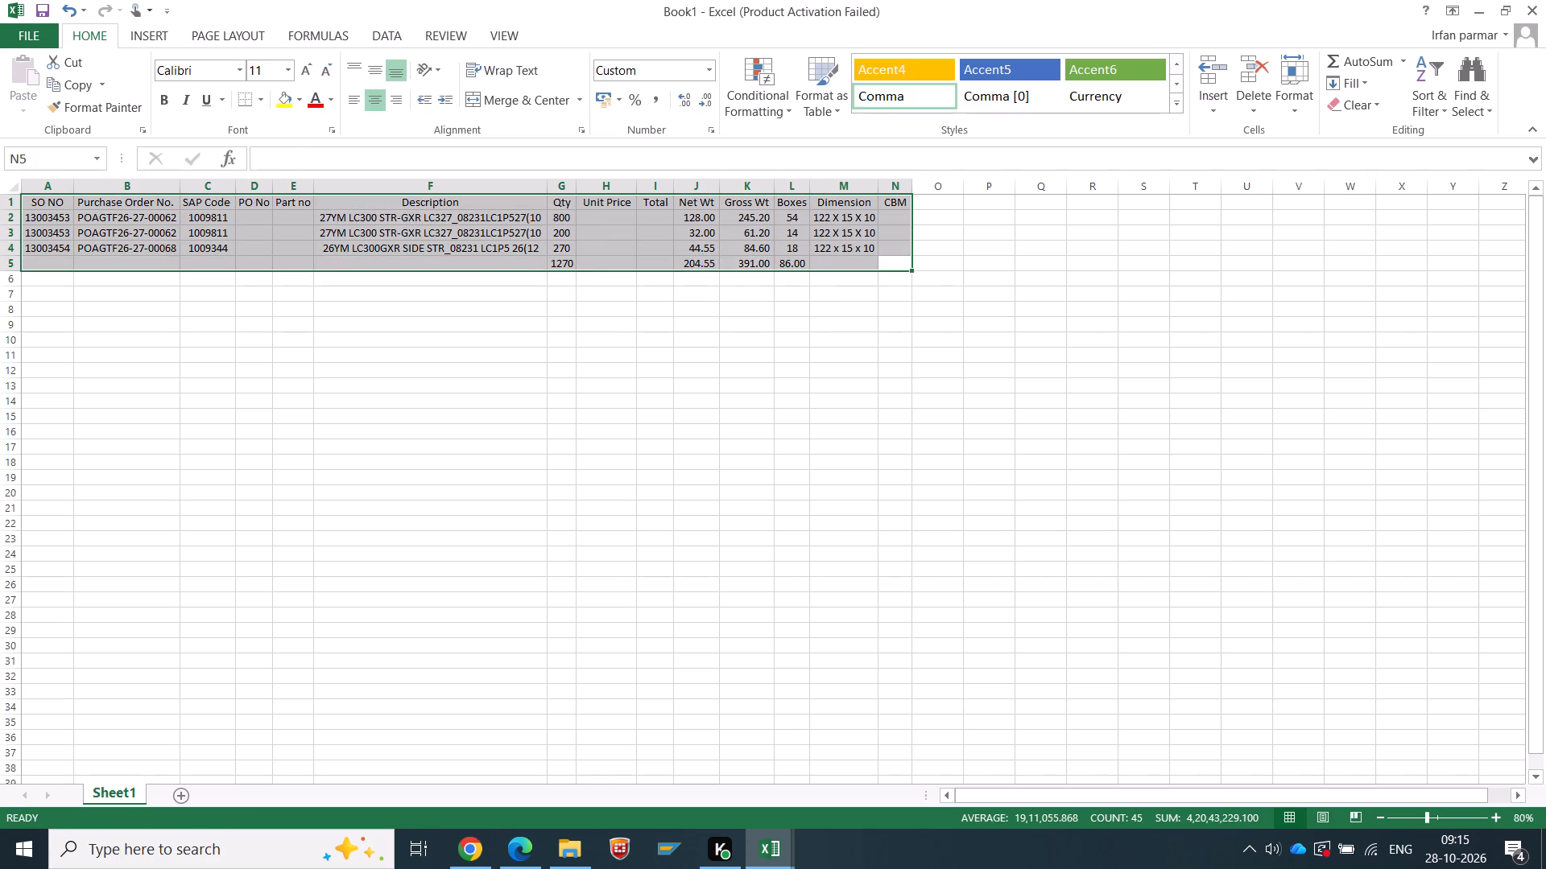
{"action": "left_click", "coordinate": [265, 102]}
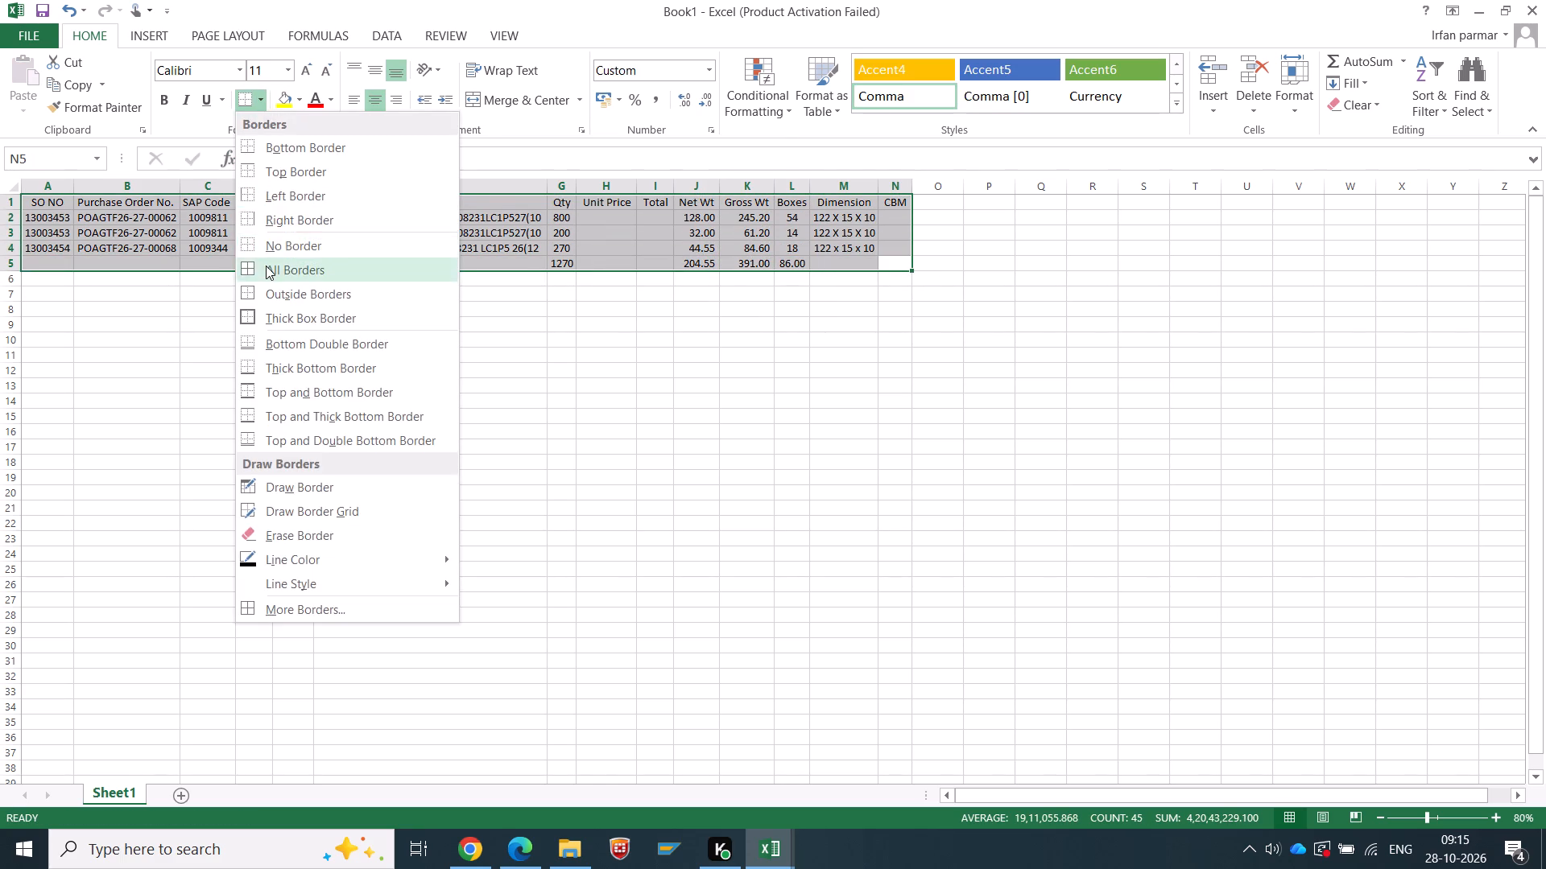
{"action": "left_click", "coordinate": [266, 266]}
{"action": "left_click", "coordinate": [647, 376]}
Make the header row from SO NO to CBM bold.
{"action": "left_click_drag", "start_coordinate": [892, 202], "coordinate": [0, 158]}
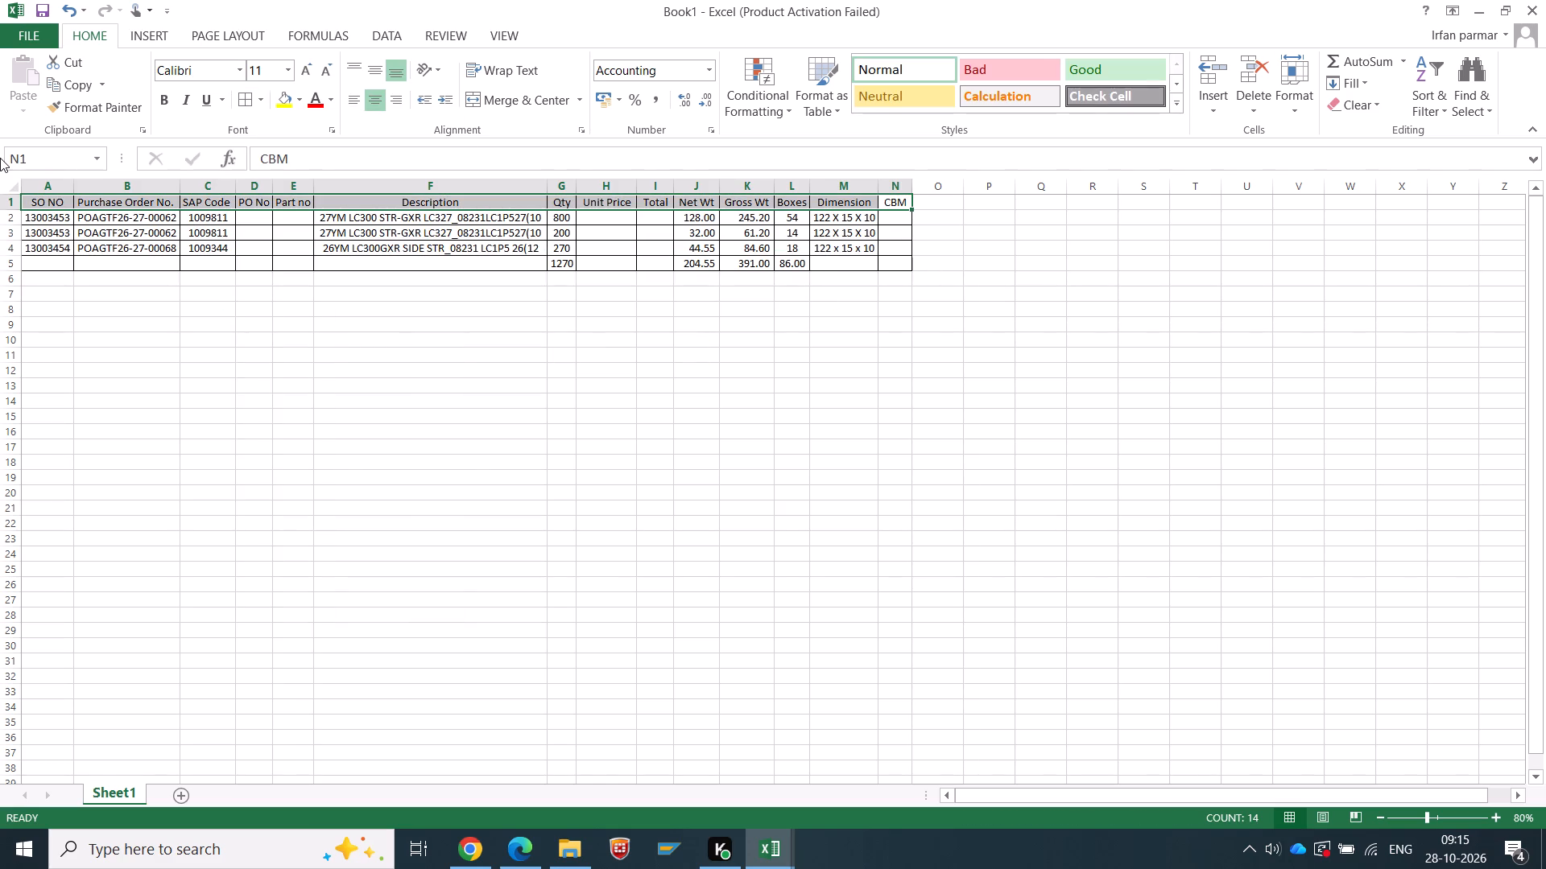
{"action": "key", "text": "ctrl+b"}
{"action": "left_click", "coordinate": [821, 433]}
Search for "cbm calculator" in a new Chrome tab and open the cbmcalculator.com result.
{"action": "left_click", "coordinate": [473, 857]}
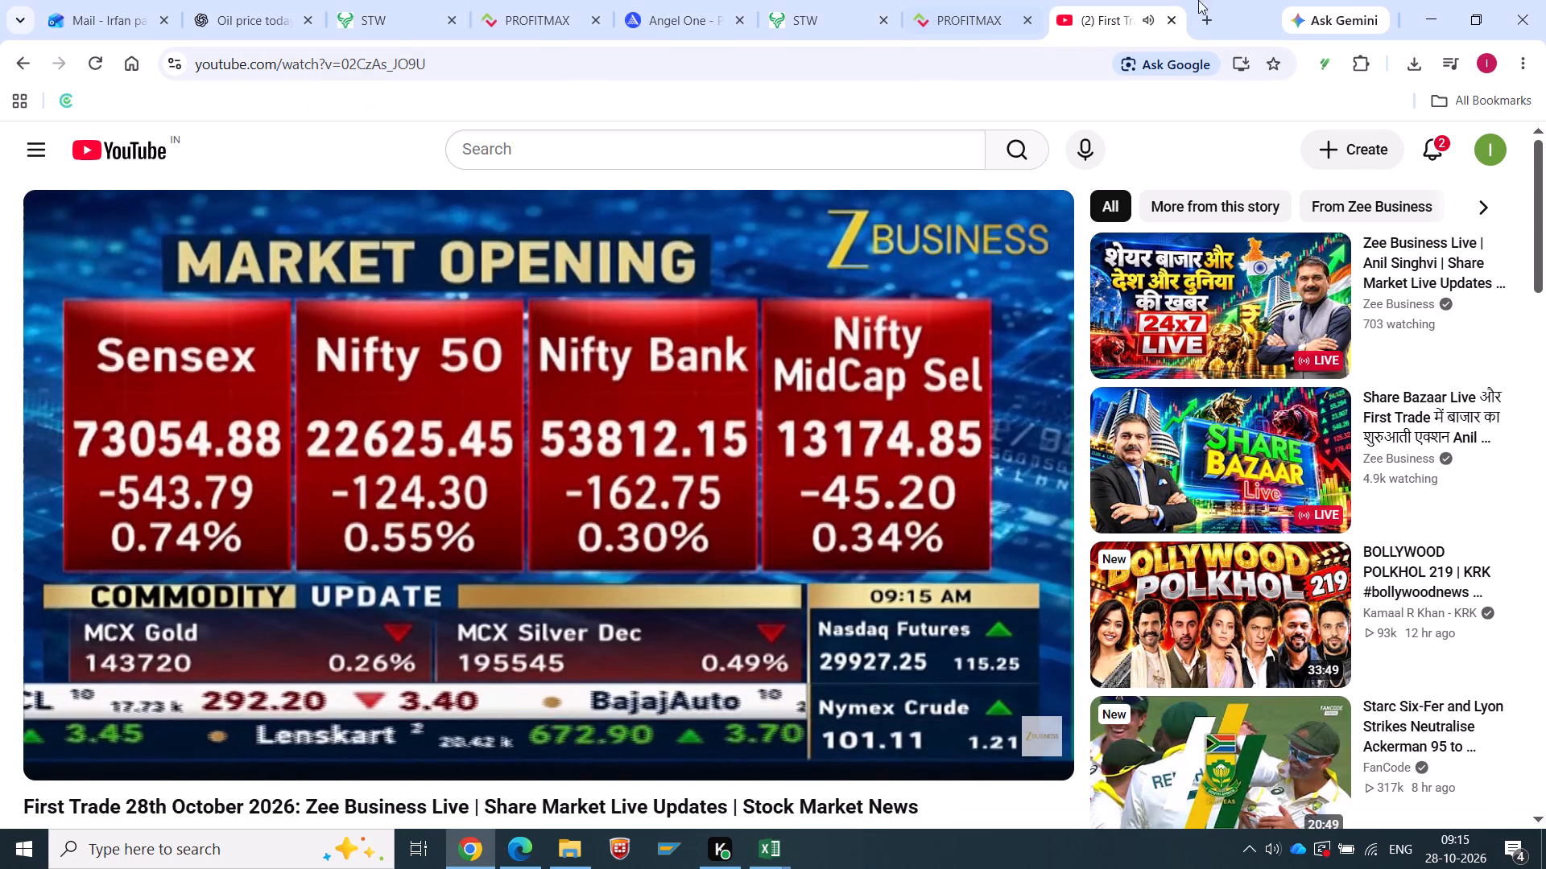
{"action": "left_click", "coordinate": [1206, 16]}
{"action": "type", "text": "cbm cal"}
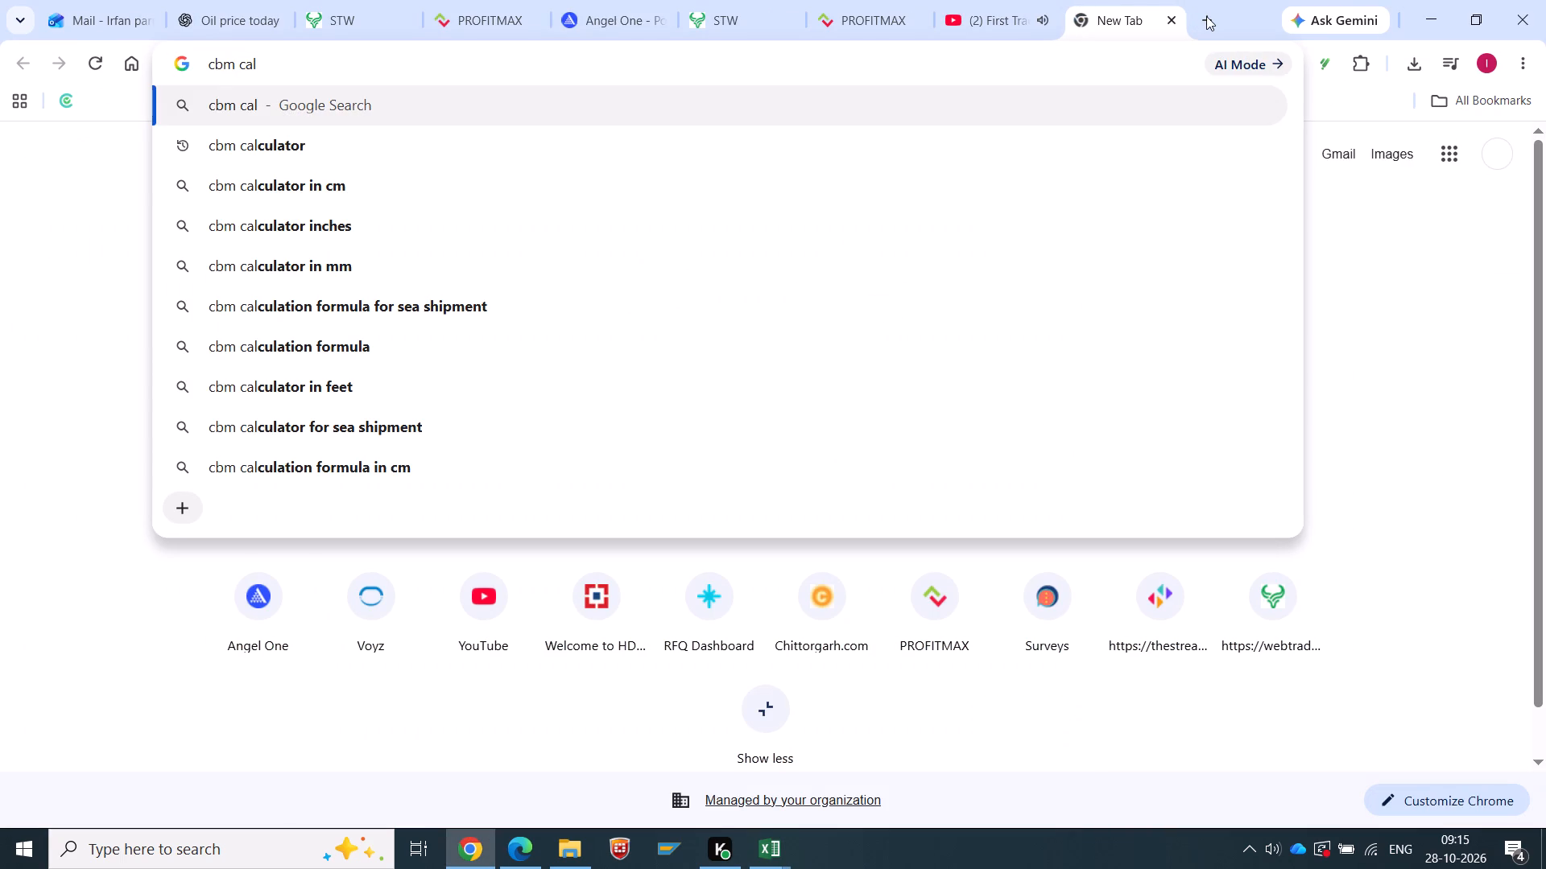
{"action": "key", "text": "Down"}
{"action": "key", "text": "Return"}
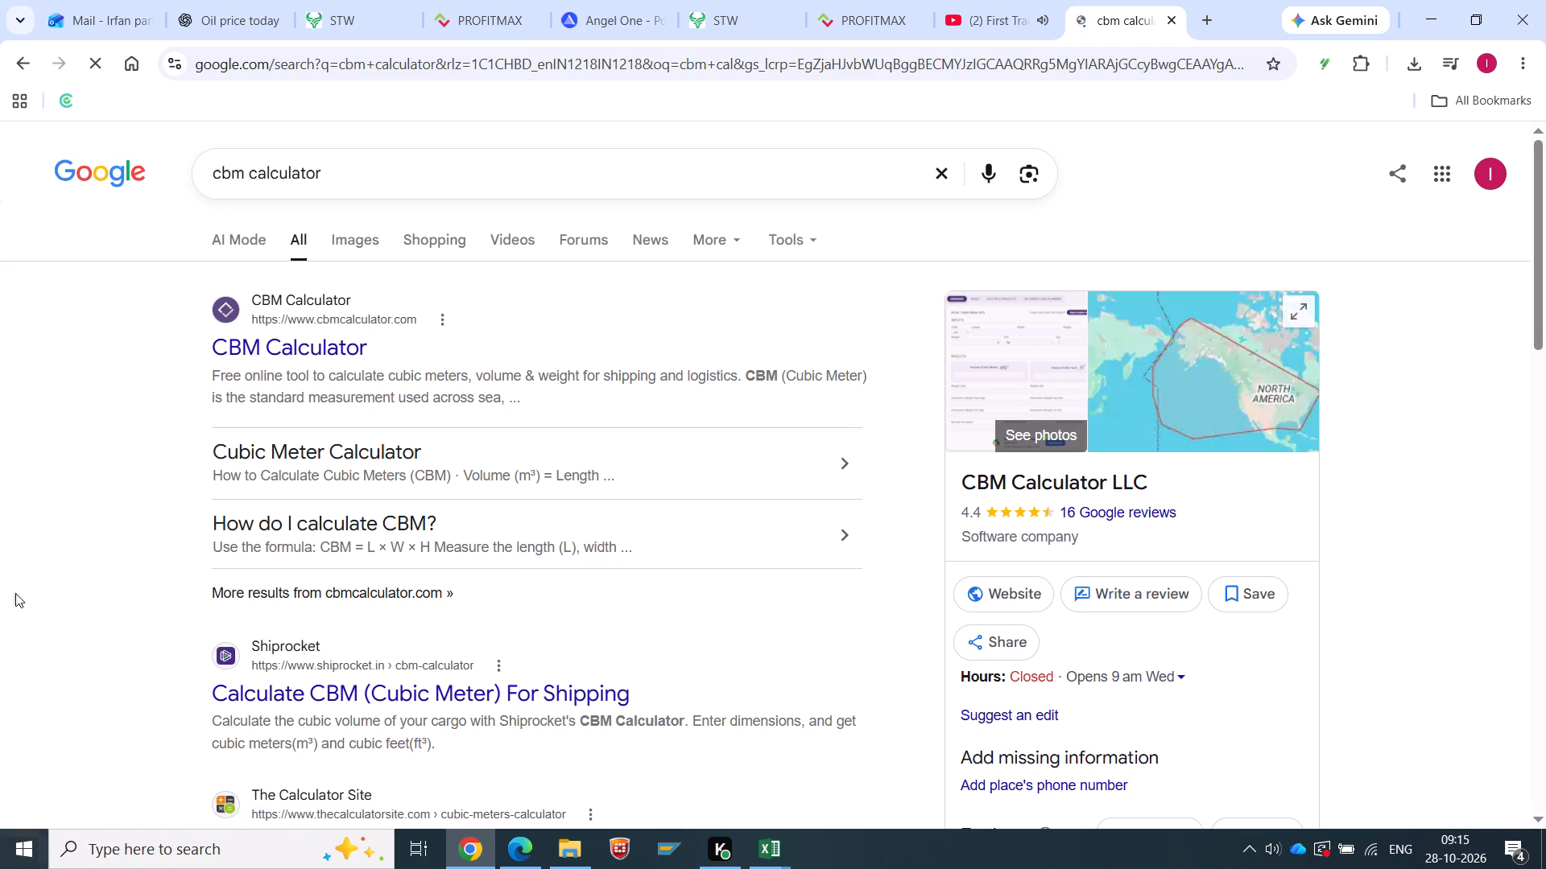
{"action": "left_click", "coordinate": [318, 346]}
Review the F&O P/L report and the open positions on the Stoxkart trading site.
{"action": "left_click", "coordinate": [725, 0]}
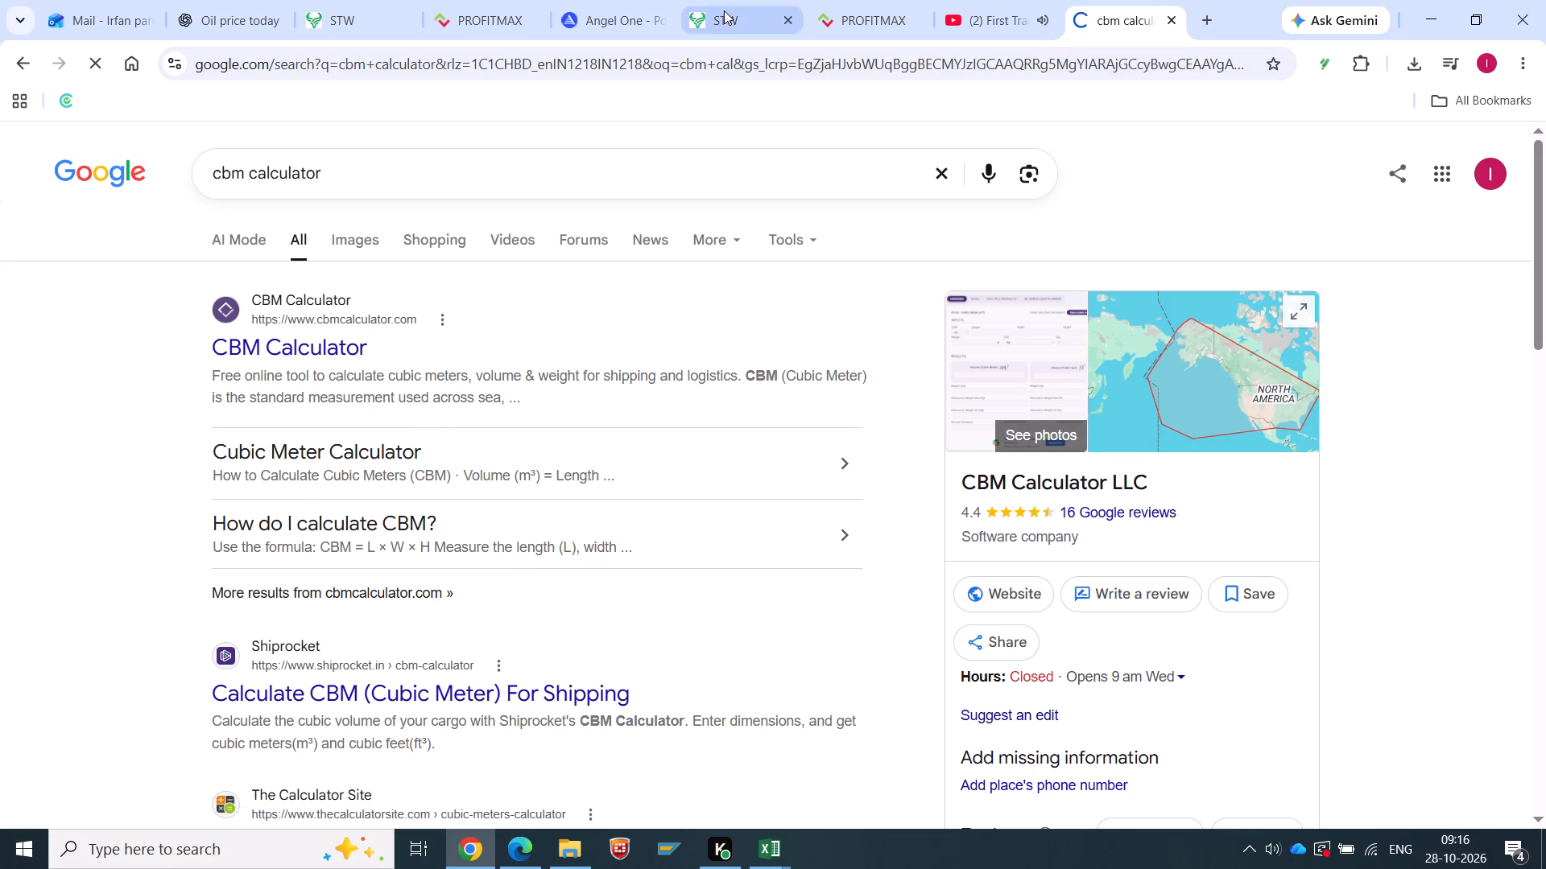
{"action": "scroll", "coordinate": [1052, 422], "scroll_direction": "up", "scroll_amount": 4}
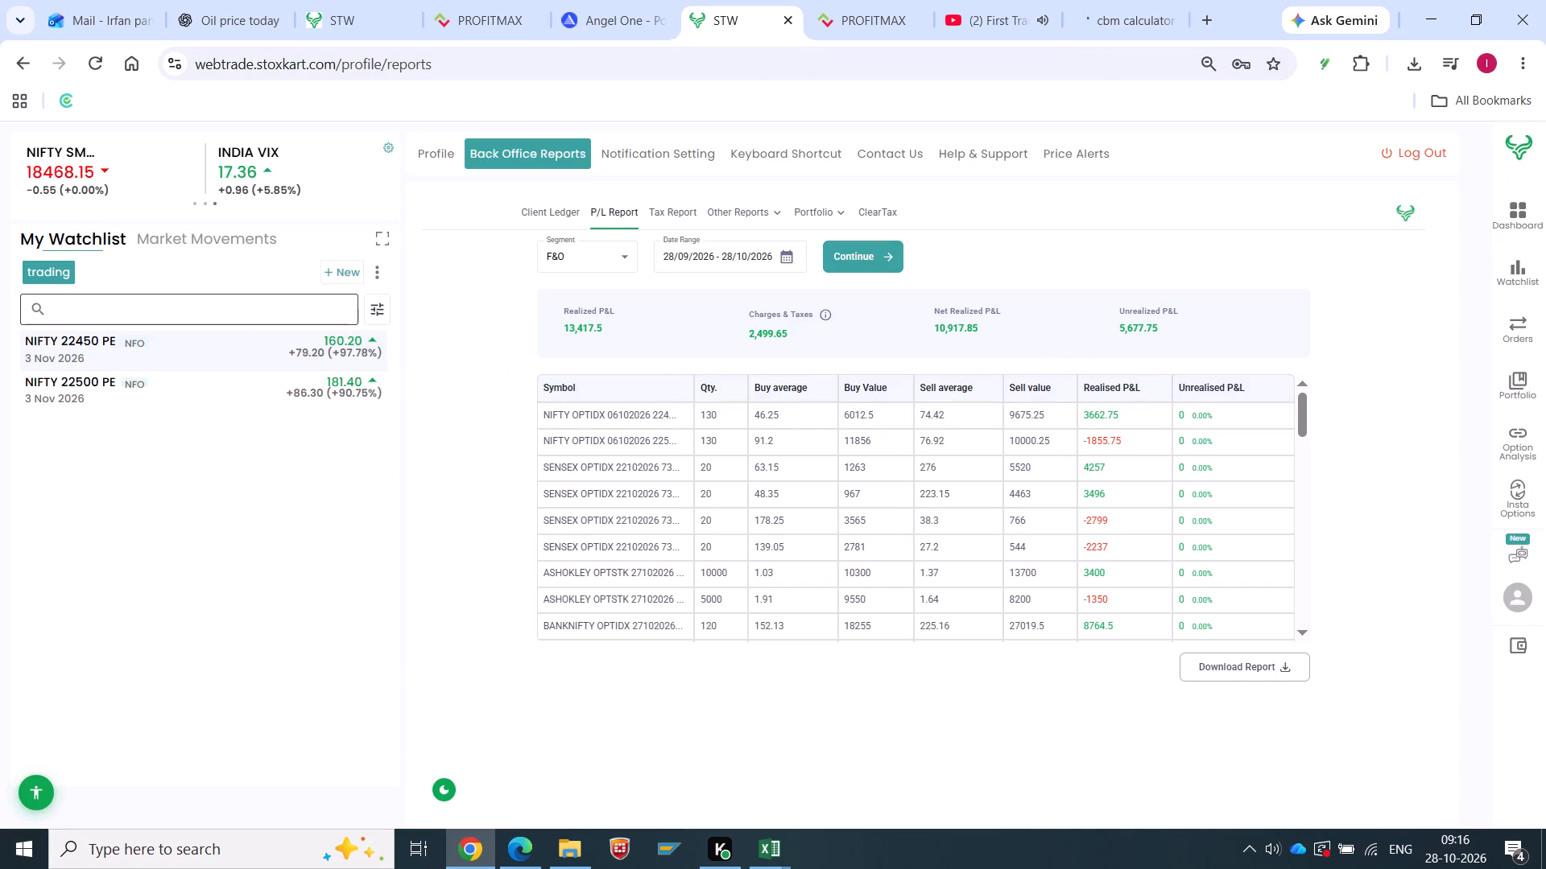
{"action": "left_click_drag", "start_coordinate": [1109, 332], "coordinate": [1187, 332]}
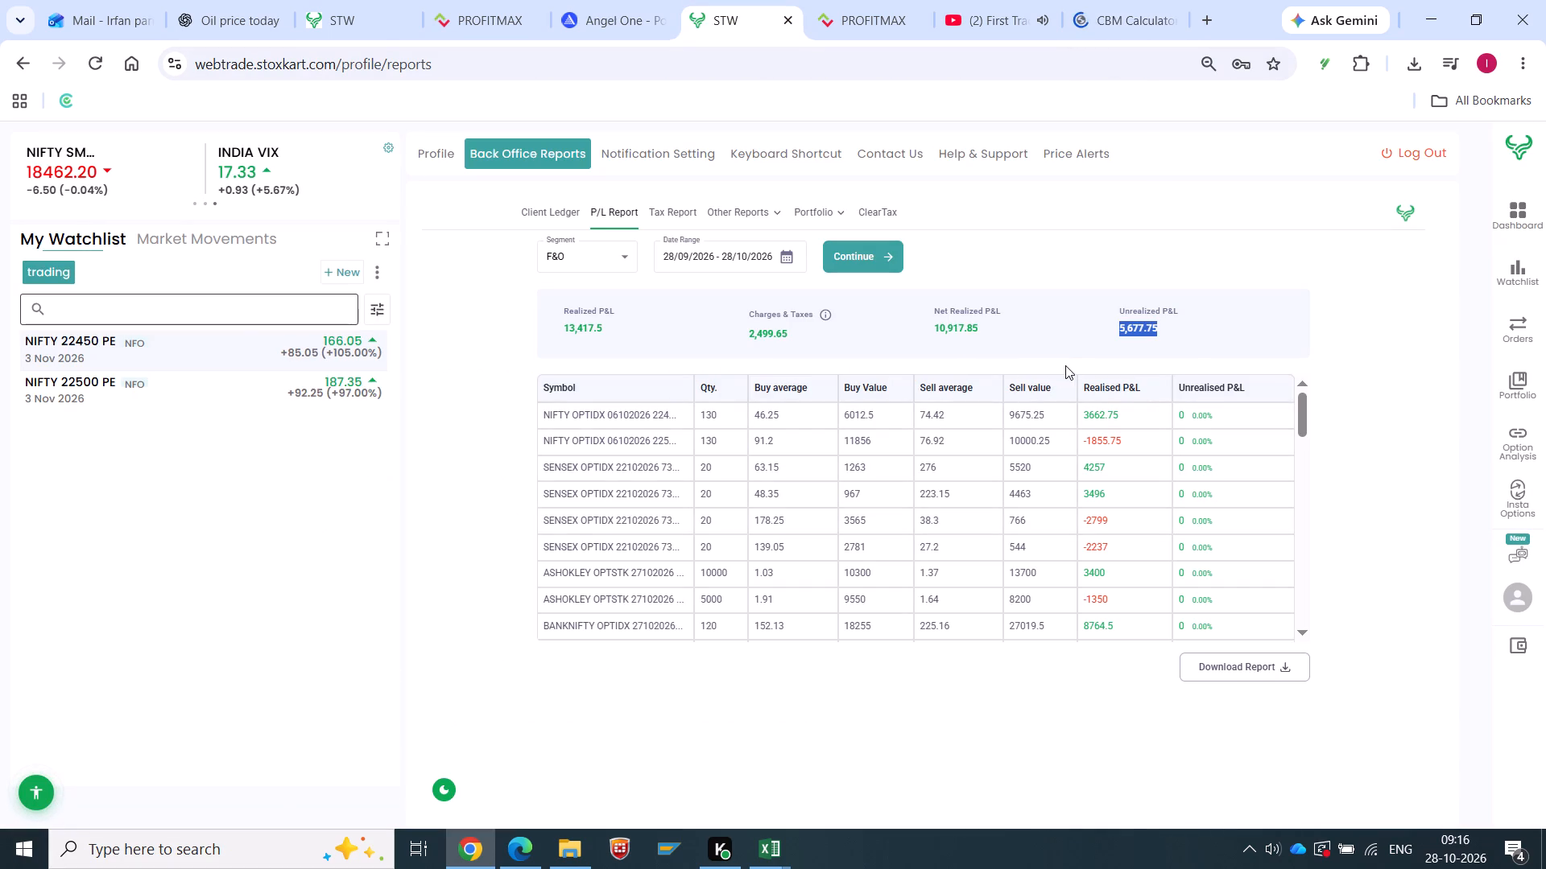
{"action": "scroll", "coordinate": [1085, 425], "scroll_direction": "up", "scroll_amount": 6}
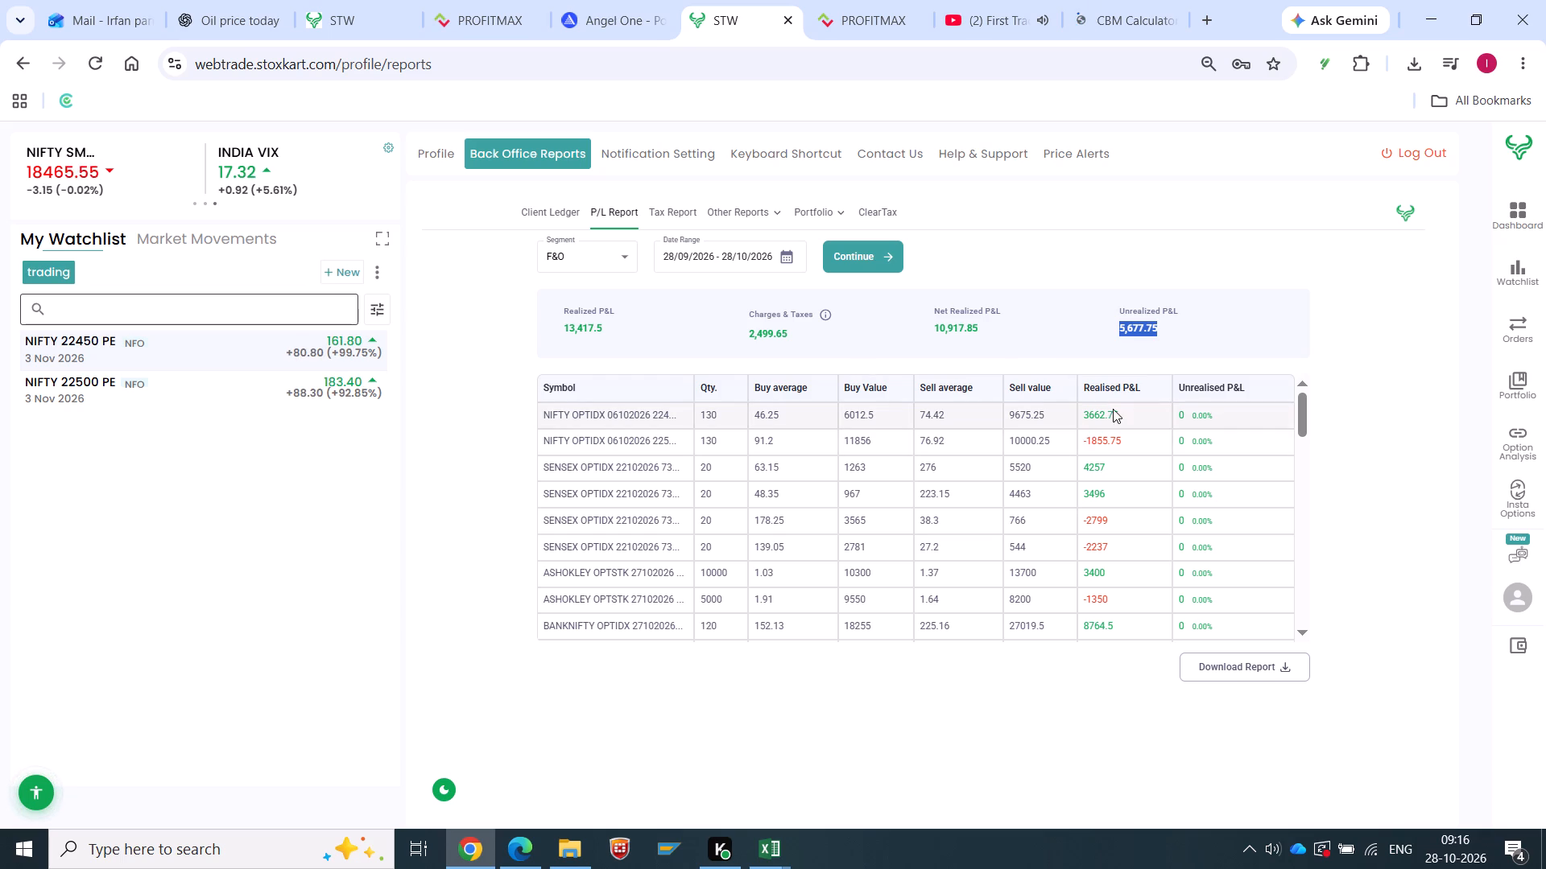
{"action": "left_click", "coordinate": [1523, 377]}
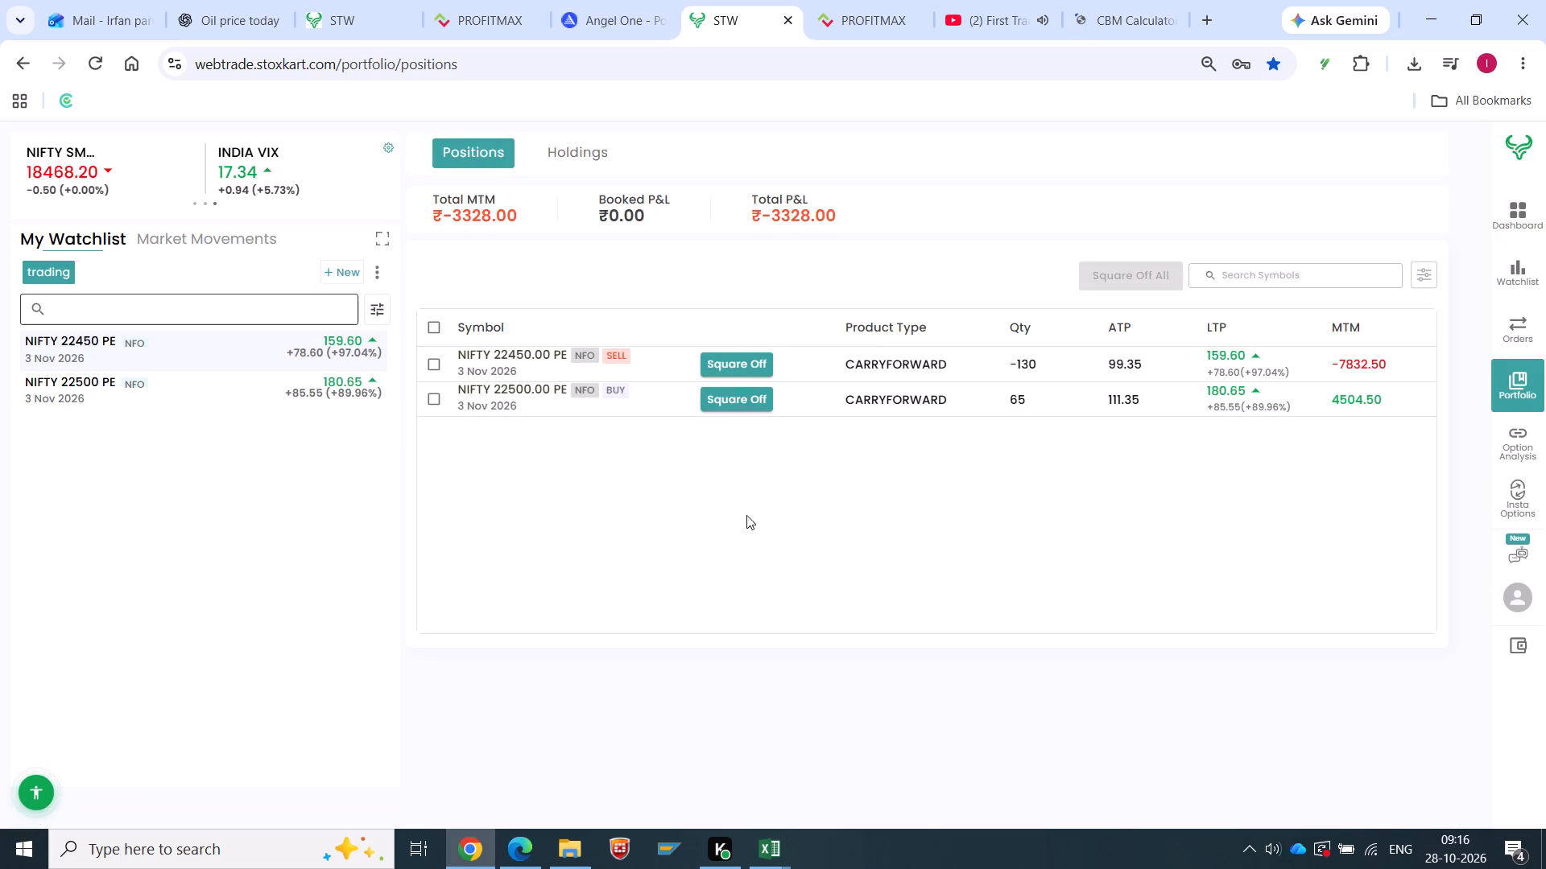
{"action": "scroll", "coordinate": [621, 487], "scroll_direction": "up", "scroll_amount": 5}
Make the totals in row 5 of Book1, from Qty to Boxes, bold.
{"action": "key", "text": "alt+Tab"}
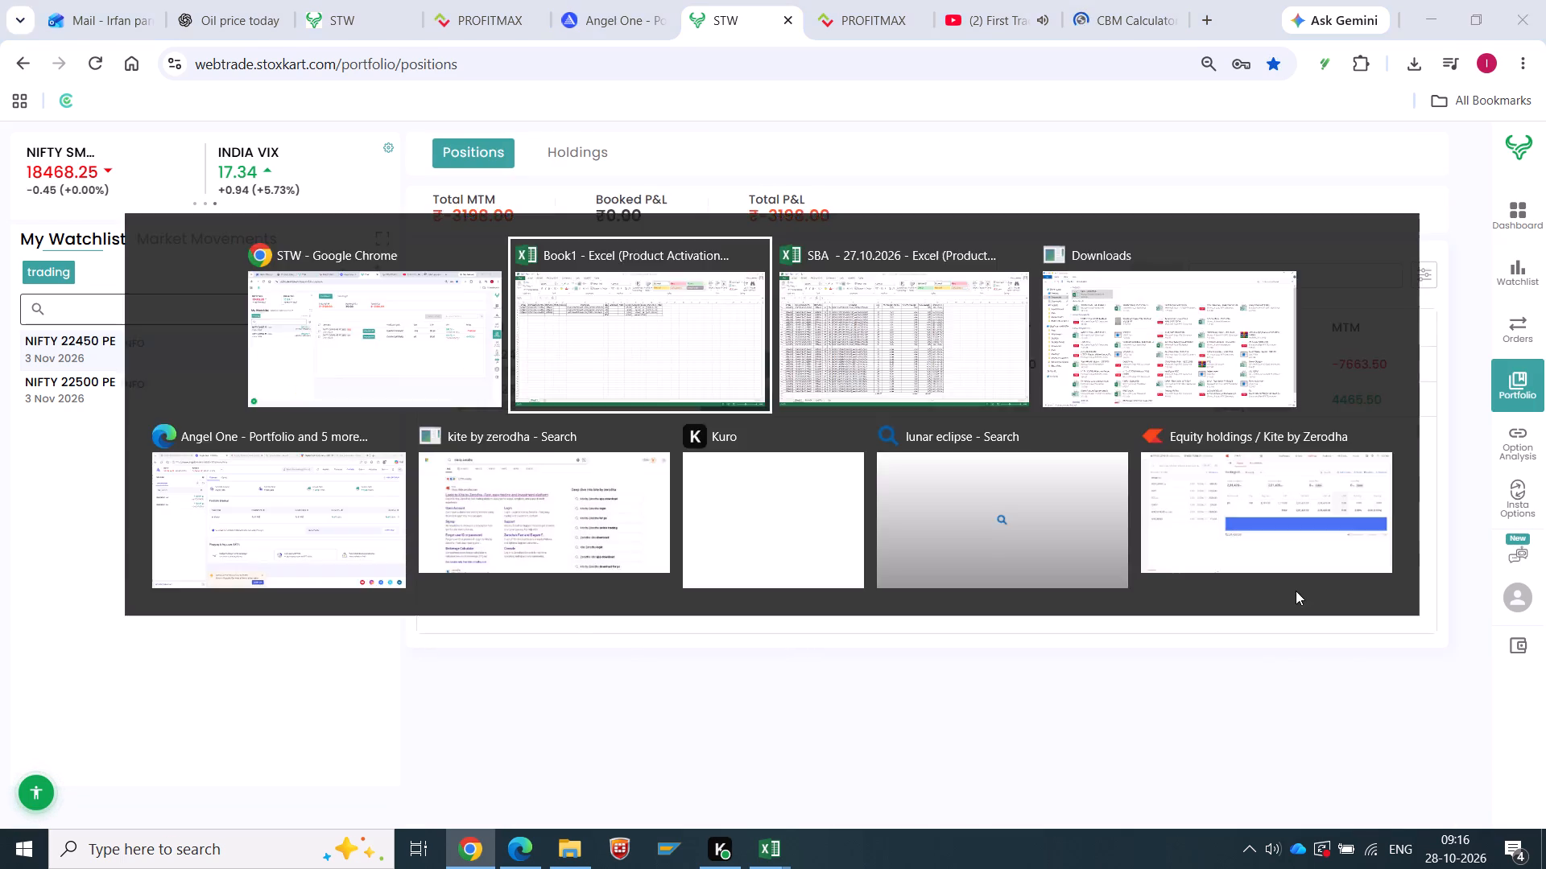
{"action": "scroll", "coordinate": [650, 442], "scroll_direction": "up", "scroll_amount": 5}
{"action": "left_click_drag", "start_coordinate": [544, 265], "coordinate": [756, 265]}
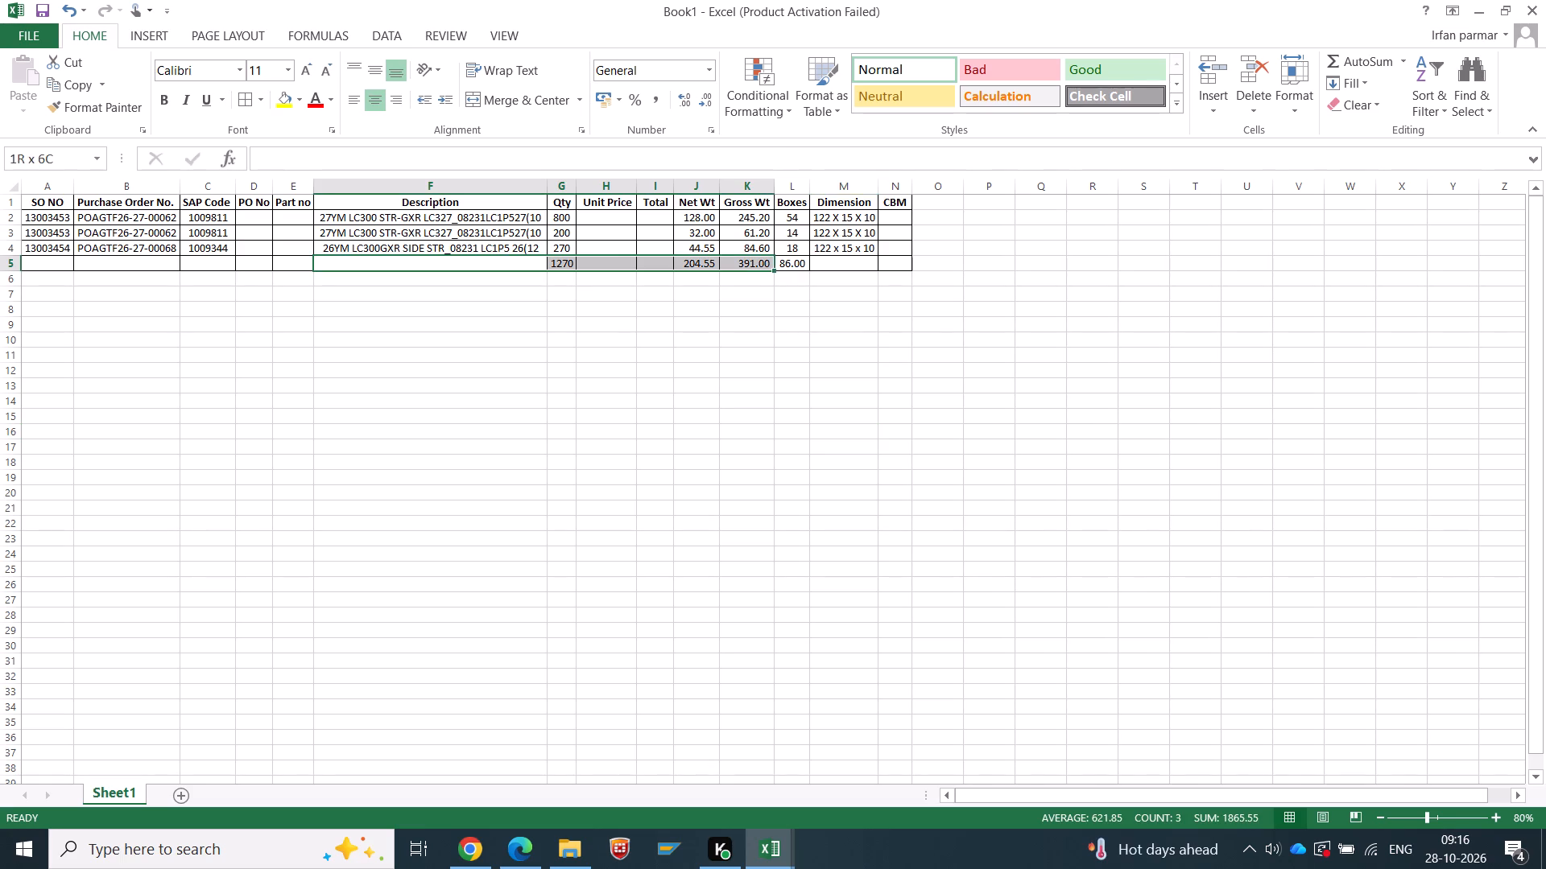
{"action": "left_click_drag", "start_coordinate": [756, 265], "coordinate": [773, 264]}
{"action": "left_click_drag", "start_coordinate": [562, 263], "coordinate": [778, 263]}
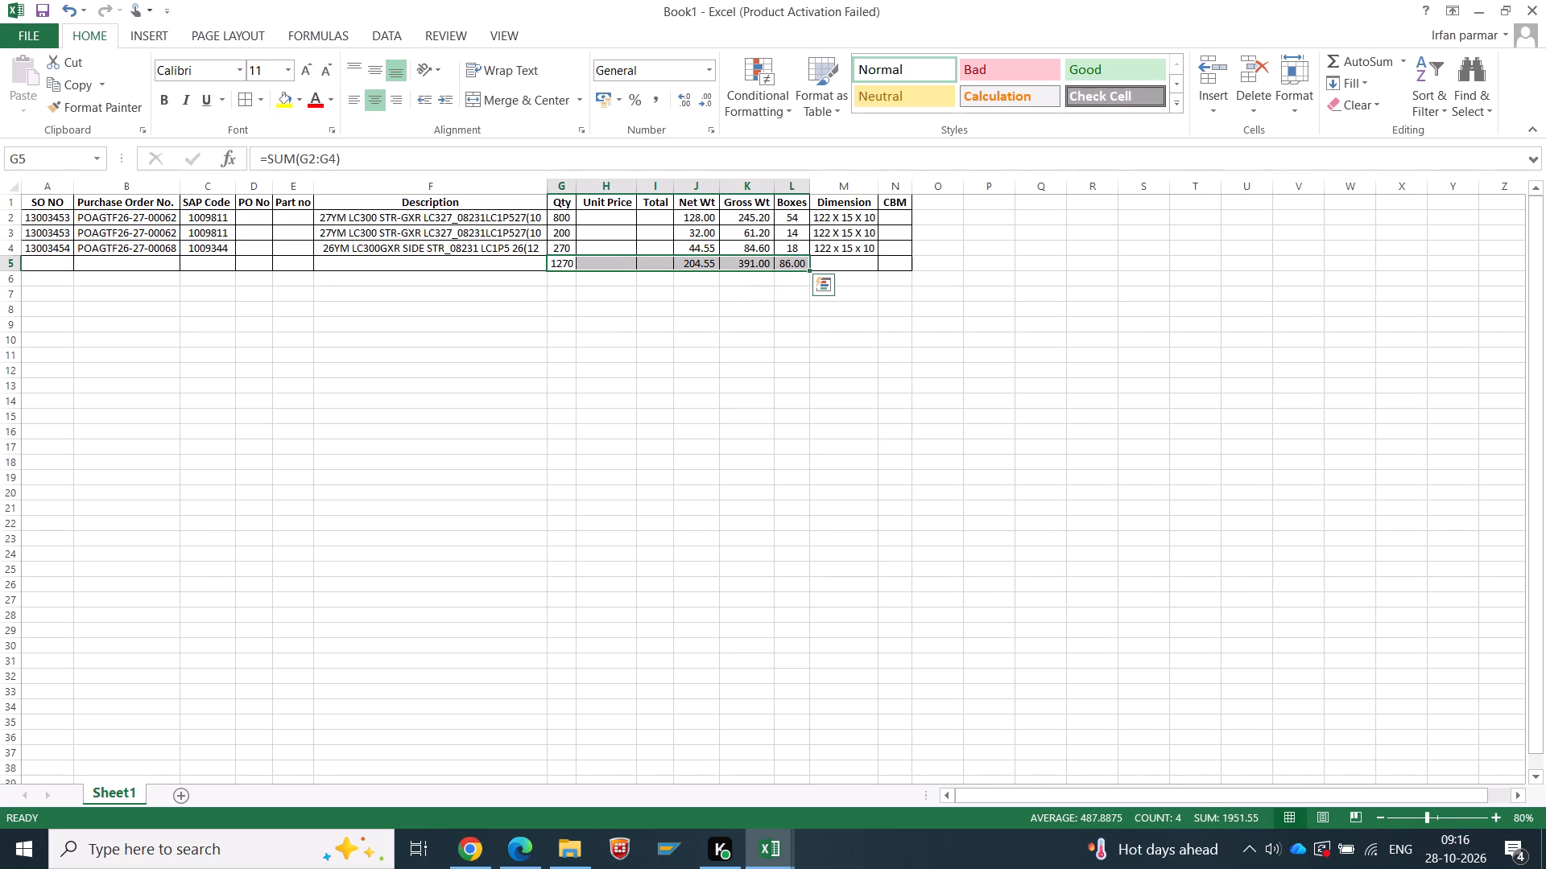
{"action": "key", "text": "ctrl+b"}
{"action": "left_click", "coordinate": [718, 393]}
Check the open NIFTY positions on the Stoxkart portfolio page in Chrome.
{"action": "key", "text": "alt+Tab"}
{"action": "scroll", "coordinate": [1222, 624], "scroll_direction": "up", "scroll_amount": 2}
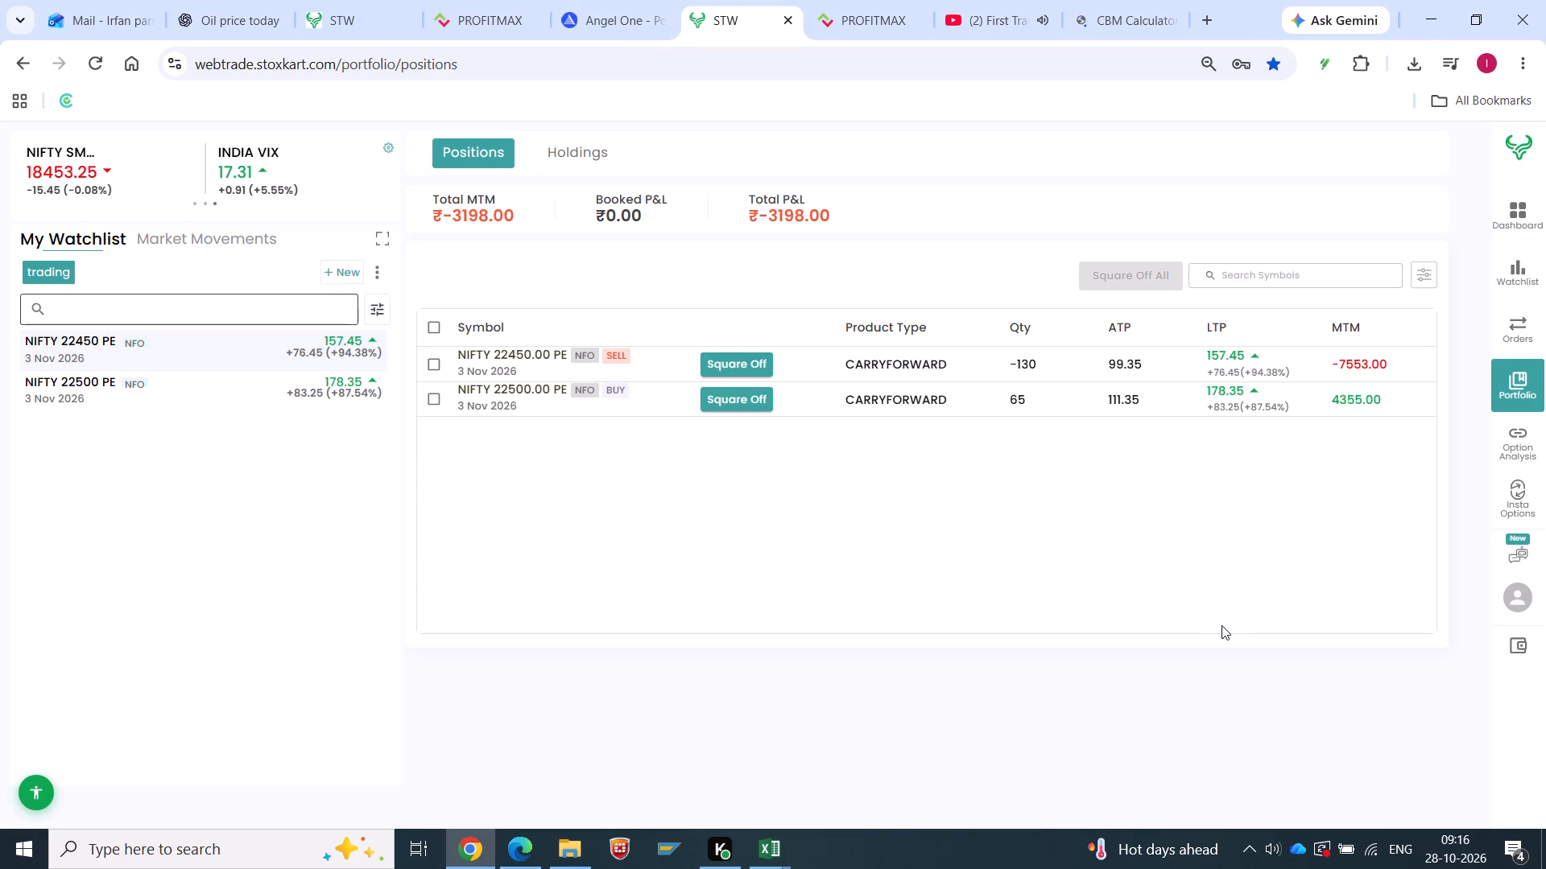
{"action": "scroll", "coordinate": [1222, 625], "scroll_direction": "up", "scroll_amount": 2}
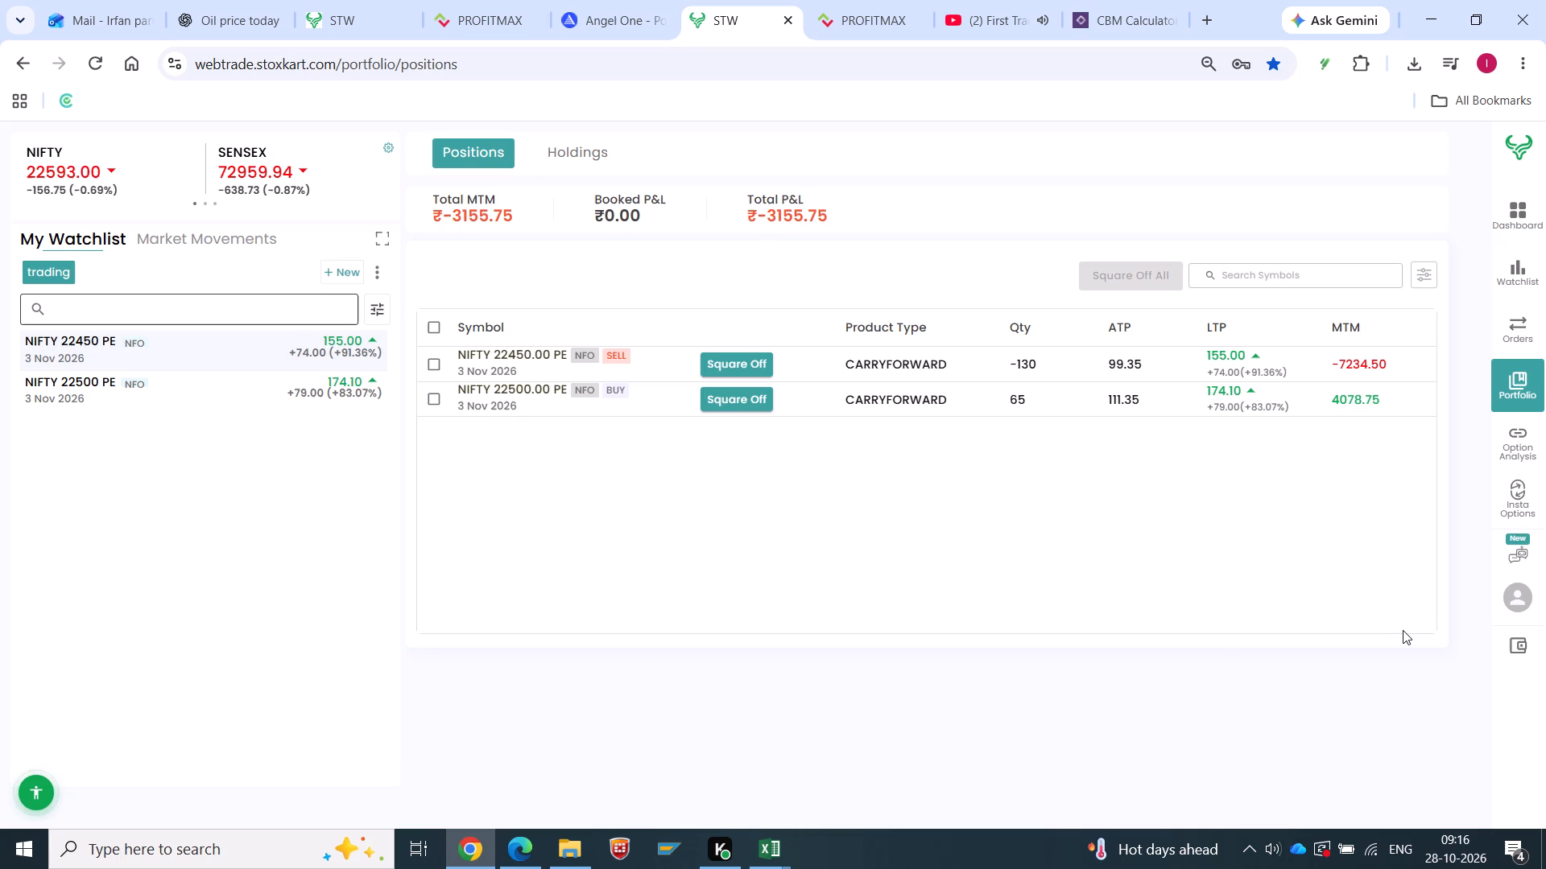
{"action": "key", "text": "alt+Tab"}
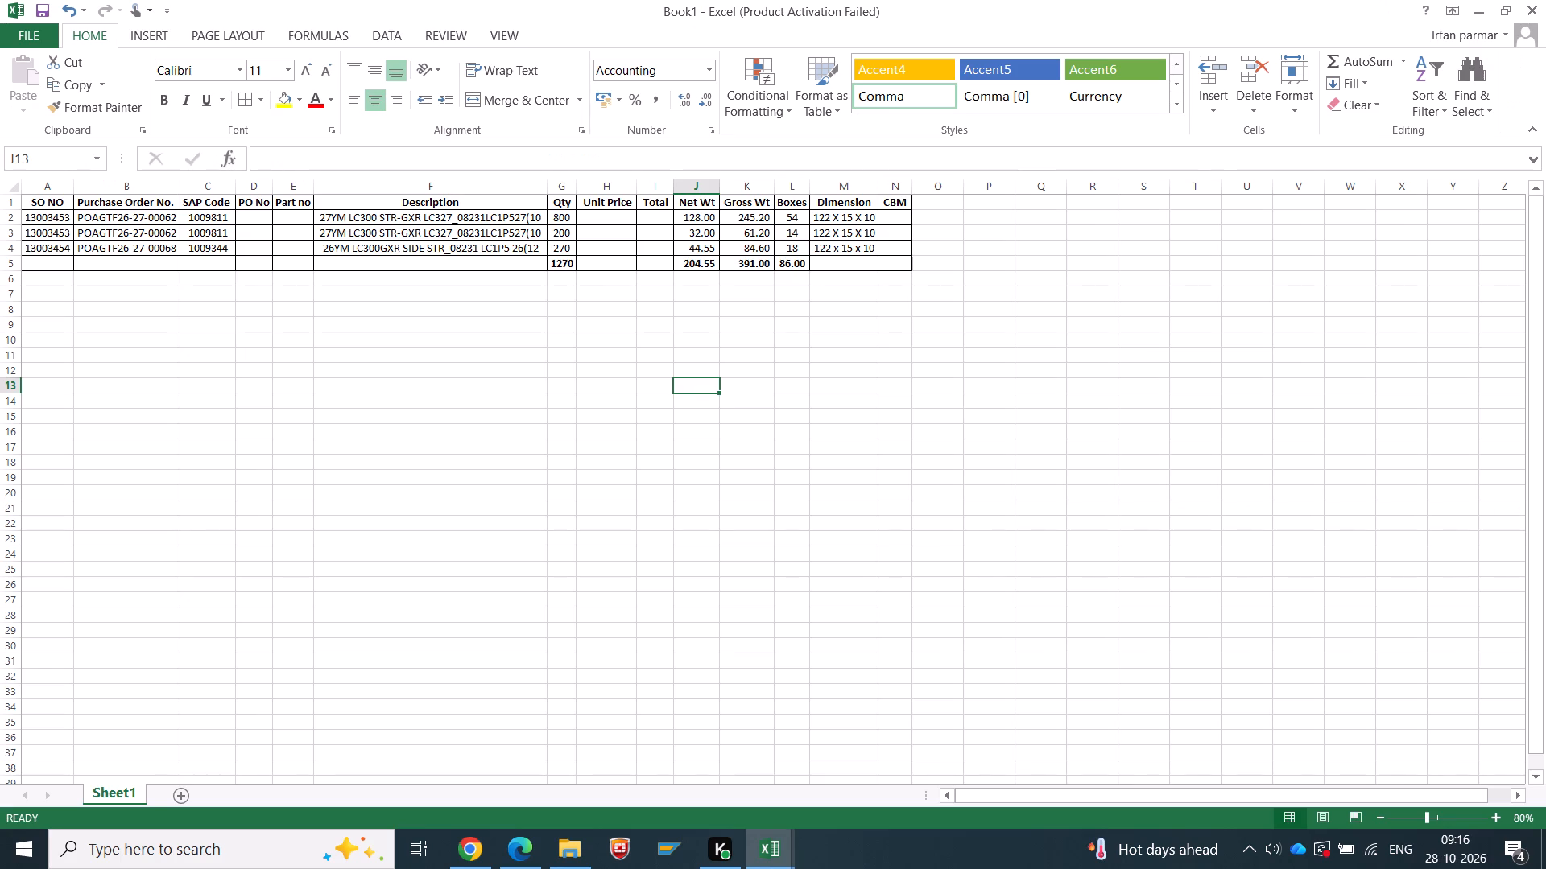
Enter length 122, width 15 and height 10 cm in the CBM calculator in Chrome, matching the row 2 dimension in Book1.
{"action": "left_click", "coordinate": [467, 855]}
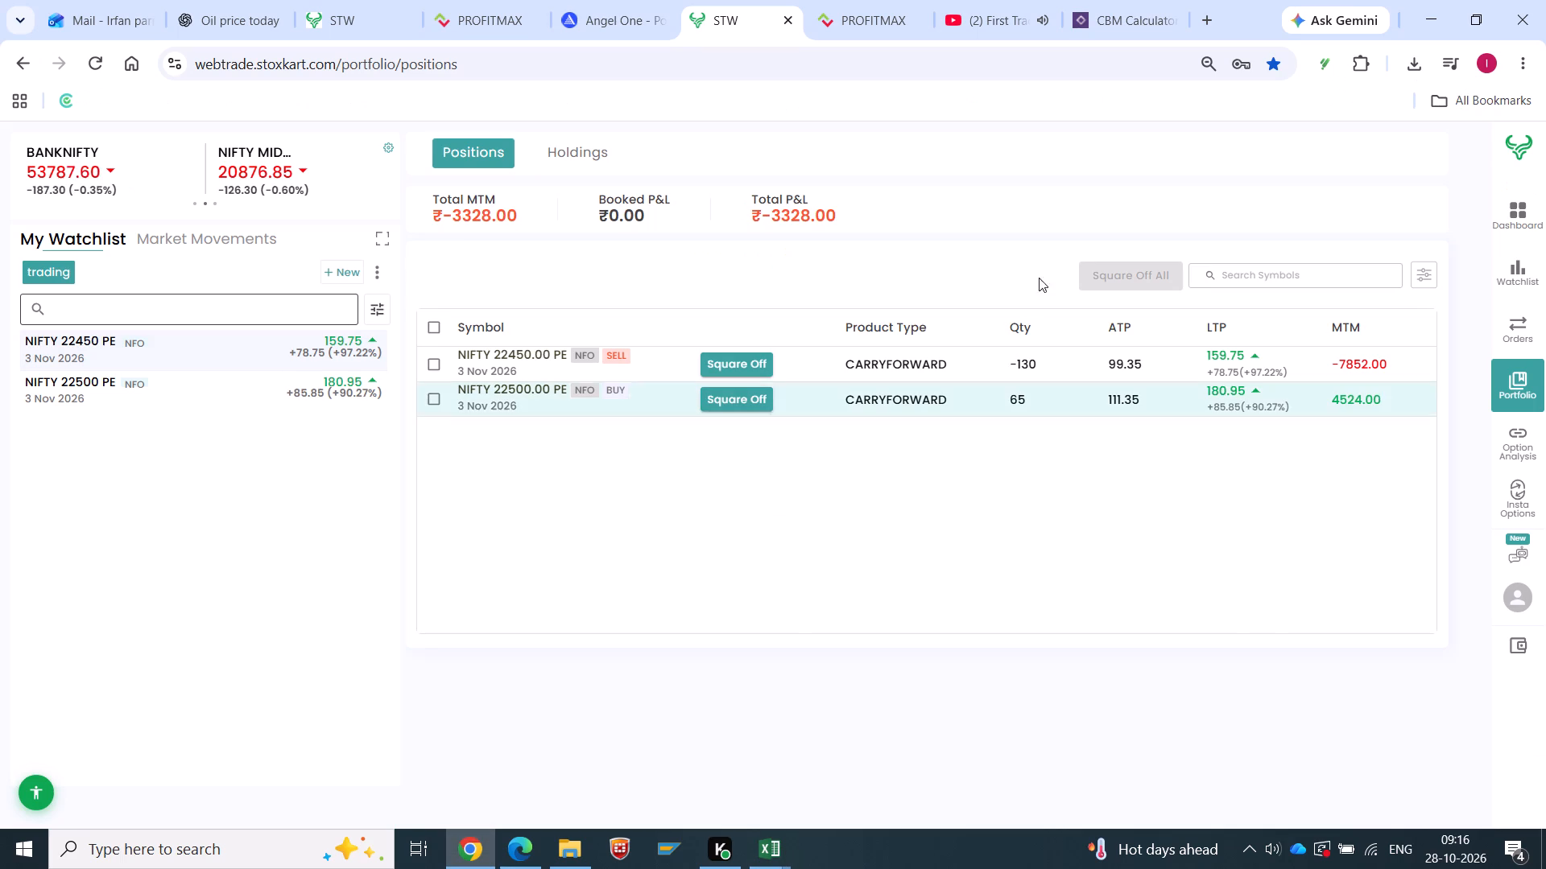
{"action": "left_click", "coordinate": [1113, 16]}
{"action": "scroll", "coordinate": [643, 425], "scroll_direction": "down", "scroll_amount": 5}
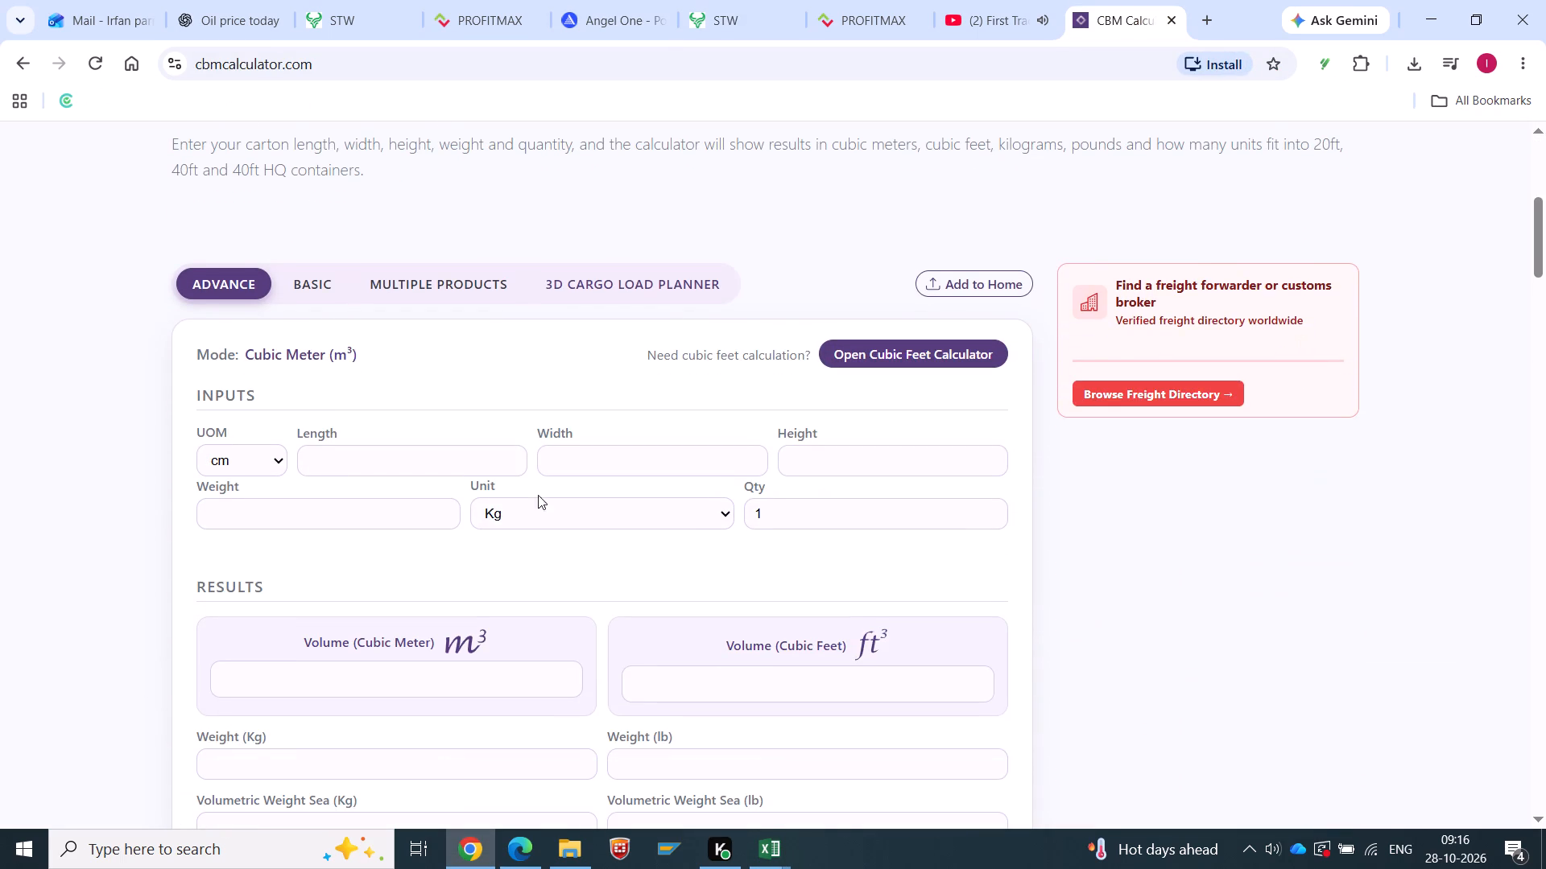
{"action": "left_click", "coordinate": [405, 448]}
{"action": "key", "text": "alt+Tab"}
{"action": "key", "text": "alt+Tab"}
{"action": "type", "text": "11"}
{"action": "key", "text": "Tab"}
{"action": "key", "text": "shift+Tab"}
{"action": "type", "text": "122"}
{"action": "key", "text": "Tab"}
{"action": "key", "text": "alt+Tab"}
{"action": "key", "text": "alt+Tab"}
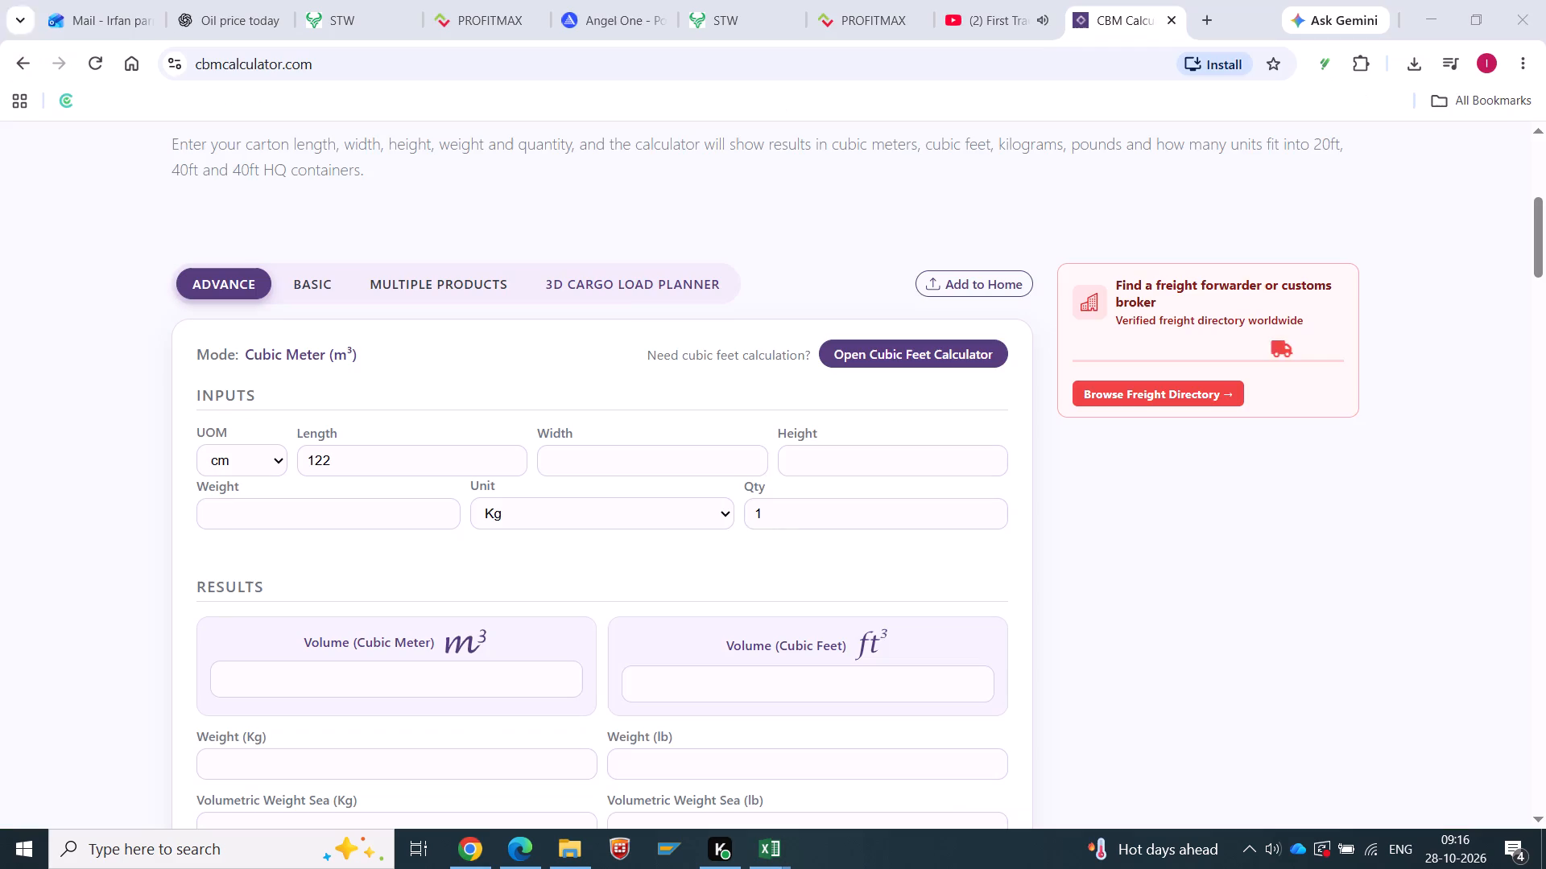
{"action": "type", "text": "15"}
{"action": "key", "text": "Tab"}
{"action": "type", "text": "10"}
{"action": "key", "text": "Tab"}
Set the calculator quantity to 54, the number of boxes in row 2 of Book1.
{"action": "key", "text": "Tab"}
{"action": "key", "text": "Tab"}
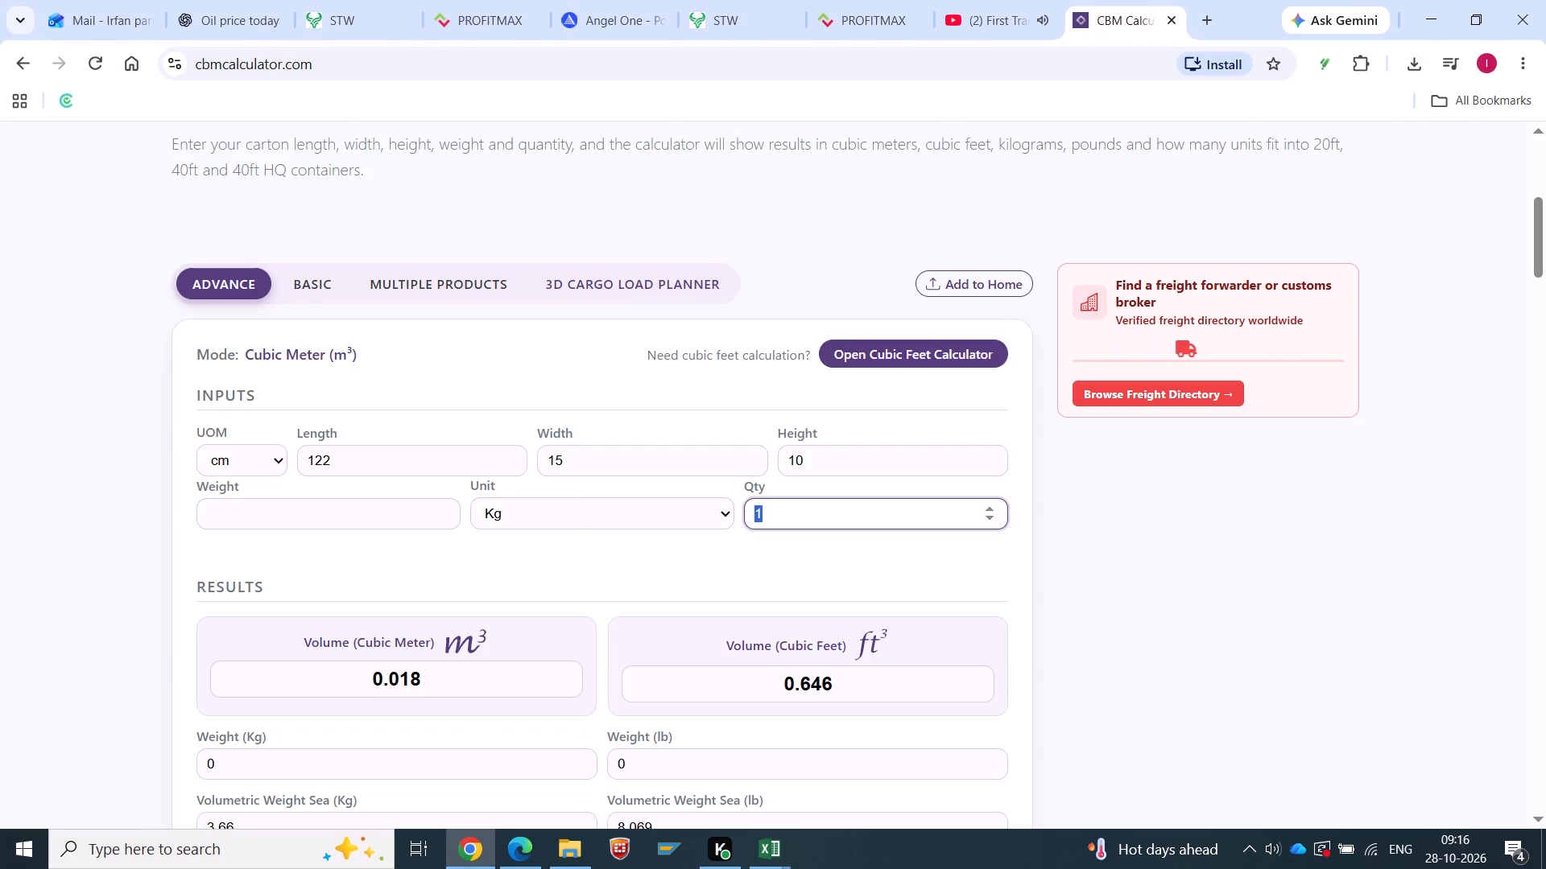
{"action": "key", "text": "alt+Tab"}
{"action": "key", "text": "alt+Tab"}
{"action": "type", "text": "54"}
{"action": "key", "text": "Tab"}
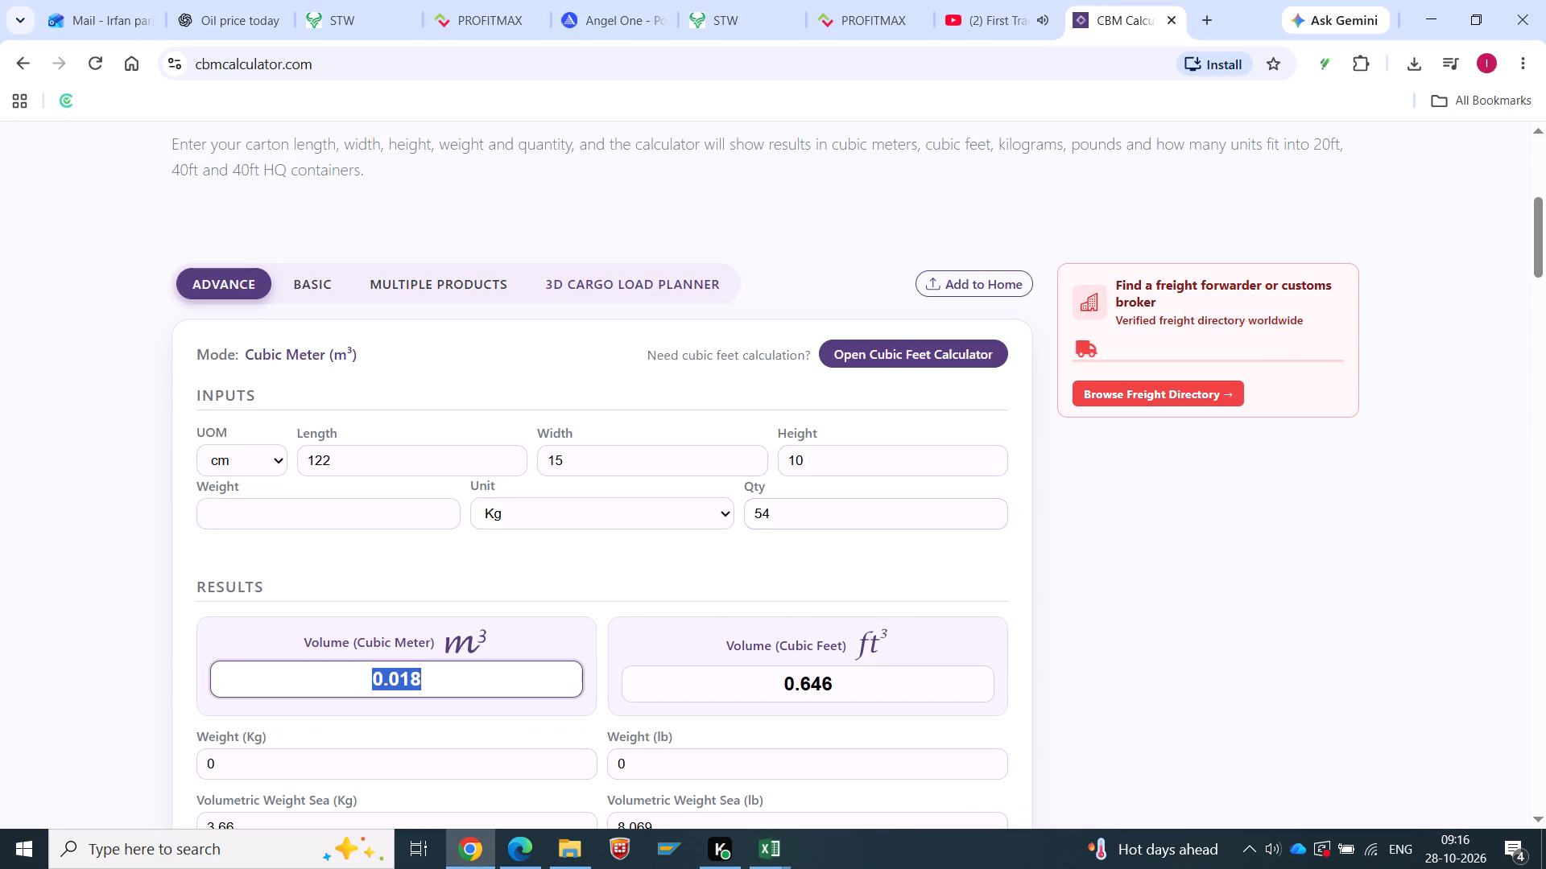
Copy the calculated cubic-metre volume 0.988 into the CBM cell of row 2 in Book1.
{"action": "left_click_drag", "start_coordinate": [356, 682], "coordinate": [464, 674]}
{"action": "key", "text": "ctrl+c"}
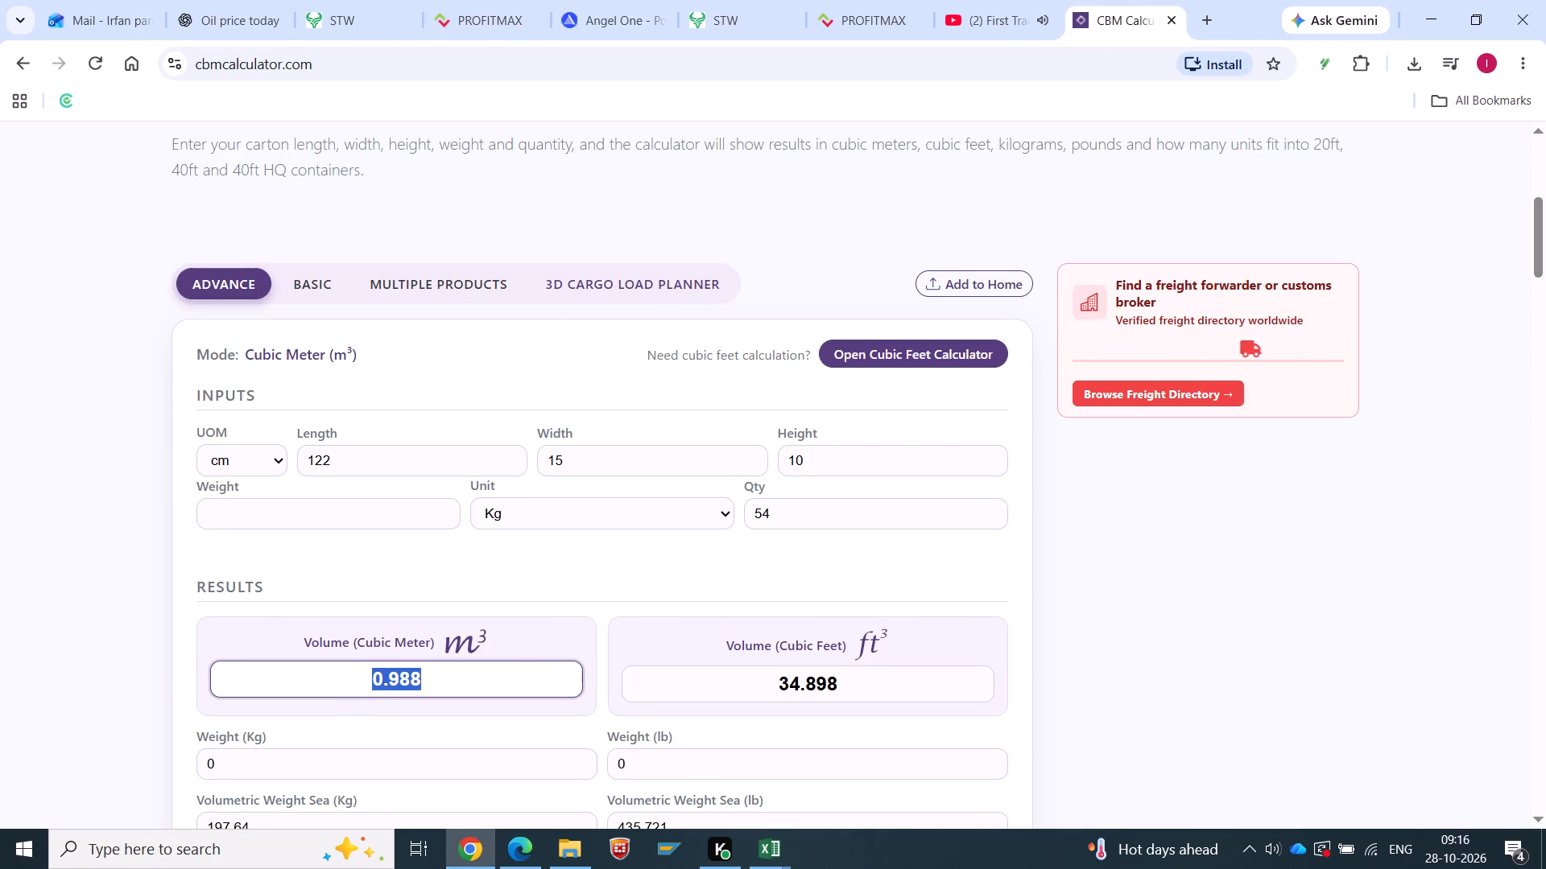
{"action": "key", "text": "alt+Tab"}
{"action": "double_click", "coordinate": [897, 216]}
{"action": "key", "text": "ctrl+v"}
{"action": "left_click", "coordinate": [943, 346]}
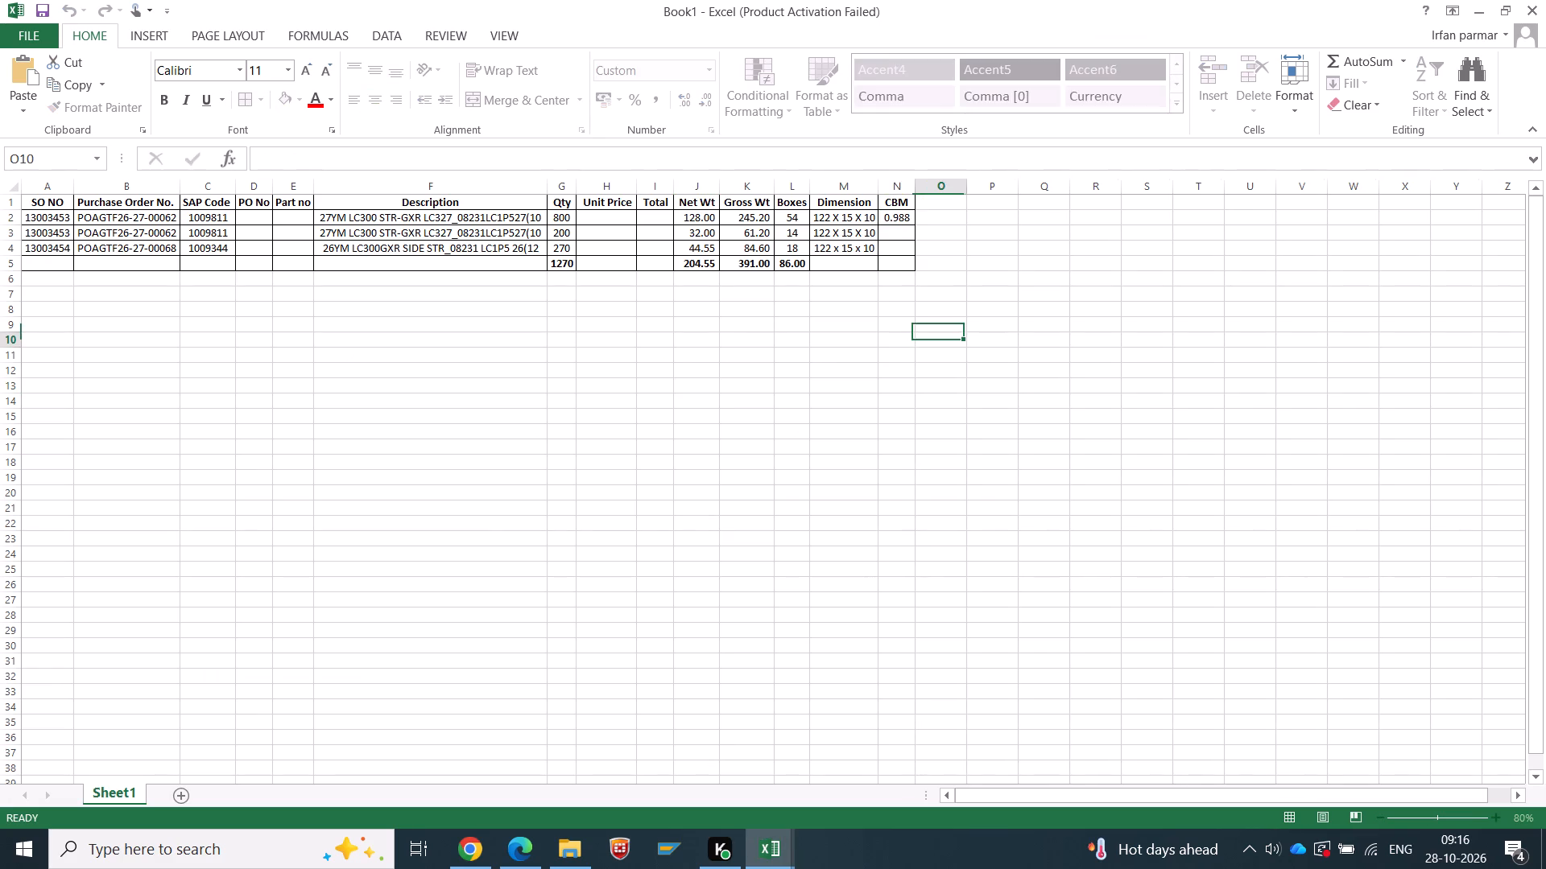
Set the CBM calculator quantity in Chrome to 14, the number of boxes in row 3 of Book1.
{"action": "key", "text": "alt+Tab"}
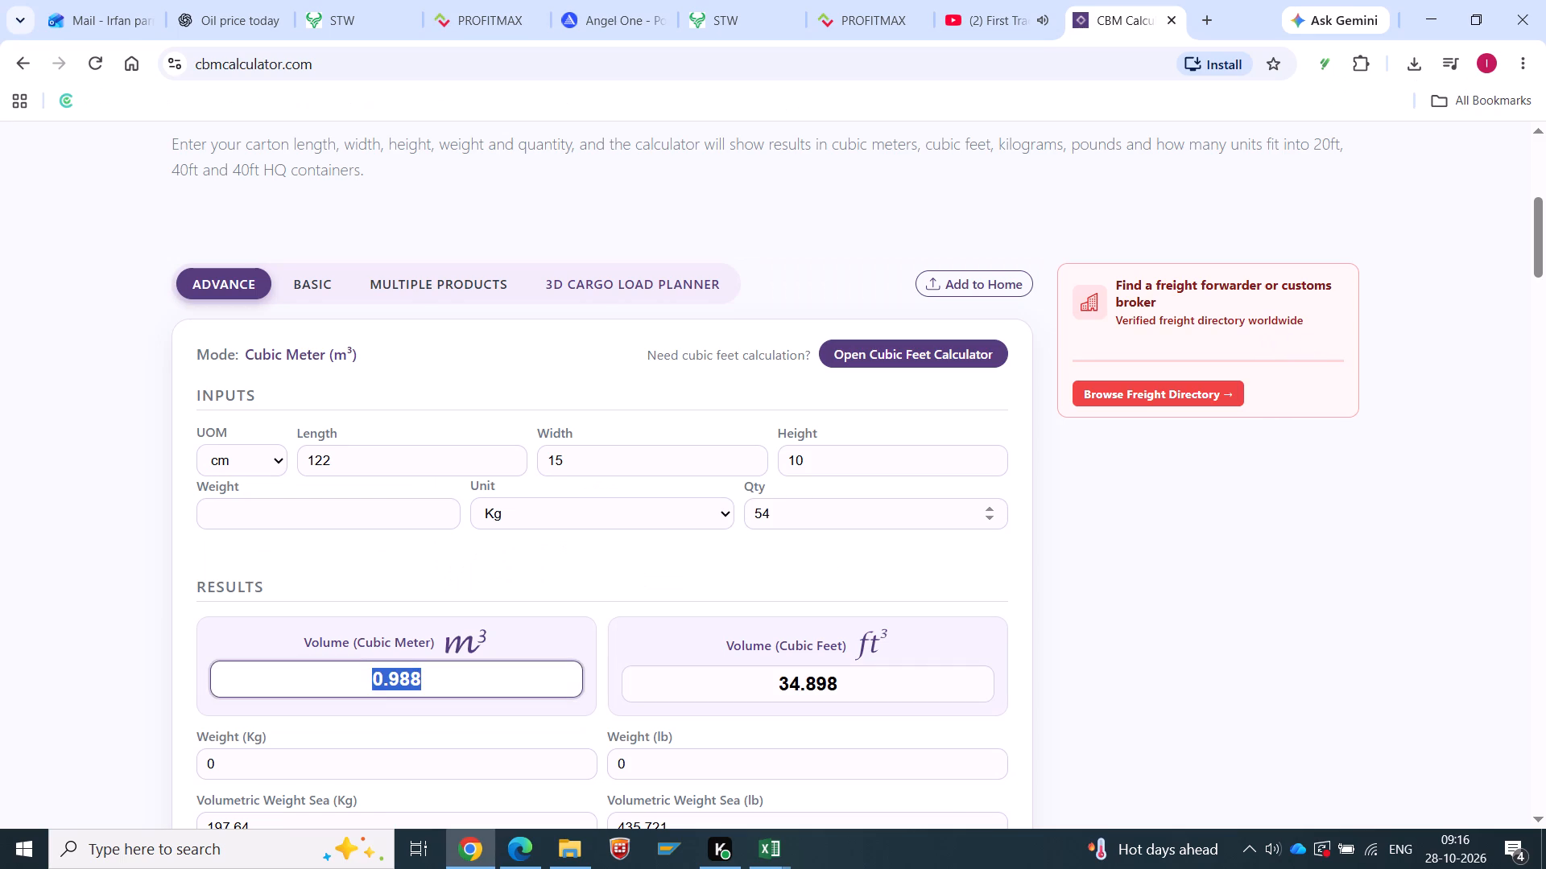
{"action": "left_click", "coordinate": [806, 511]}
{"action": "key", "text": "BackSpace"}
{"action": "key", "text": "BackSpace"}
{"action": "key", "text": "BackSpace"}
{"action": "type", "text": "14"}
{"action": "key", "text": "Tab"}
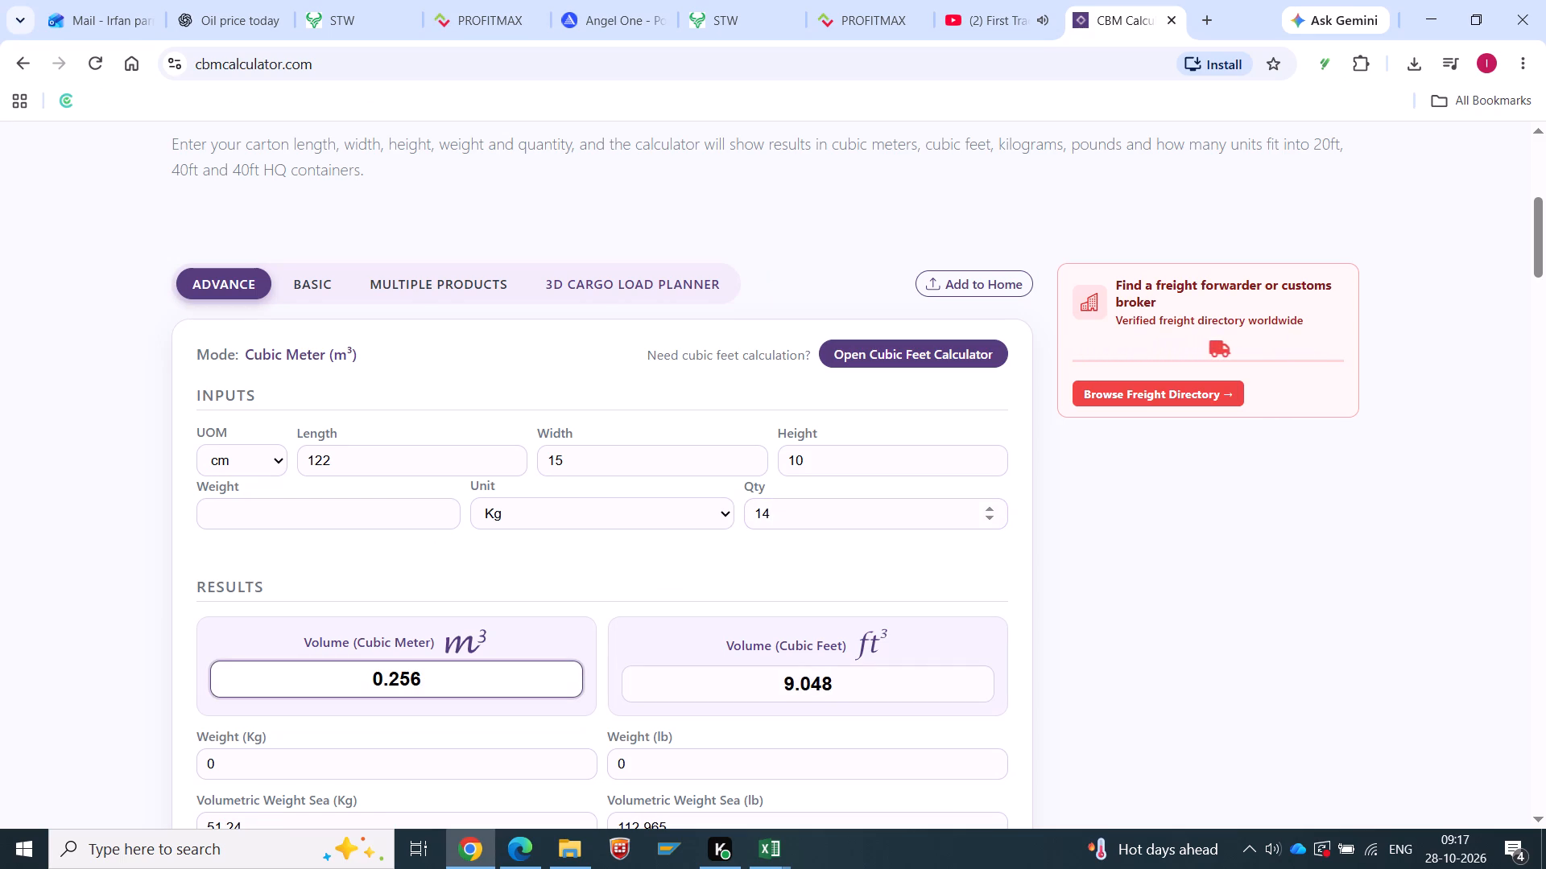
Copy the calculated cubic-metre volume 0.256 into the CBM cell of row 3 in Book1.
{"action": "left_click_drag", "start_coordinate": [441, 676], "coordinate": [308, 676]}
{"action": "key", "text": "ctrl+c"}
{"action": "key", "text": "alt+Tab"}
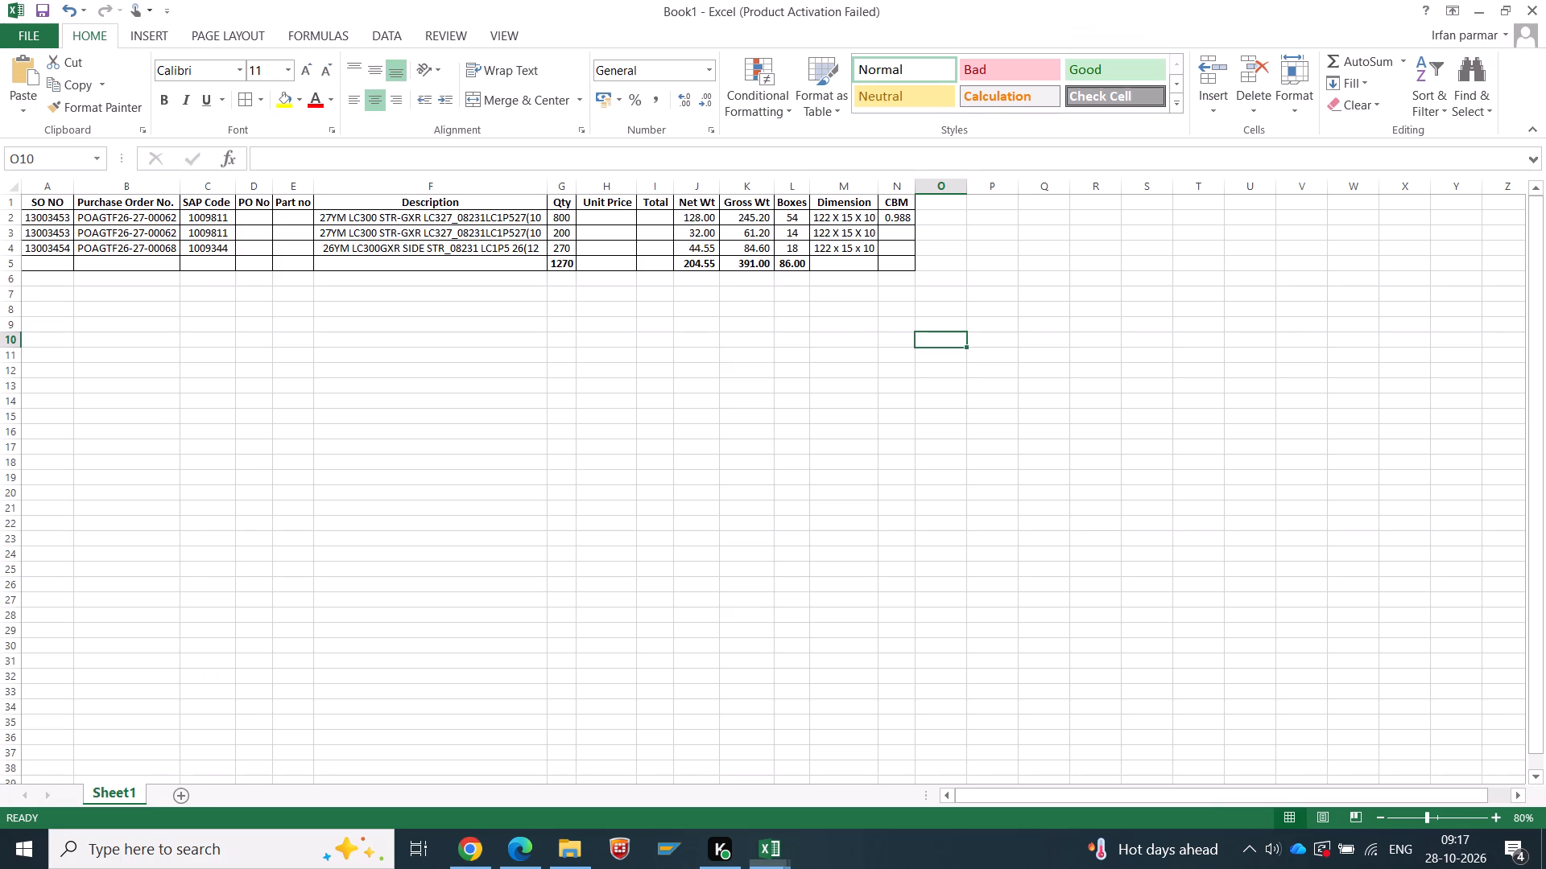
{"action": "double_click", "coordinate": [887, 234]}
{"action": "key", "text": "ctrl+v"}
{"action": "left_click", "coordinate": [944, 404]}
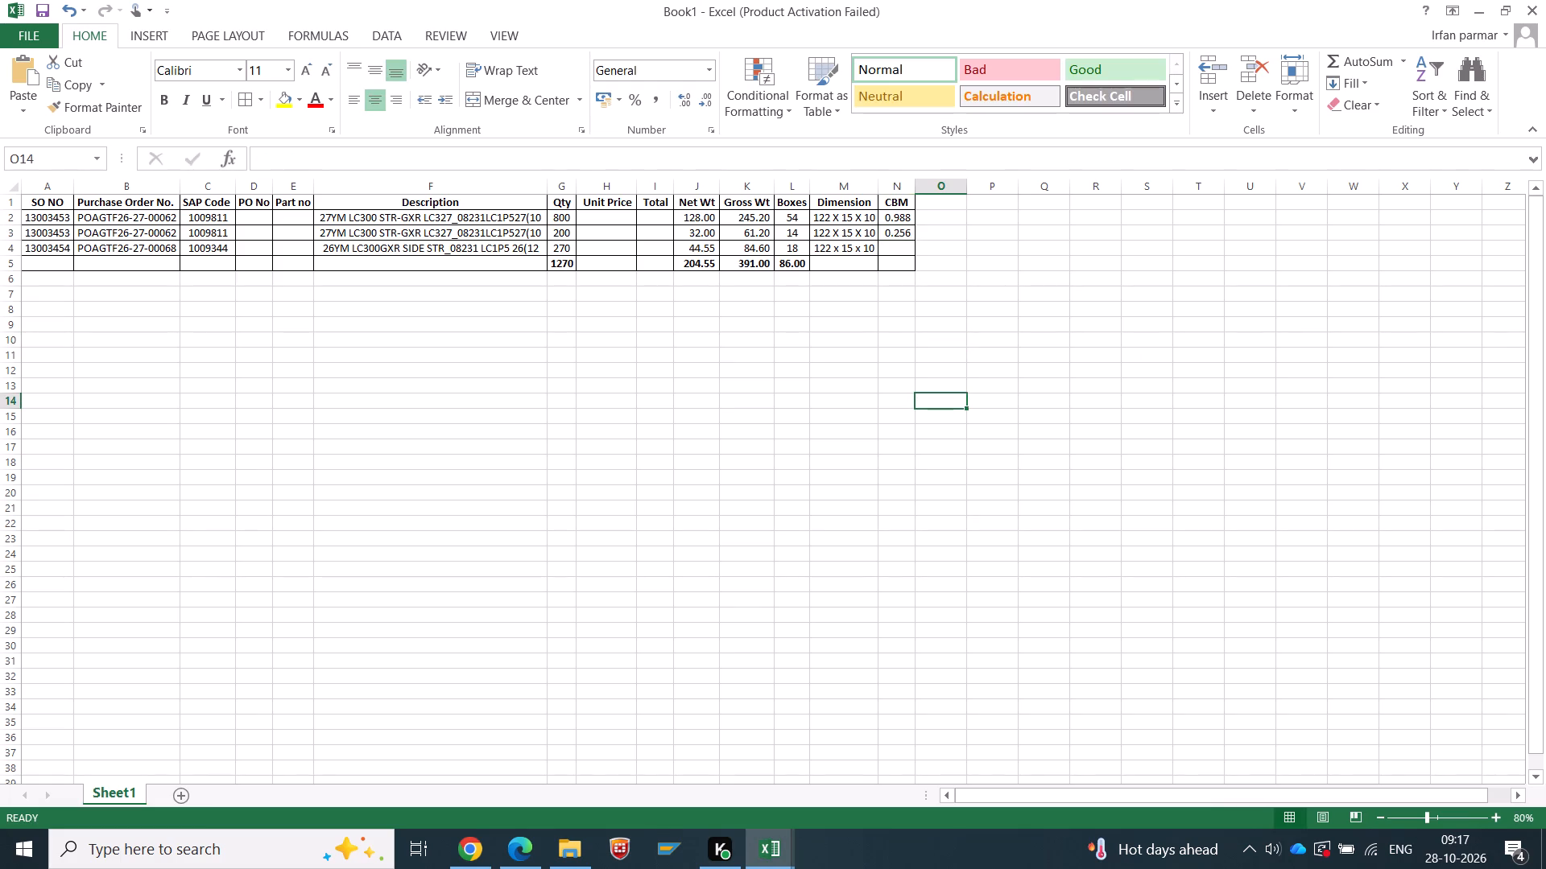
Set the CBM calculator quantity in Chrome to 18, the number of boxes in row 4 of Book1.
{"action": "key", "text": "alt+Tab"}
{"action": "key", "text": "alt+Tab"}
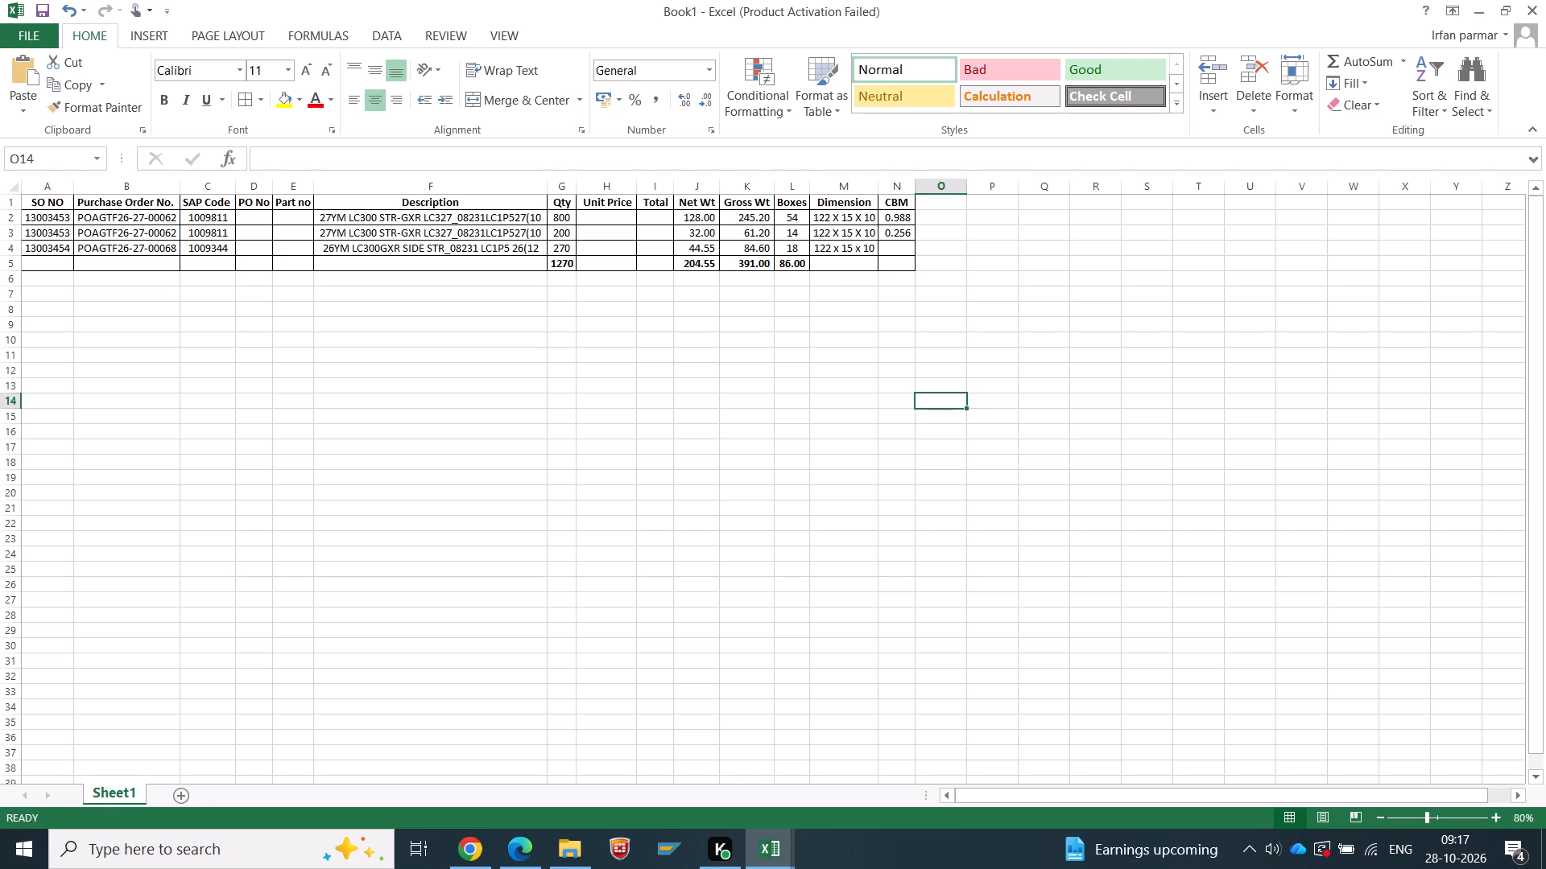
{"action": "key", "text": "alt+Tab"}
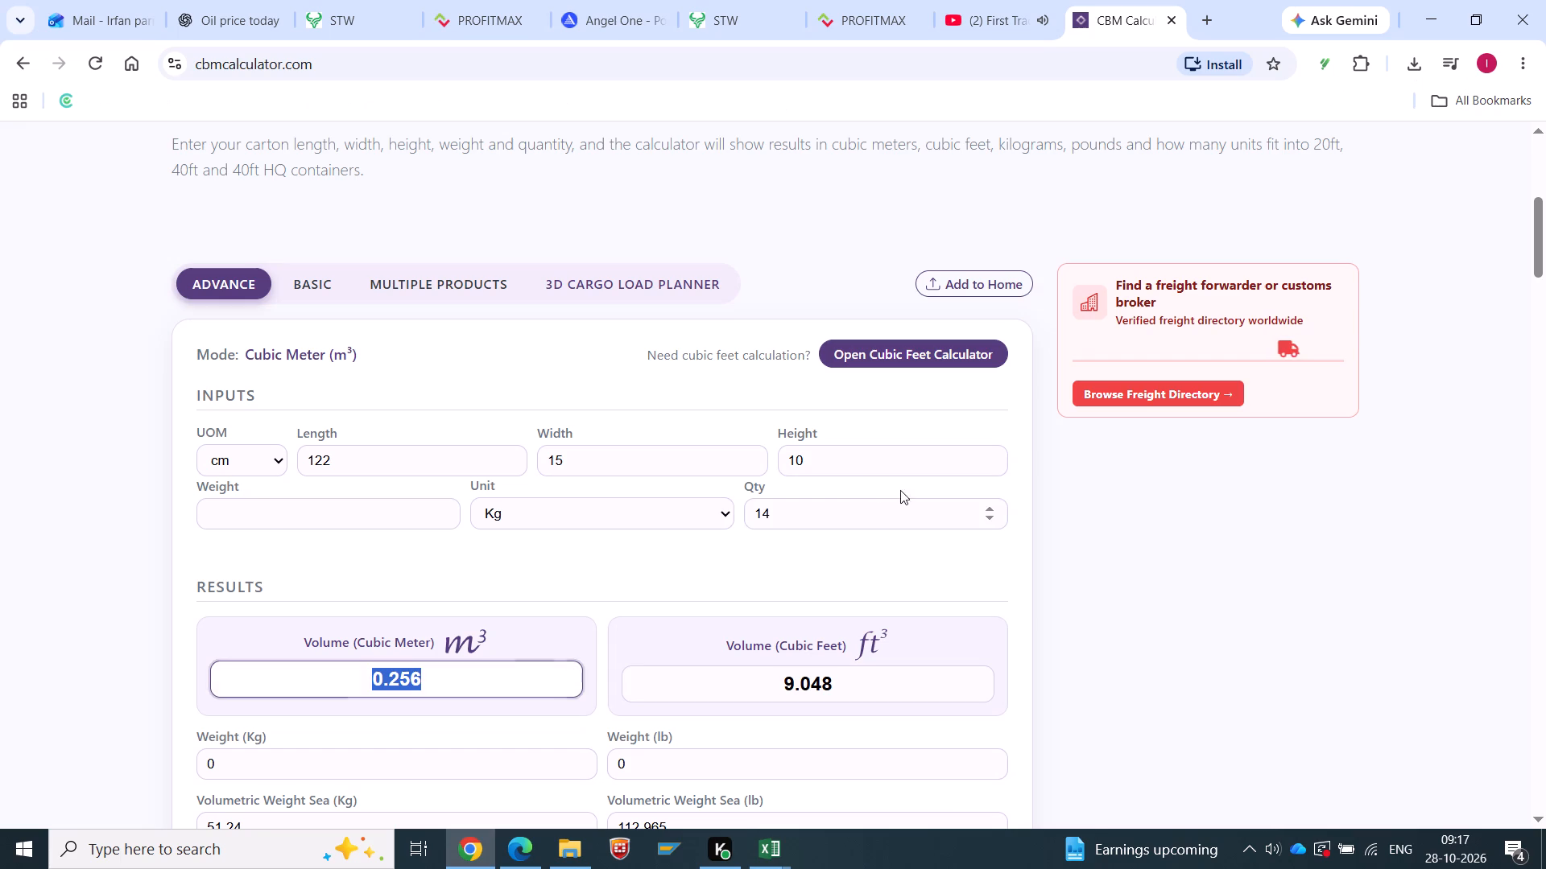
{"action": "left_click", "coordinate": [821, 511]}
{"action": "key", "text": "BackSpace"}
{"action": "key", "text": "8"}
{"action": "key", "text": "Tab"}
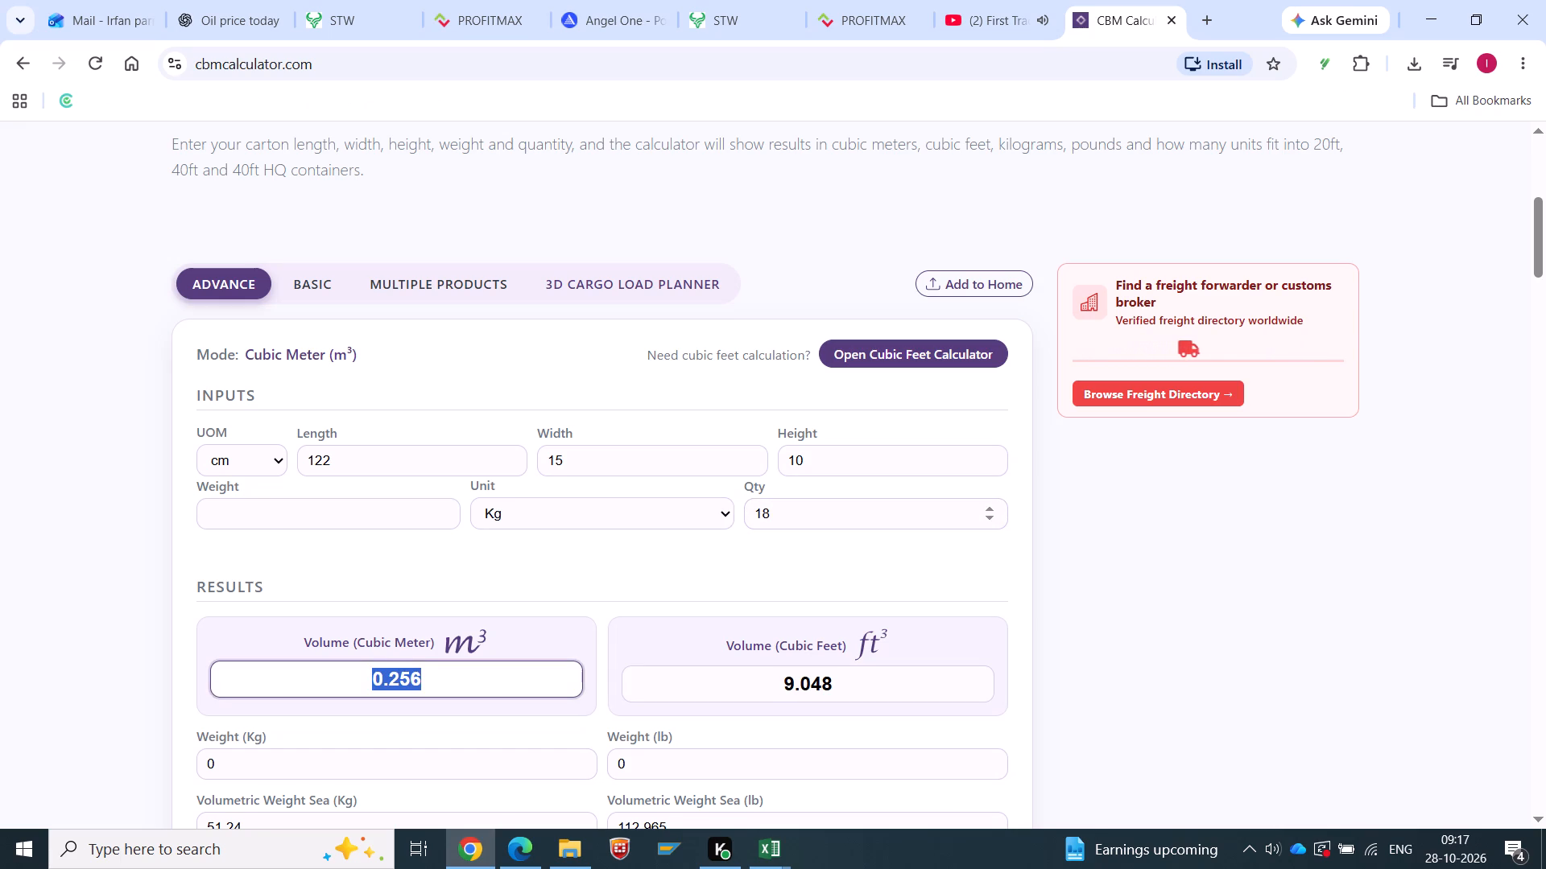
Copy the calculated cubic-metre volume 0.329 into the CBM cell of row 4 in Book1.
{"action": "left_click_drag", "start_coordinate": [333, 682], "coordinate": [529, 702]}
{"action": "key", "text": "ctrl+c"}
{"action": "key", "text": "alt+Tab"}
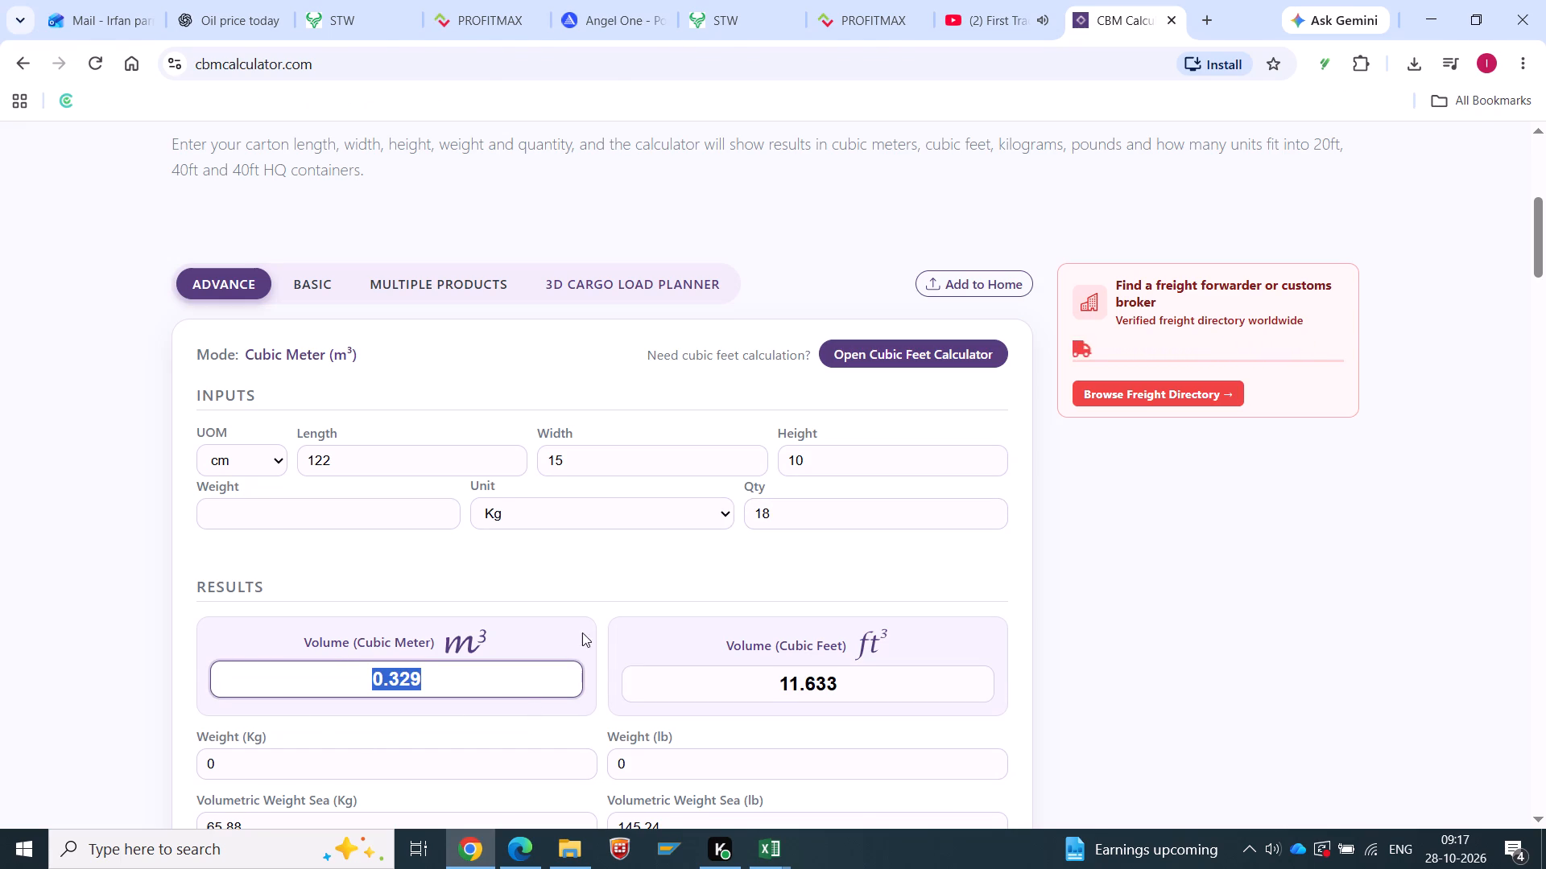
{"action": "double_click", "coordinate": [886, 244]}
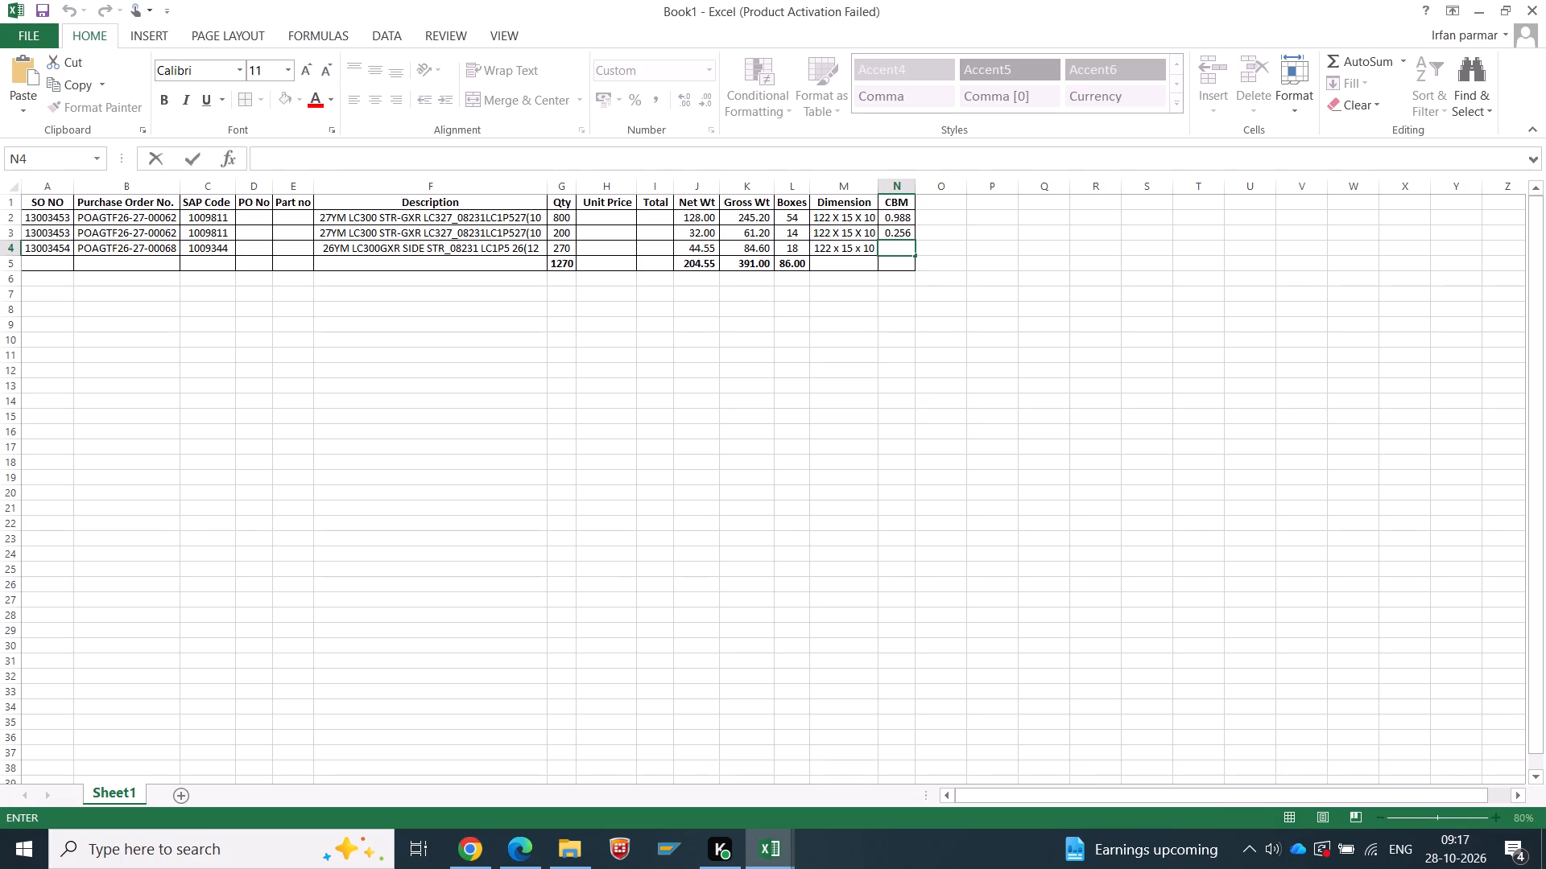
{"action": "key", "text": "ctrl+v"}
{"action": "left_click", "coordinate": [861, 416]}
Sum the CBM values of rows 2 to 4 in row 5 and make the total bold.
{"action": "left_click", "coordinate": [899, 249]}
{"action": "left_click", "coordinate": [899, 258]}
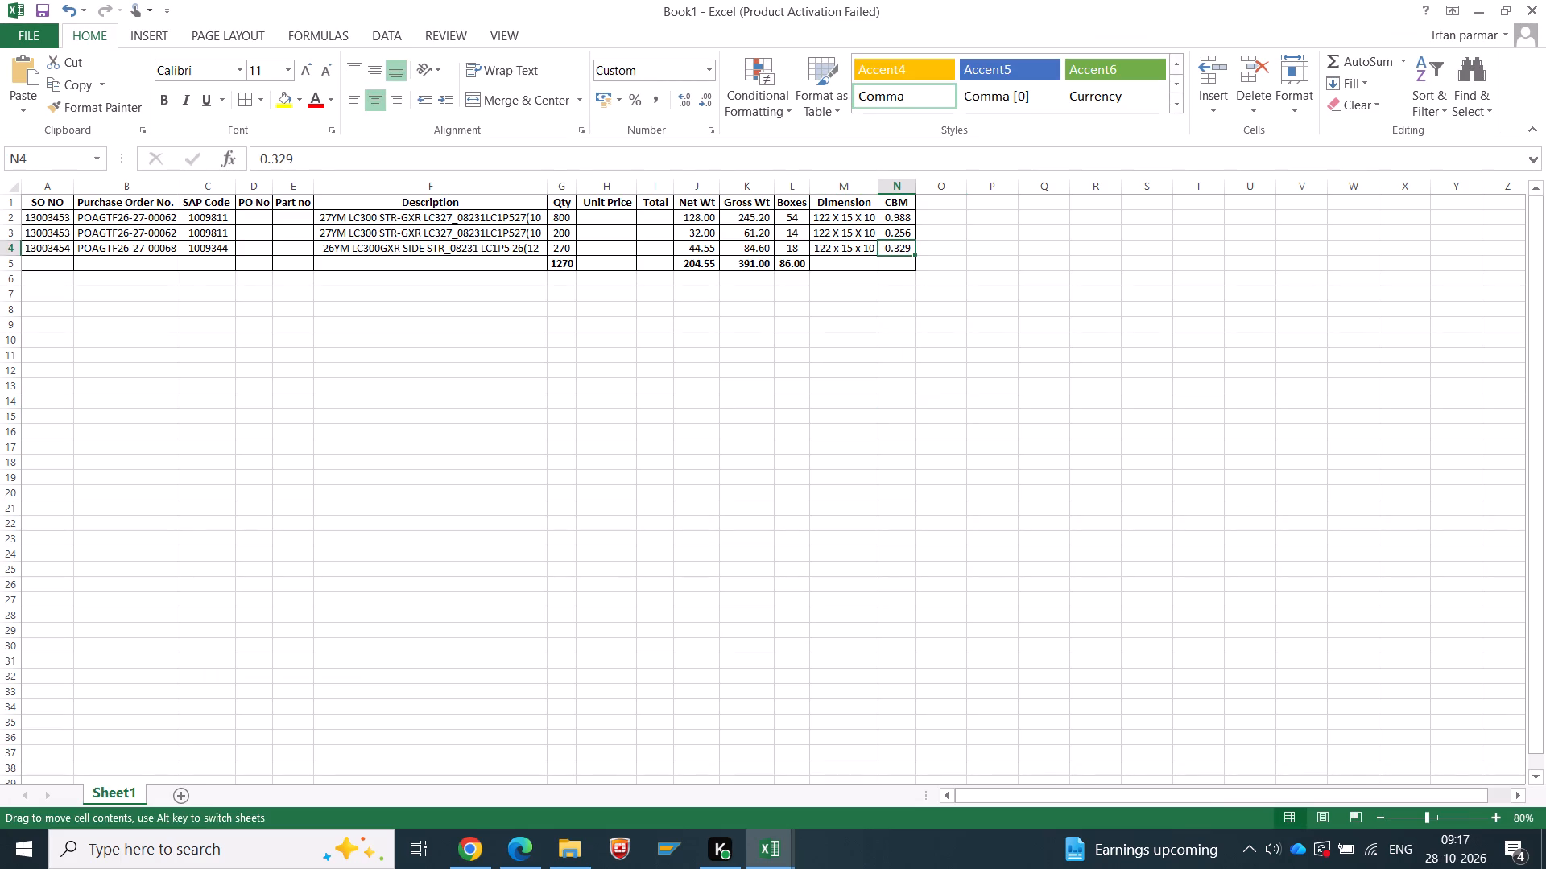
{"action": "left_click", "coordinate": [901, 266]}
{"action": "key", "text": "alt+equal"}
{"action": "key", "text": "Return"}
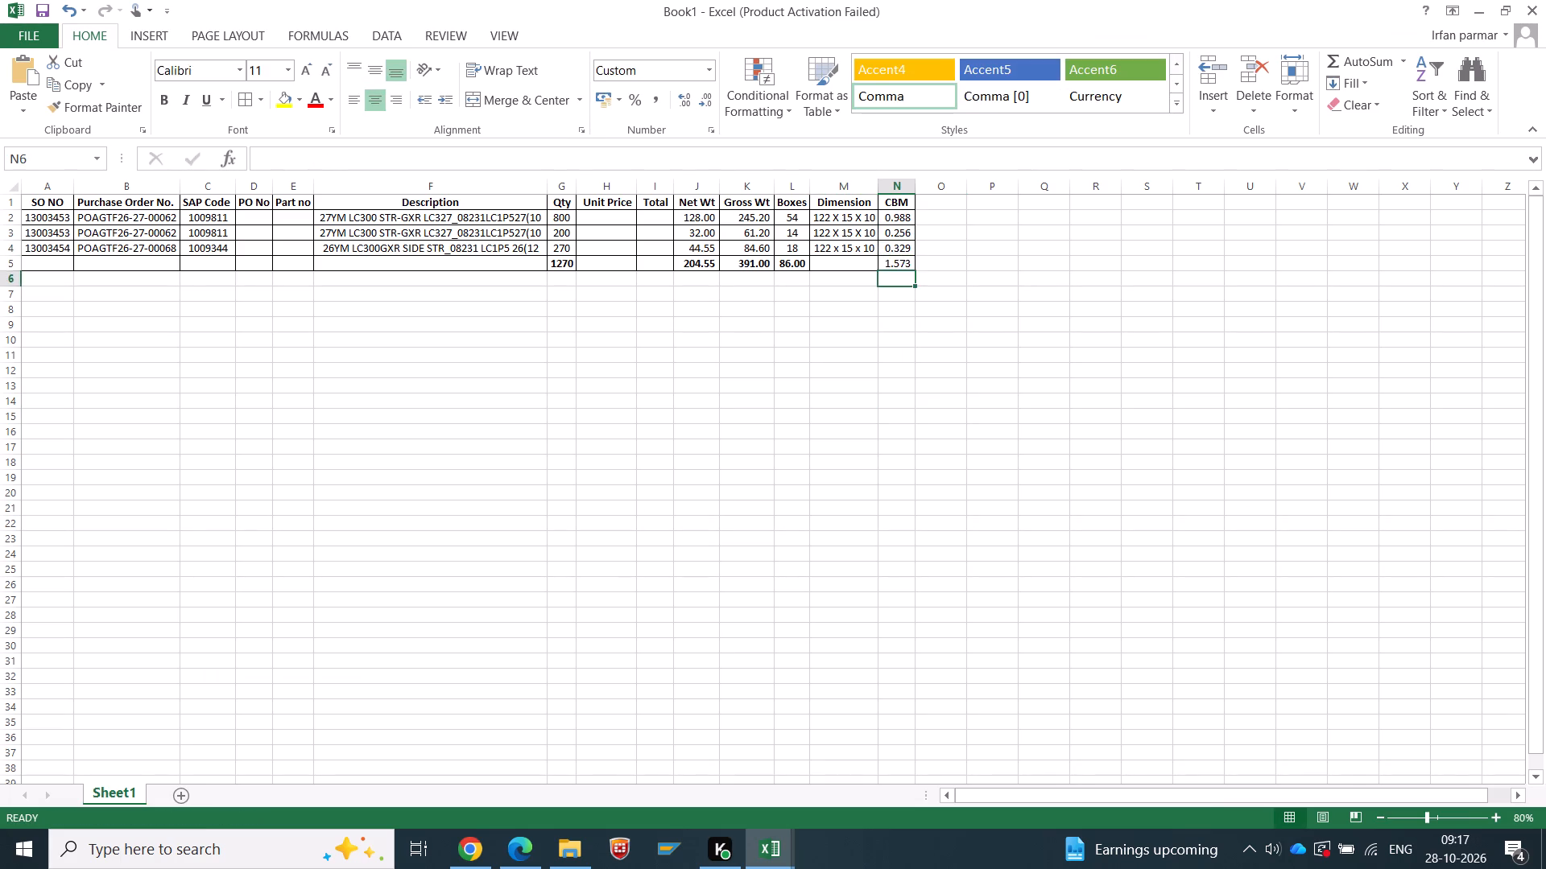
{"action": "key", "text": "Up"}
{"action": "key", "text": "ctrl+b"}
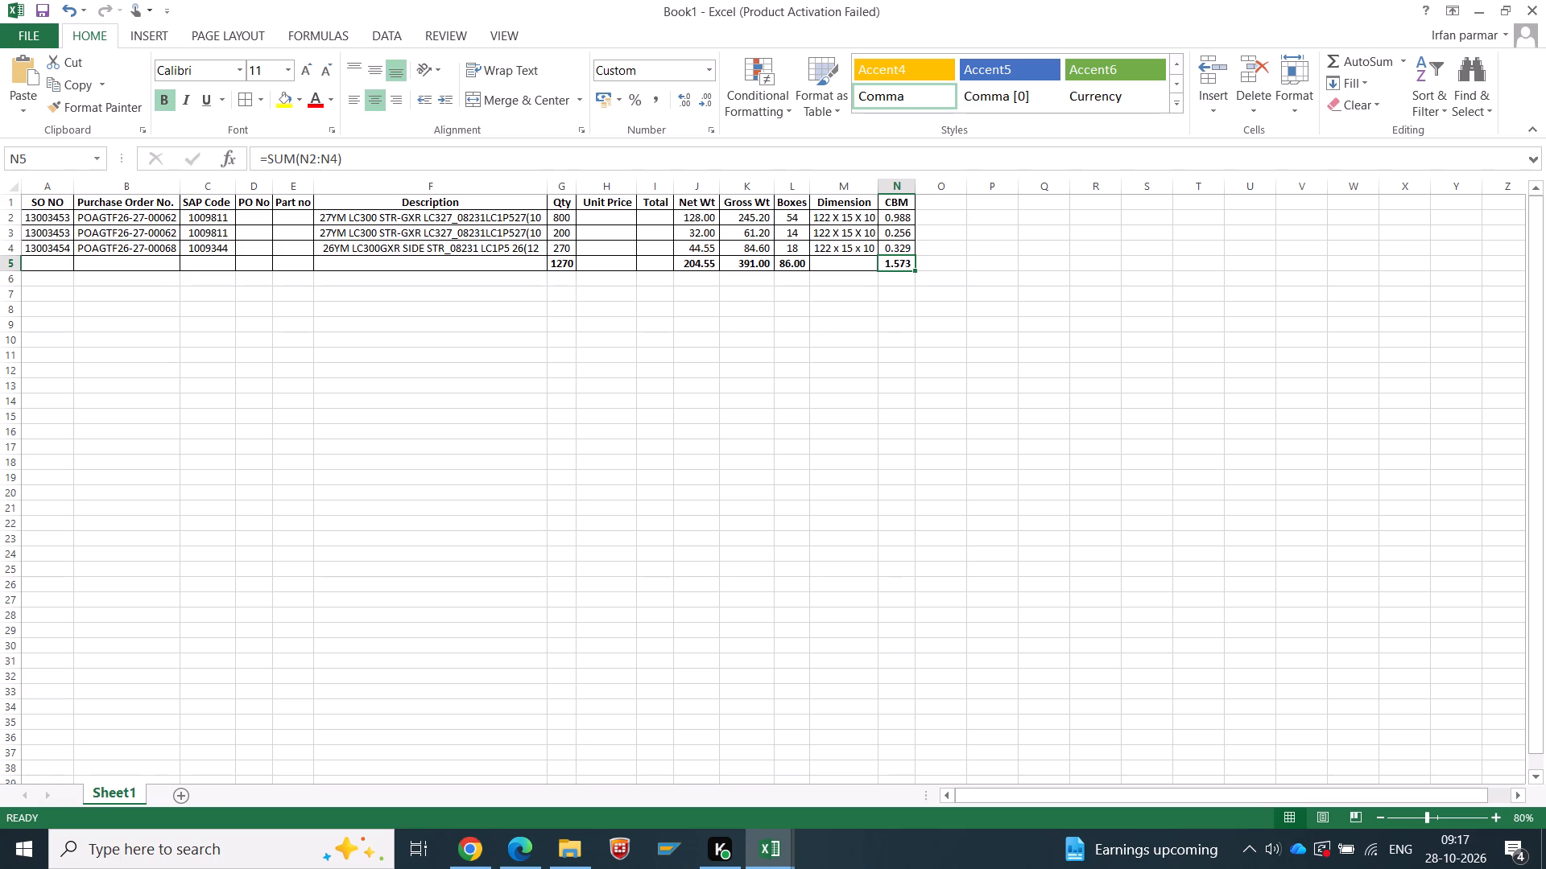
{"action": "left_click", "coordinate": [682, 516]}
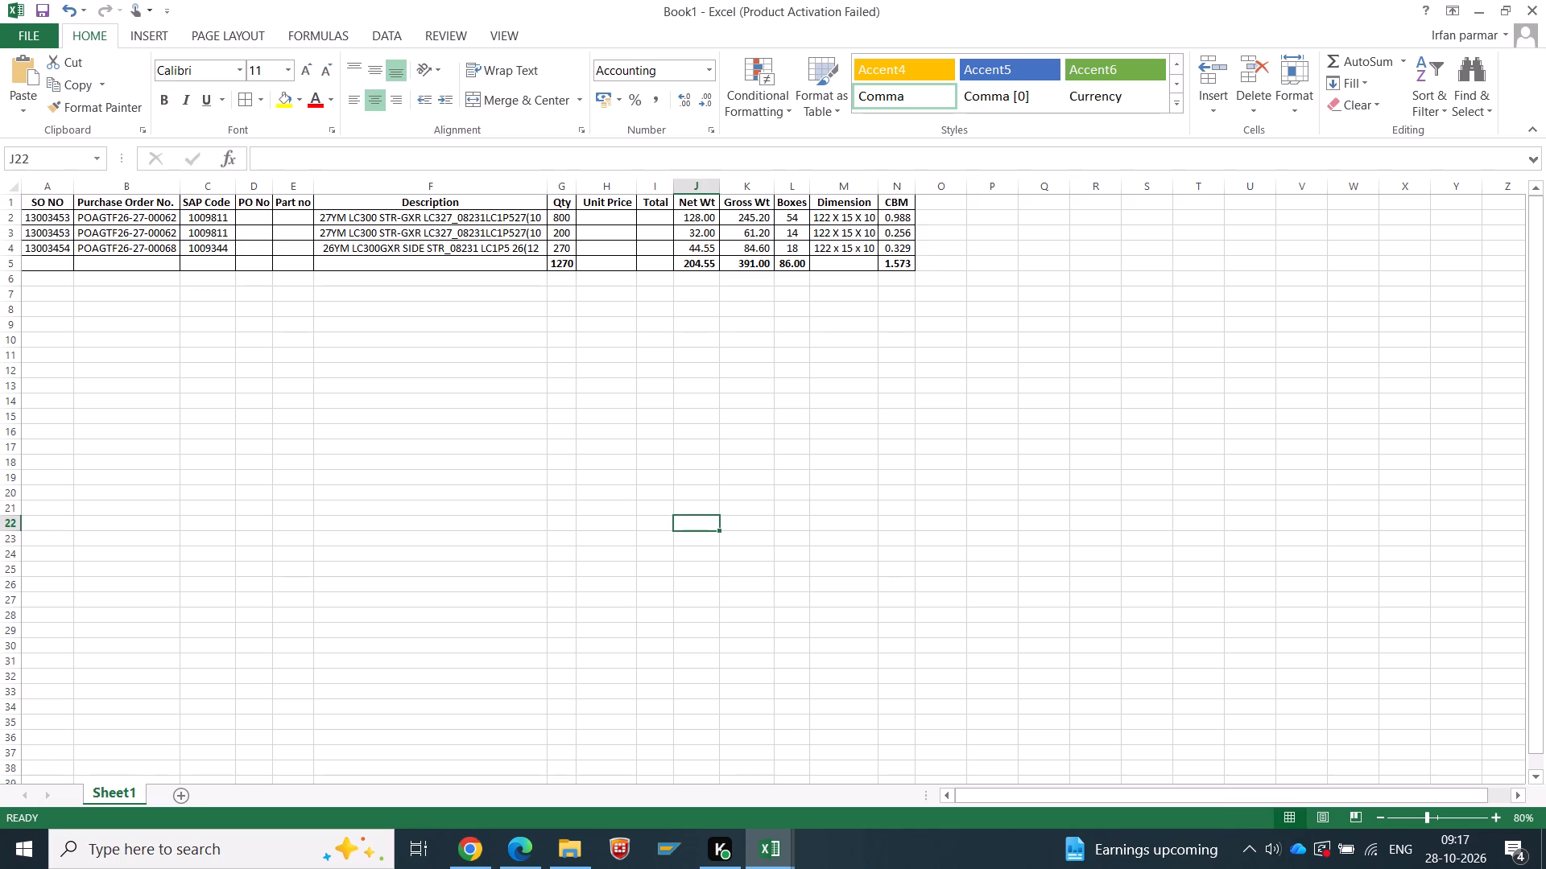
Search for LT in the Angel One watchlist in Chrome and add the NSE-listed LT stock to it.
{"action": "key", "text": "alt+Tab"}
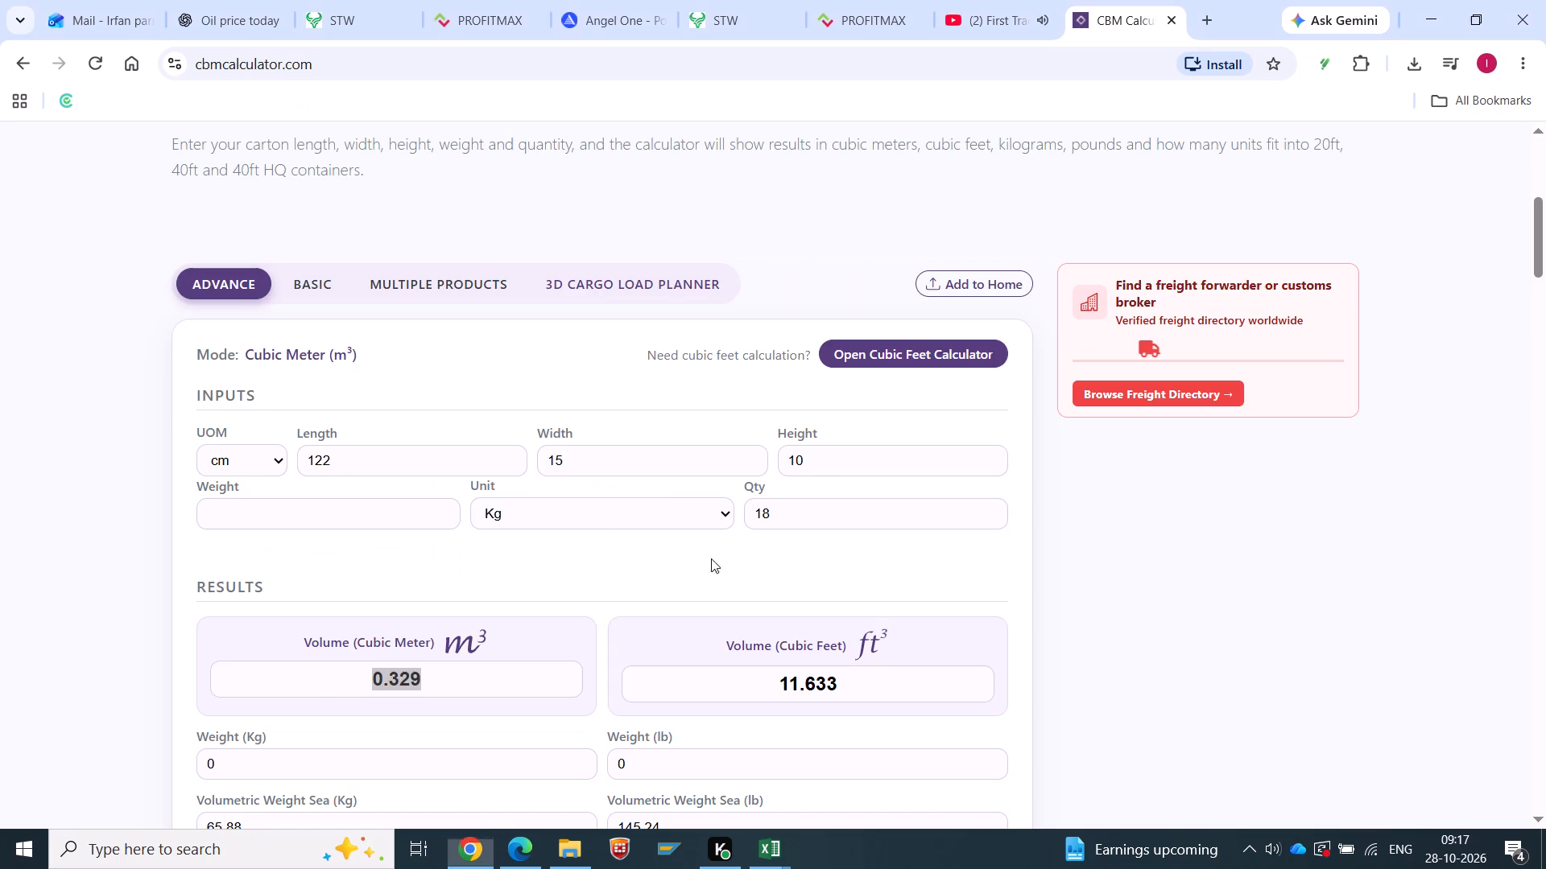
{"action": "scroll", "coordinate": [780, 437], "scroll_direction": "up", "scroll_amount": 5}
{"action": "left_click", "coordinate": [604, 12]}
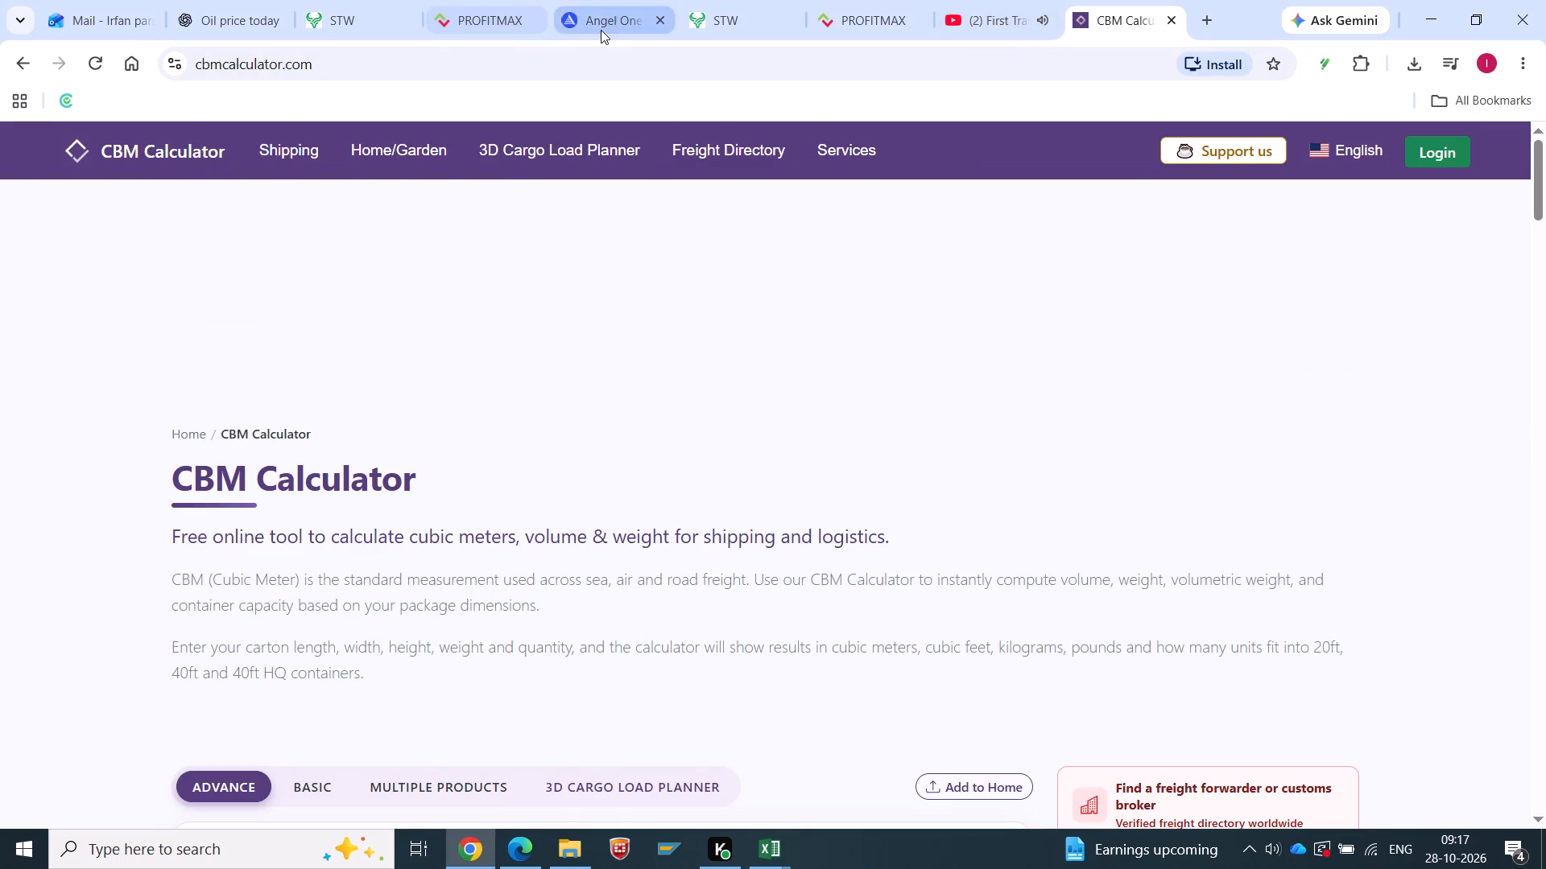
{"action": "scroll", "coordinate": [457, 503], "scroll_direction": "up", "scroll_amount": 6}
{"action": "left_click", "coordinate": [290, 260]}
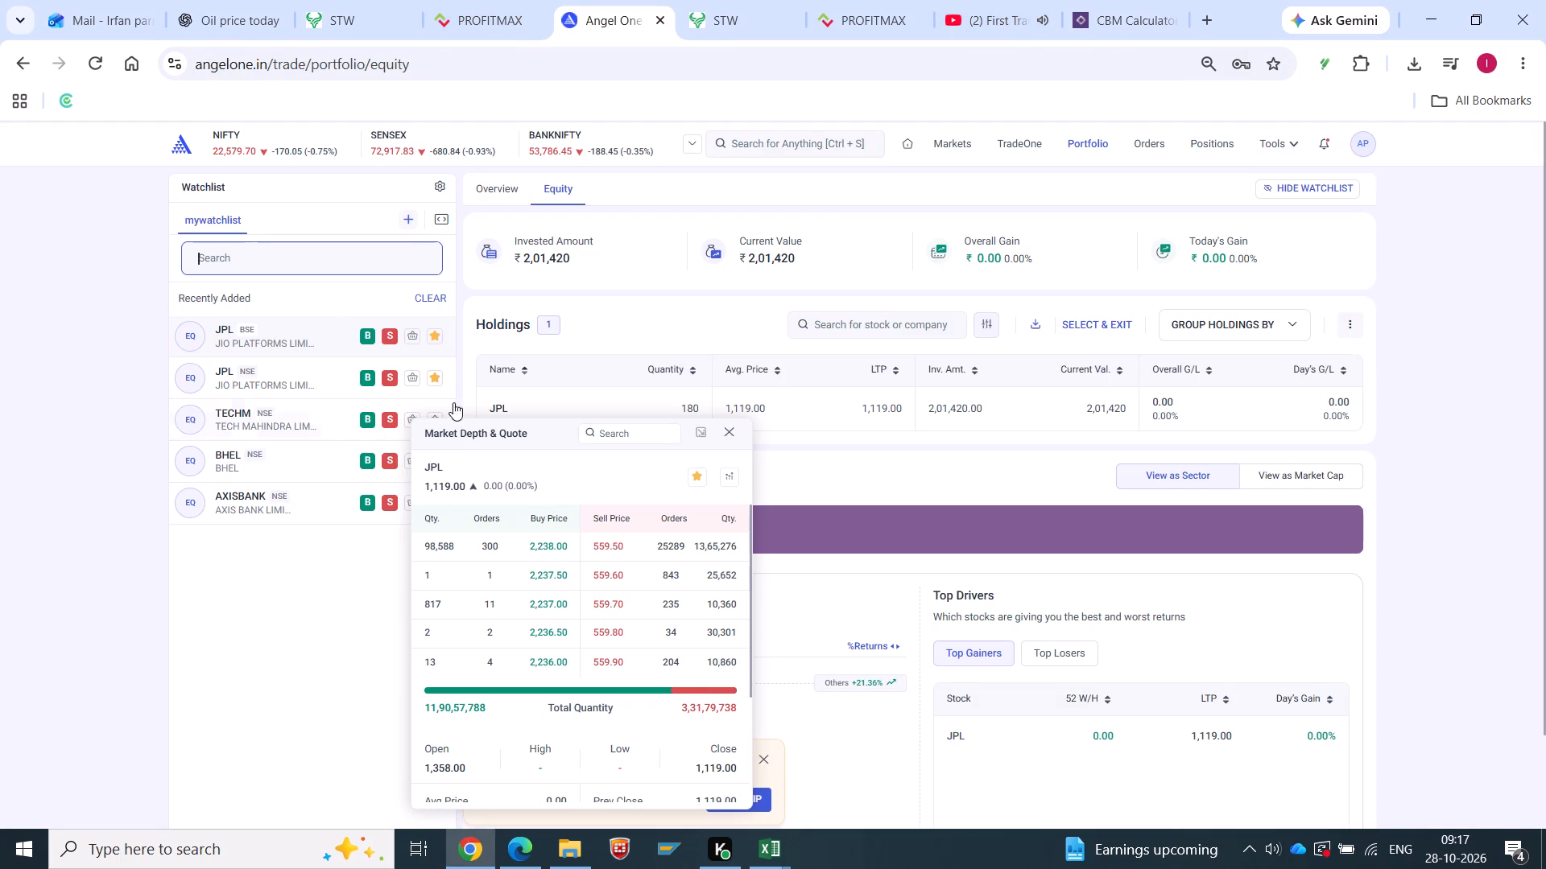
{"action": "type", "text": "LT"}
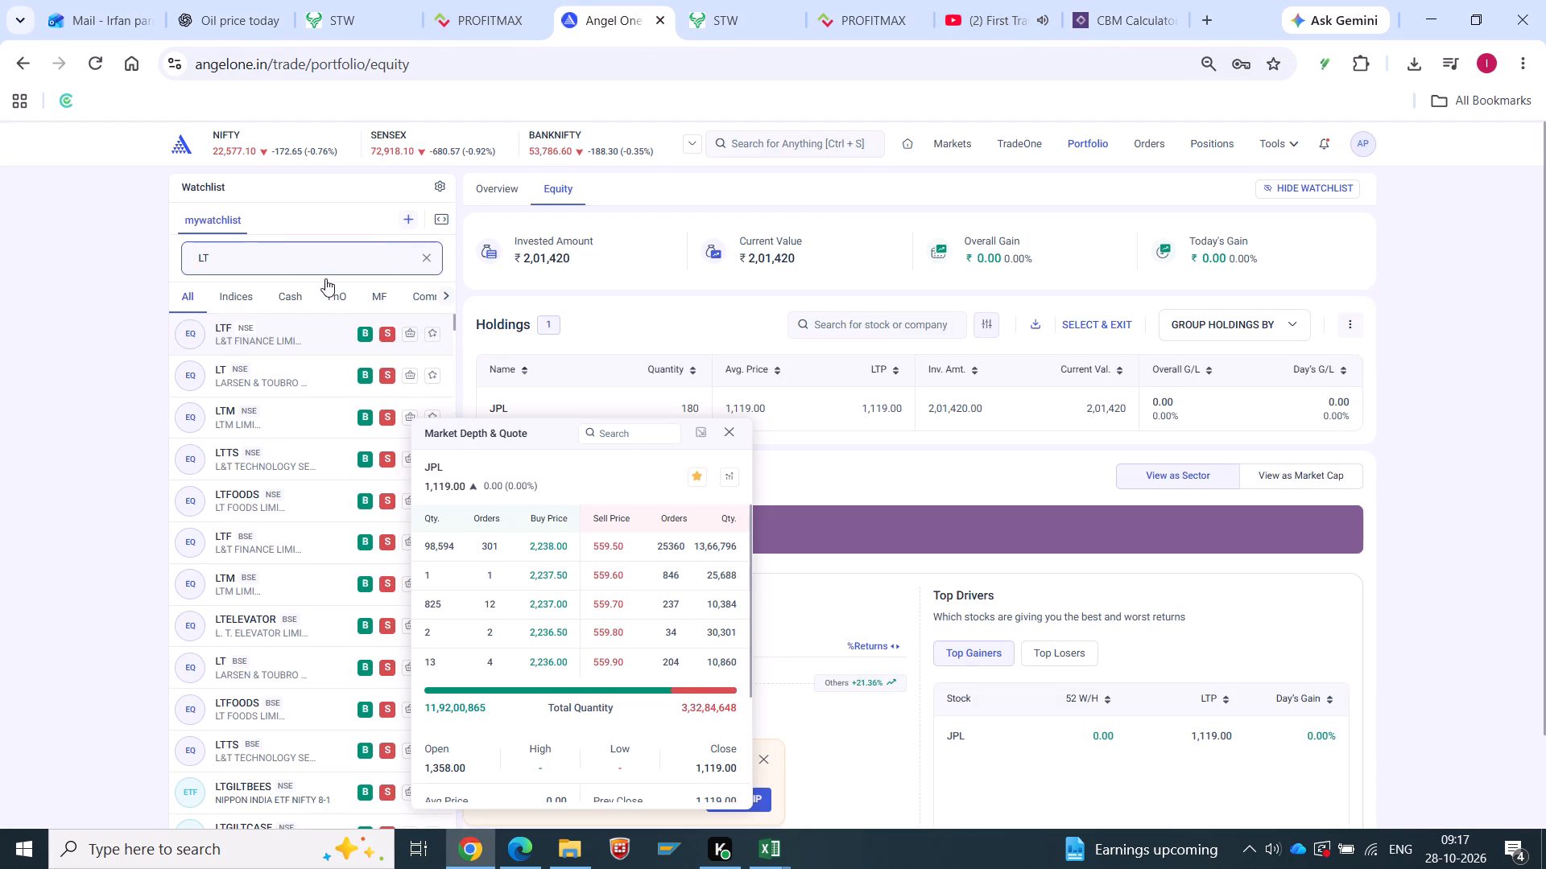
{"action": "left_click", "coordinate": [432, 375]}
{"action": "left_click", "coordinate": [61, 363]}
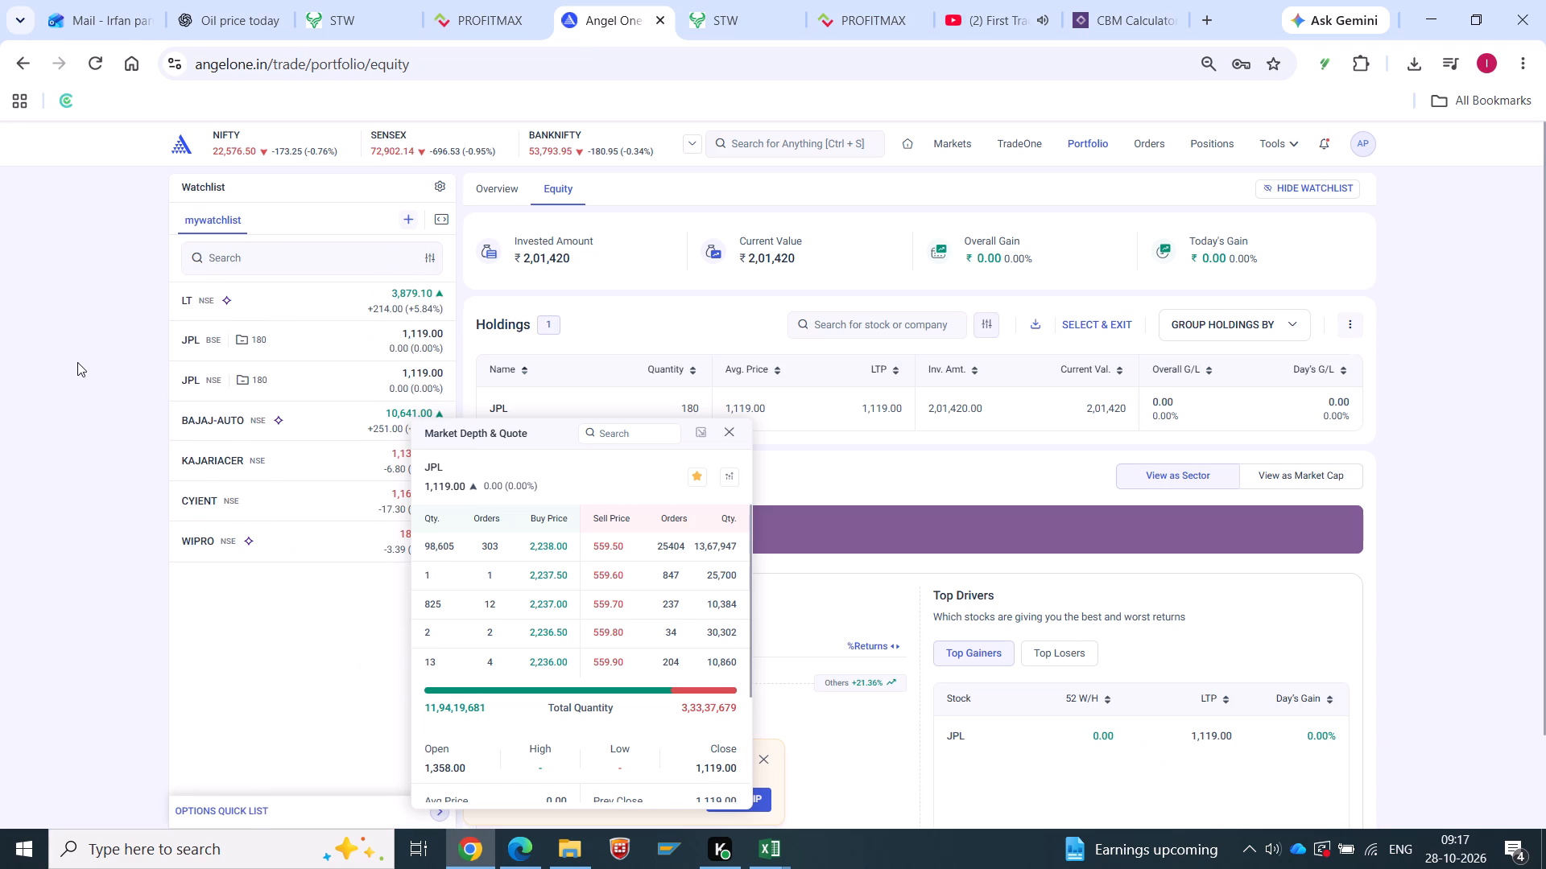
{"action": "scroll", "coordinate": [349, 283], "scroll_direction": "up", "scroll_amount": 6}
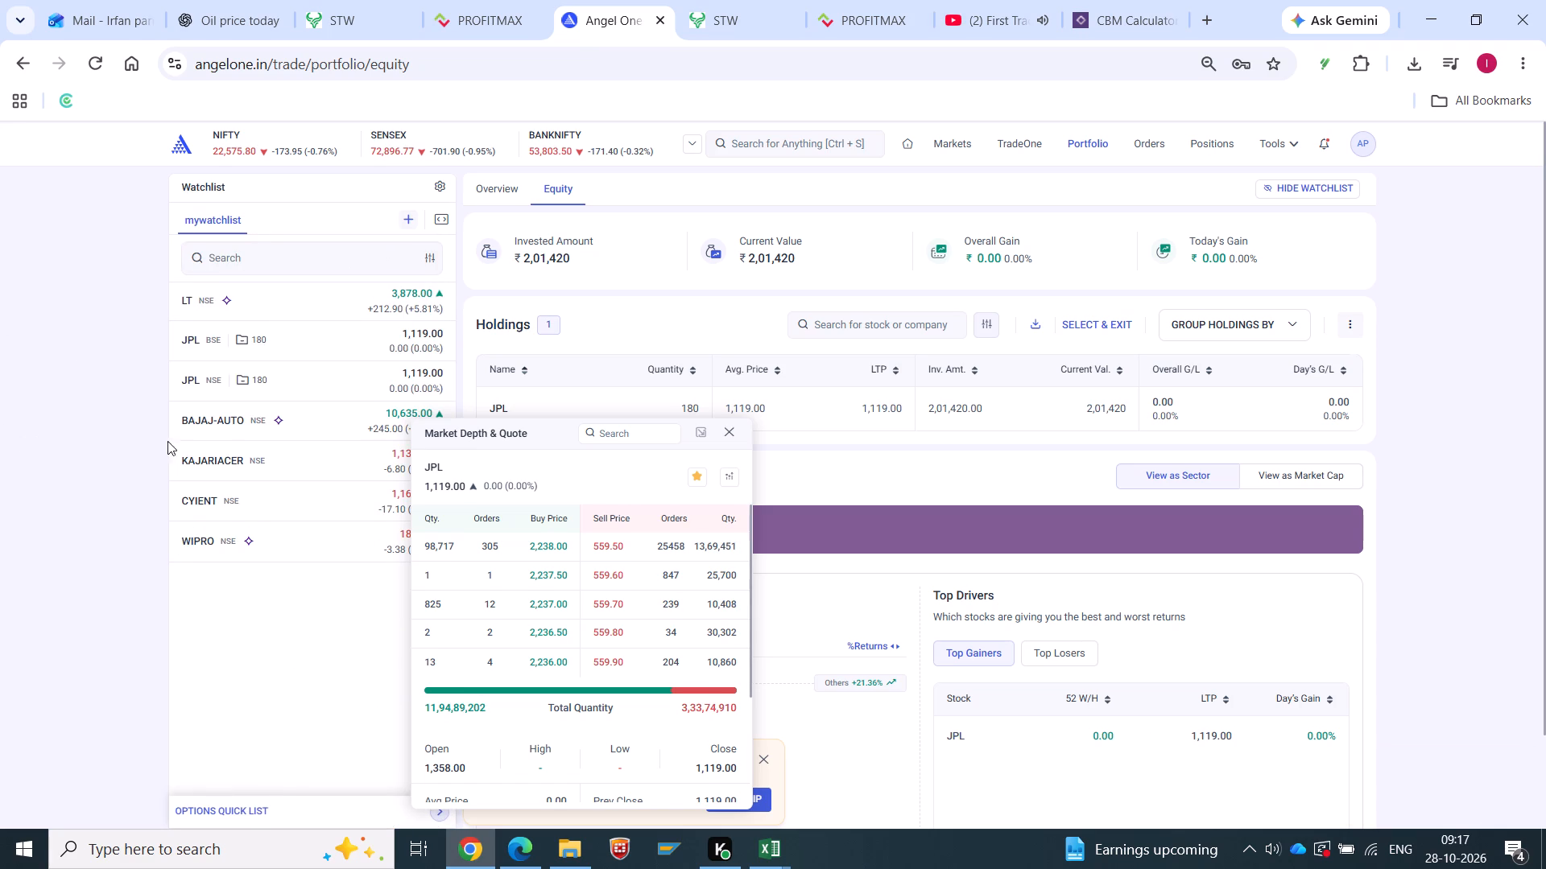
Open the NTPL Exp Open Order for Oct'26 workbook from the desktop and return to Book1.
{"action": "key", "text": "alt+Tab"}
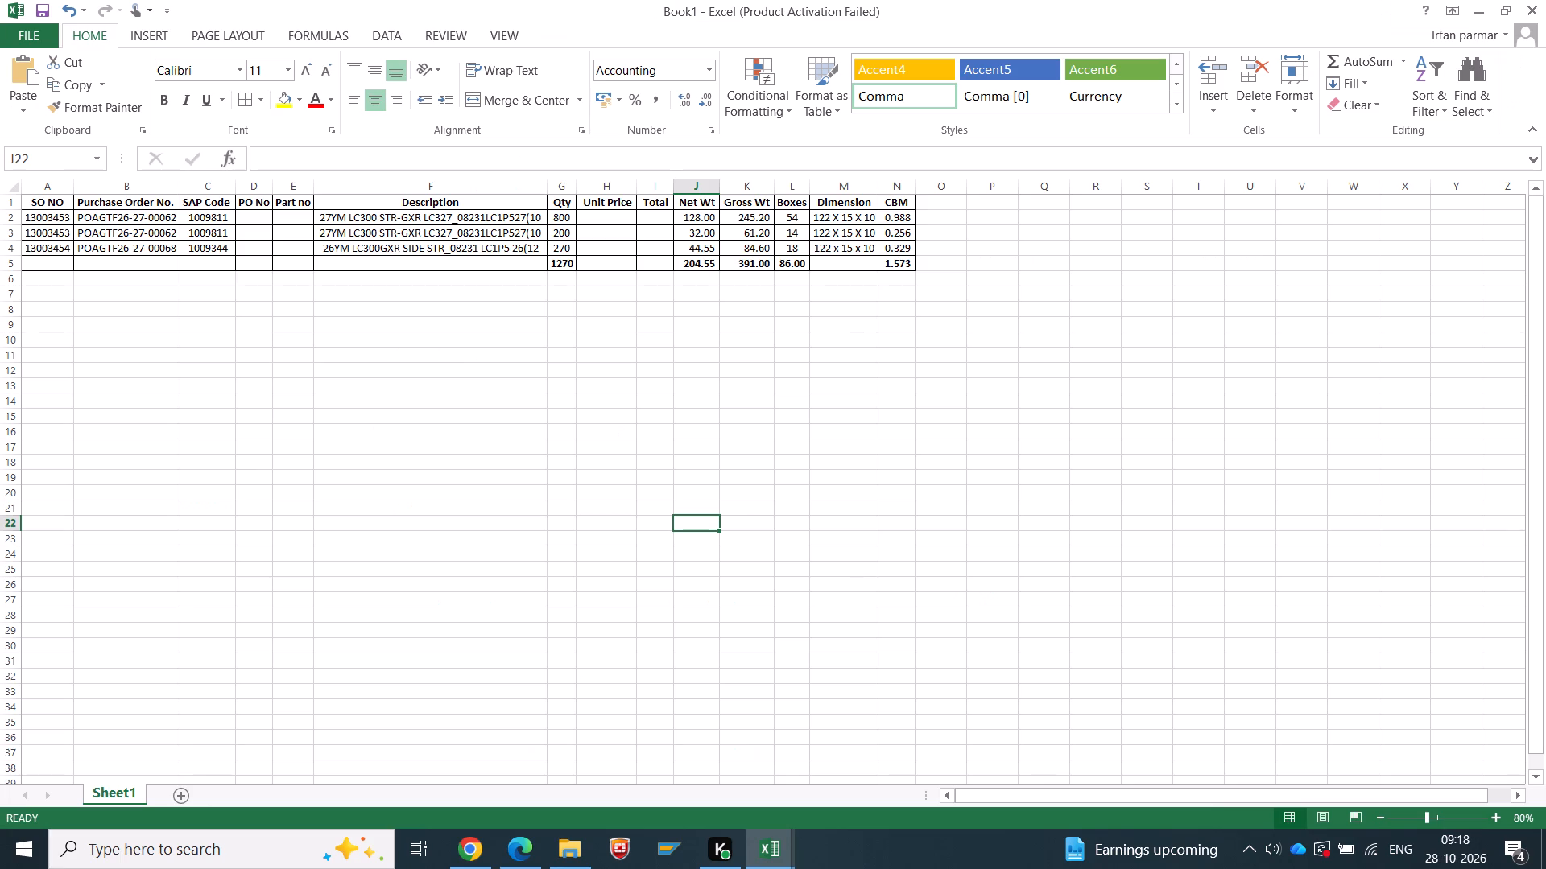
{"action": "scroll", "coordinate": [614, 476], "scroll_direction": "up", "scroll_amount": 2}
{"action": "key", "text": "super+d"}
{"action": "double_click", "coordinate": [131, 516]}
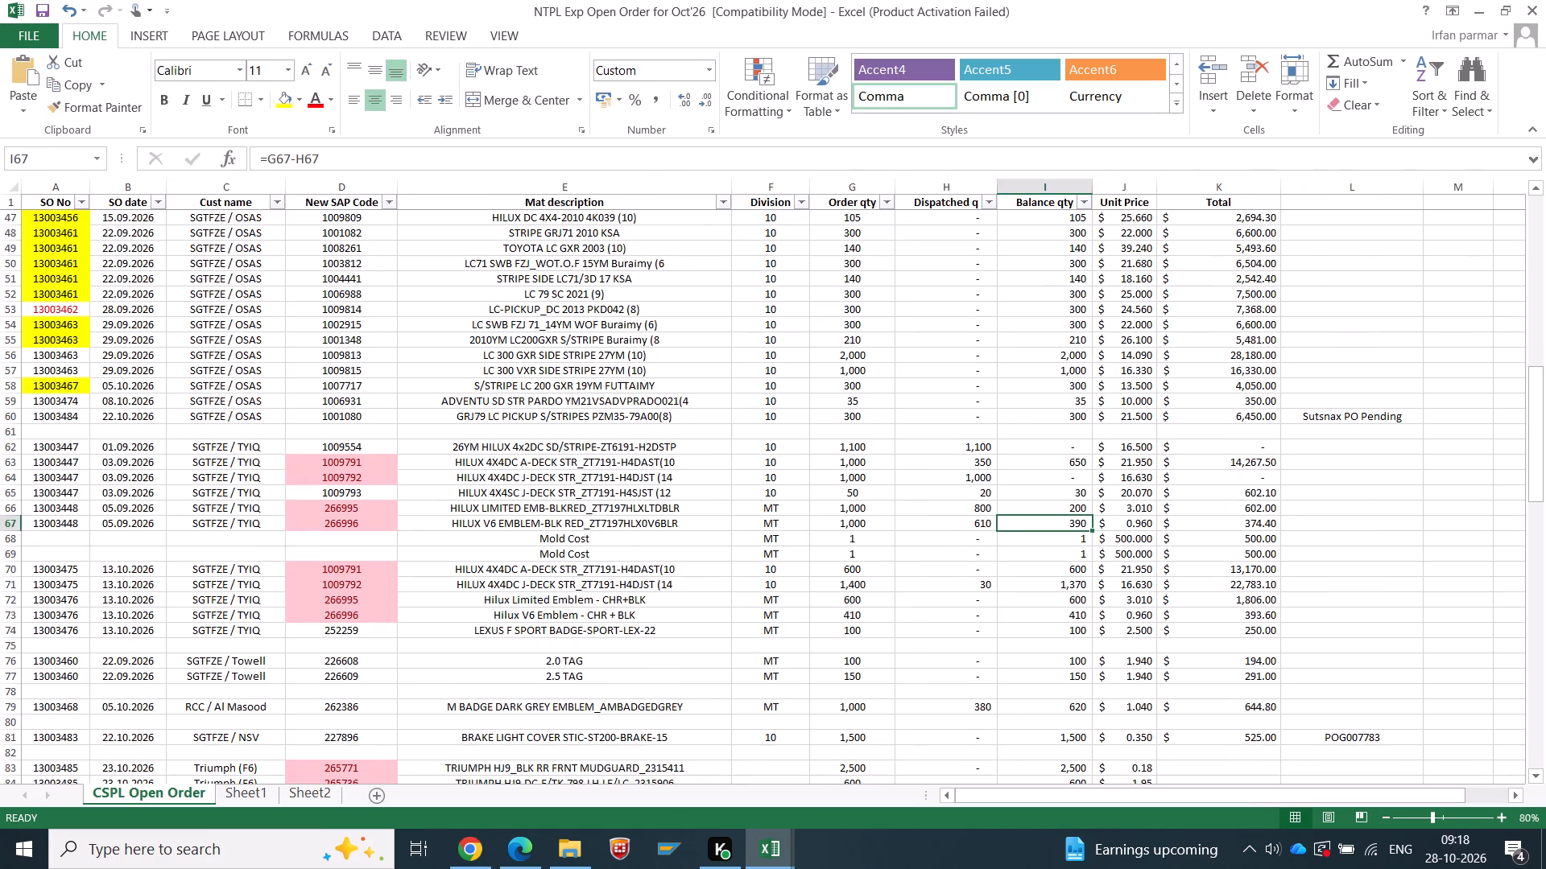
{"action": "left_click", "coordinate": [404, 468]}
{"action": "scroll", "coordinate": [417, 463], "scroll_direction": "up", "scroll_amount": 20}
{"action": "scroll", "coordinate": [417, 463], "scroll_direction": "up", "scroll_amount": 9}
{"action": "key", "text": "alt+Tab"}
{"action": "scroll", "coordinate": [89, 332], "scroll_direction": "up", "scroll_amount": 2}
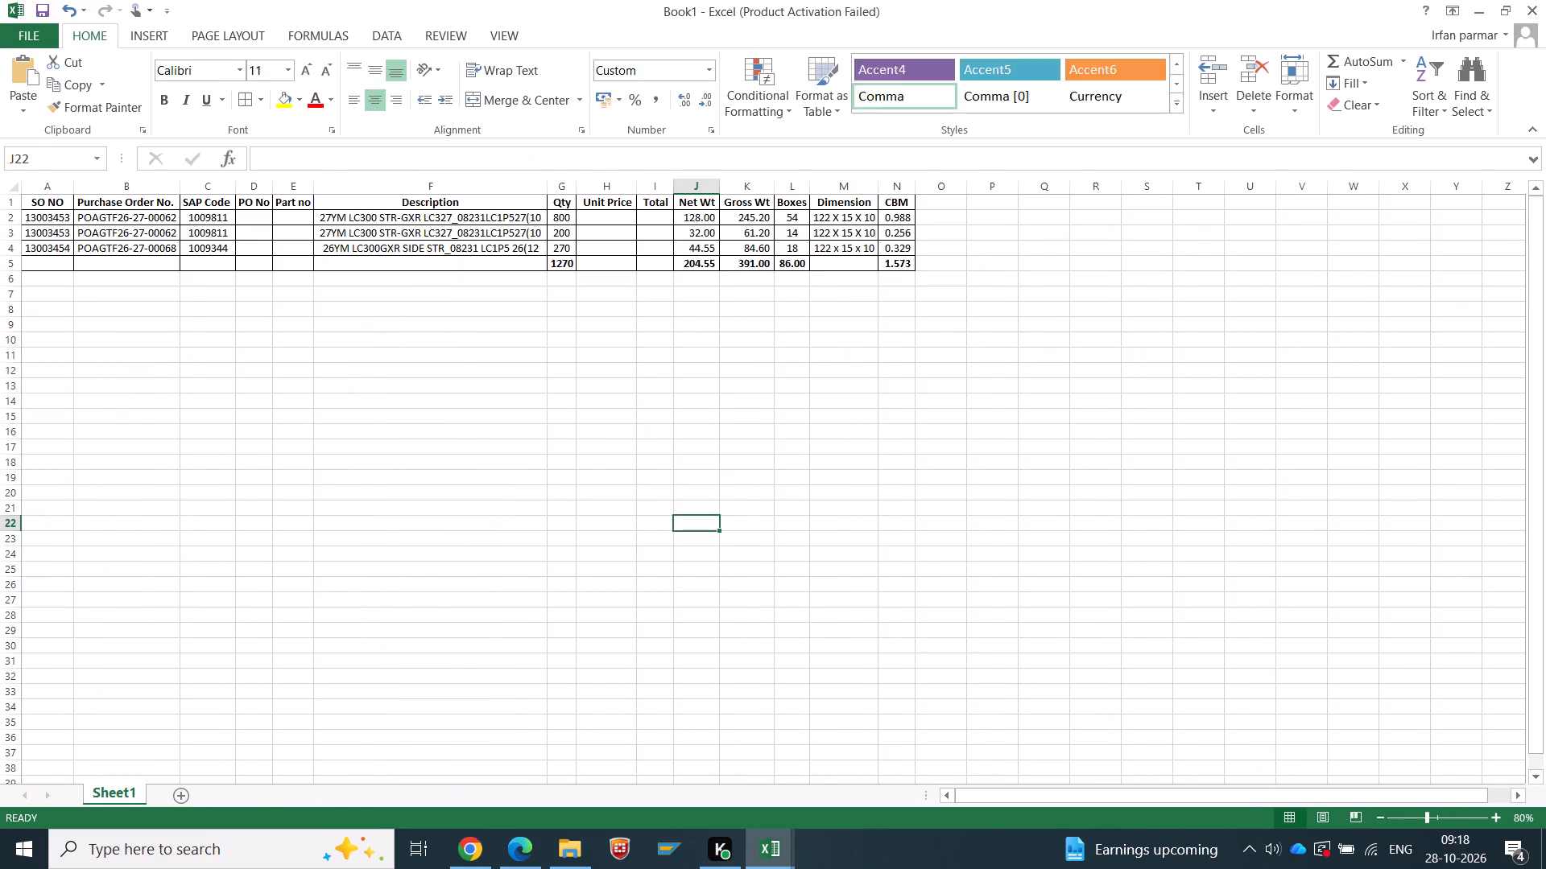
{"action": "scroll", "coordinate": [89, 332], "scroll_direction": "up", "scroll_amount": 5}
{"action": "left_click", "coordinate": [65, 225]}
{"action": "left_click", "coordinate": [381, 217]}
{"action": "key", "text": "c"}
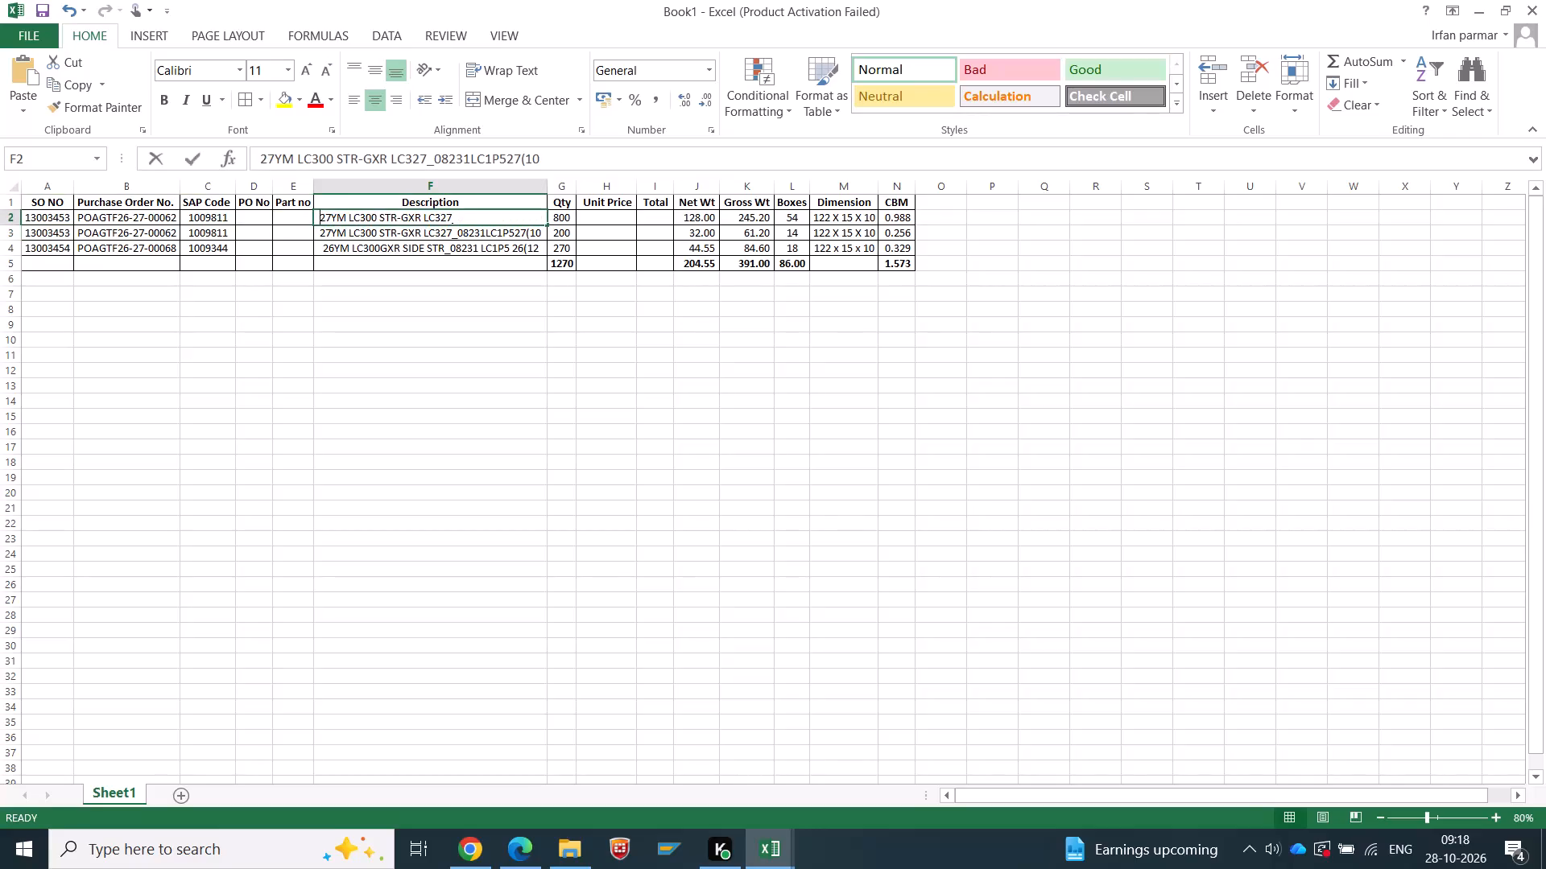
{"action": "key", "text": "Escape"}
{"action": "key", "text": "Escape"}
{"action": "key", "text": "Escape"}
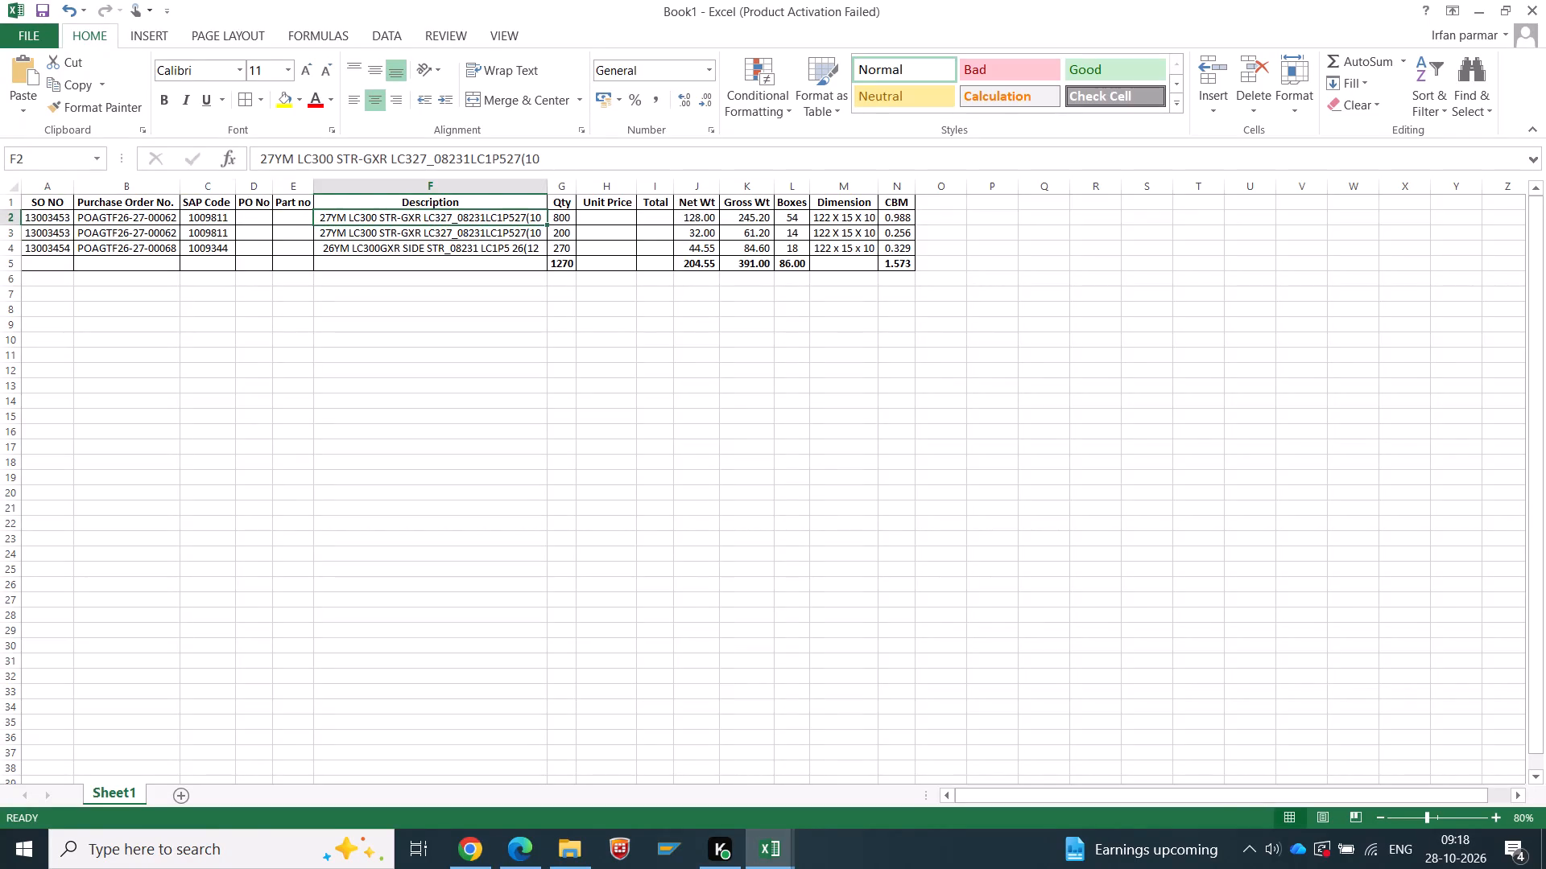
Copy the row 2 description from Book1 and find its SO 13003453 entry in the CSPL Open Order sheet.
{"action": "left_click", "coordinate": [217, 231]}
{"action": "left_click", "coordinate": [213, 220]}
{"action": "left_click", "coordinate": [348, 231]}
{"action": "left_click", "coordinate": [354, 222]}
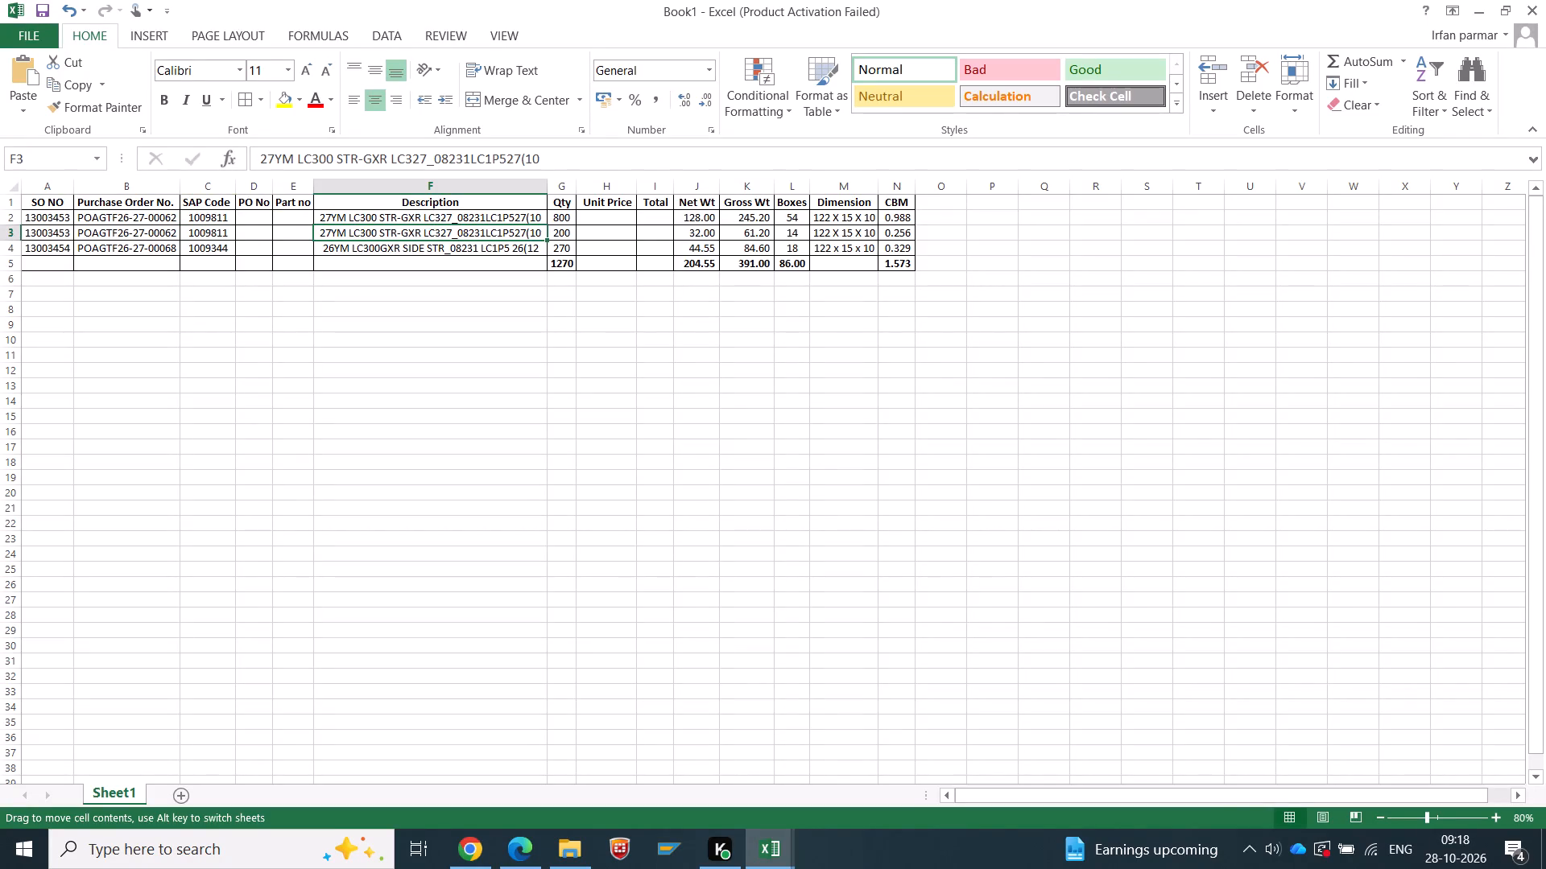
{"action": "left_click", "coordinate": [358, 214]}
{"action": "key", "text": "ctrl+c"}
{"action": "key", "text": "alt+Tab"}
{"action": "left_click", "coordinate": [511, 430]}
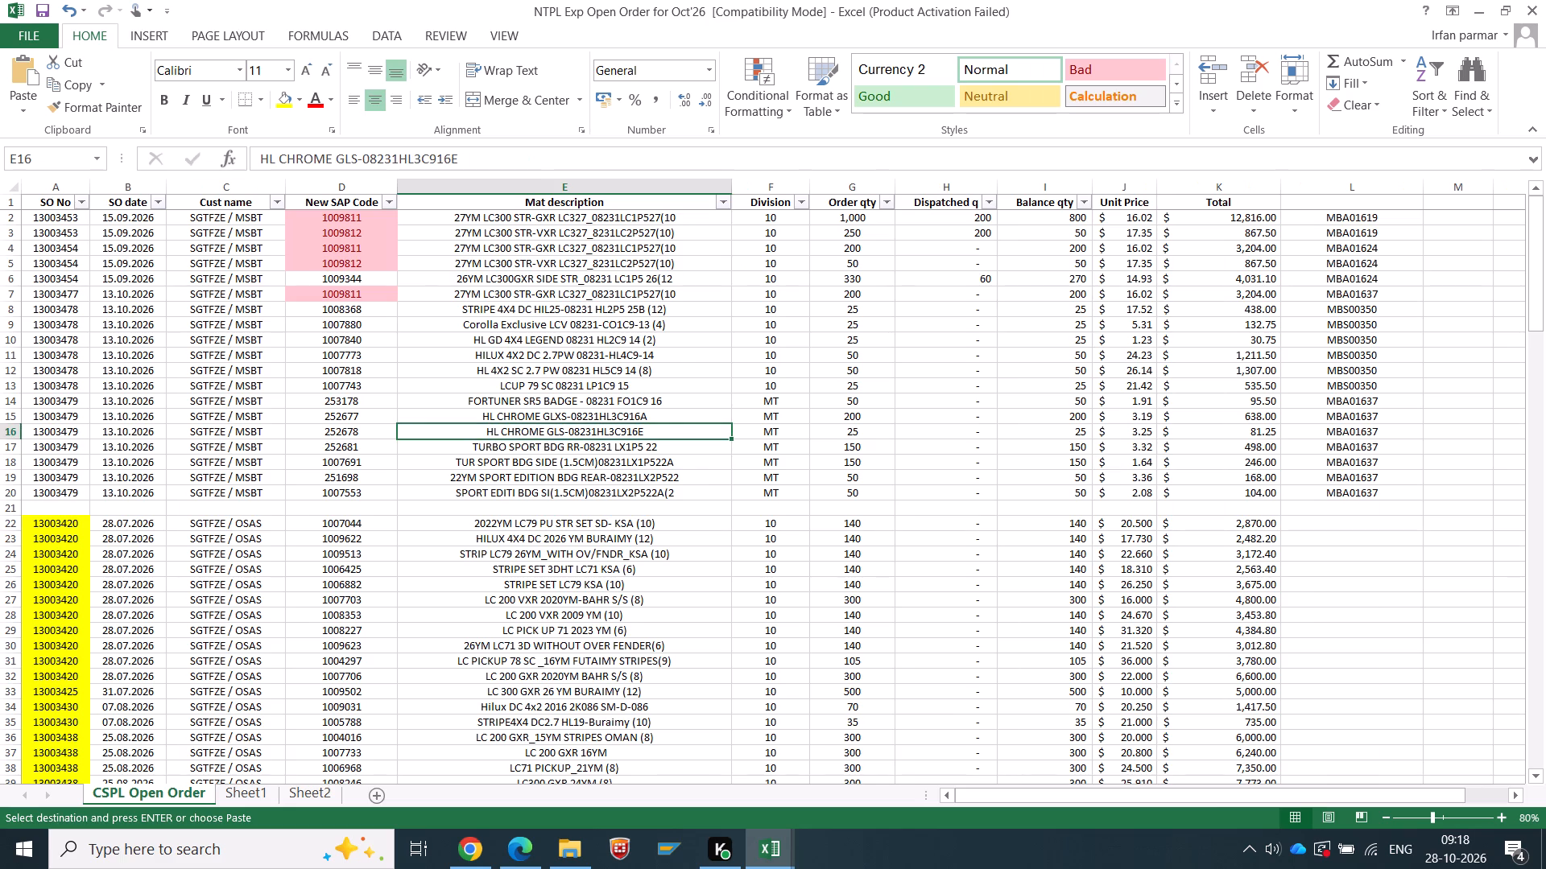
{"action": "key", "text": "ctrl+f"}
{"action": "key", "text": "ctrl+v"}
{"action": "key", "text": "Return"}
{"action": "key", "text": "Return"}
{"action": "key", "text": "Return"}
{"action": "key", "text": "Return"}
{"action": "key", "text": "Return"}
{"action": "key", "text": "Return"}
{"action": "key", "text": "Return"}
{"action": "key", "text": "Return"}
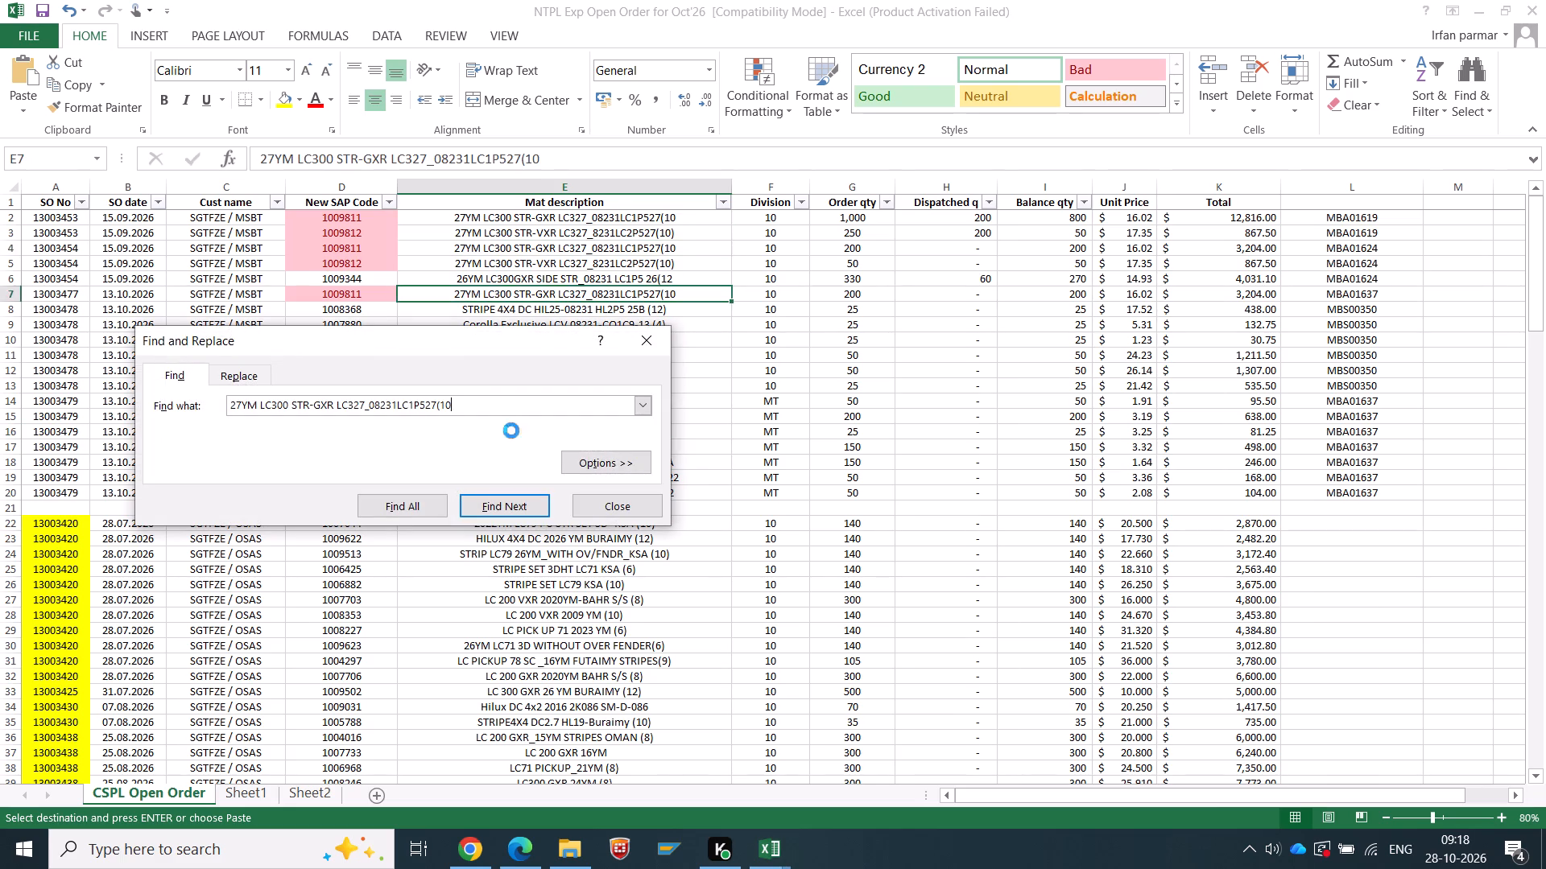
{"action": "key", "text": "Return"}
{"action": "key", "text": "Return"}
{"action": "key", "text": "Escape"}
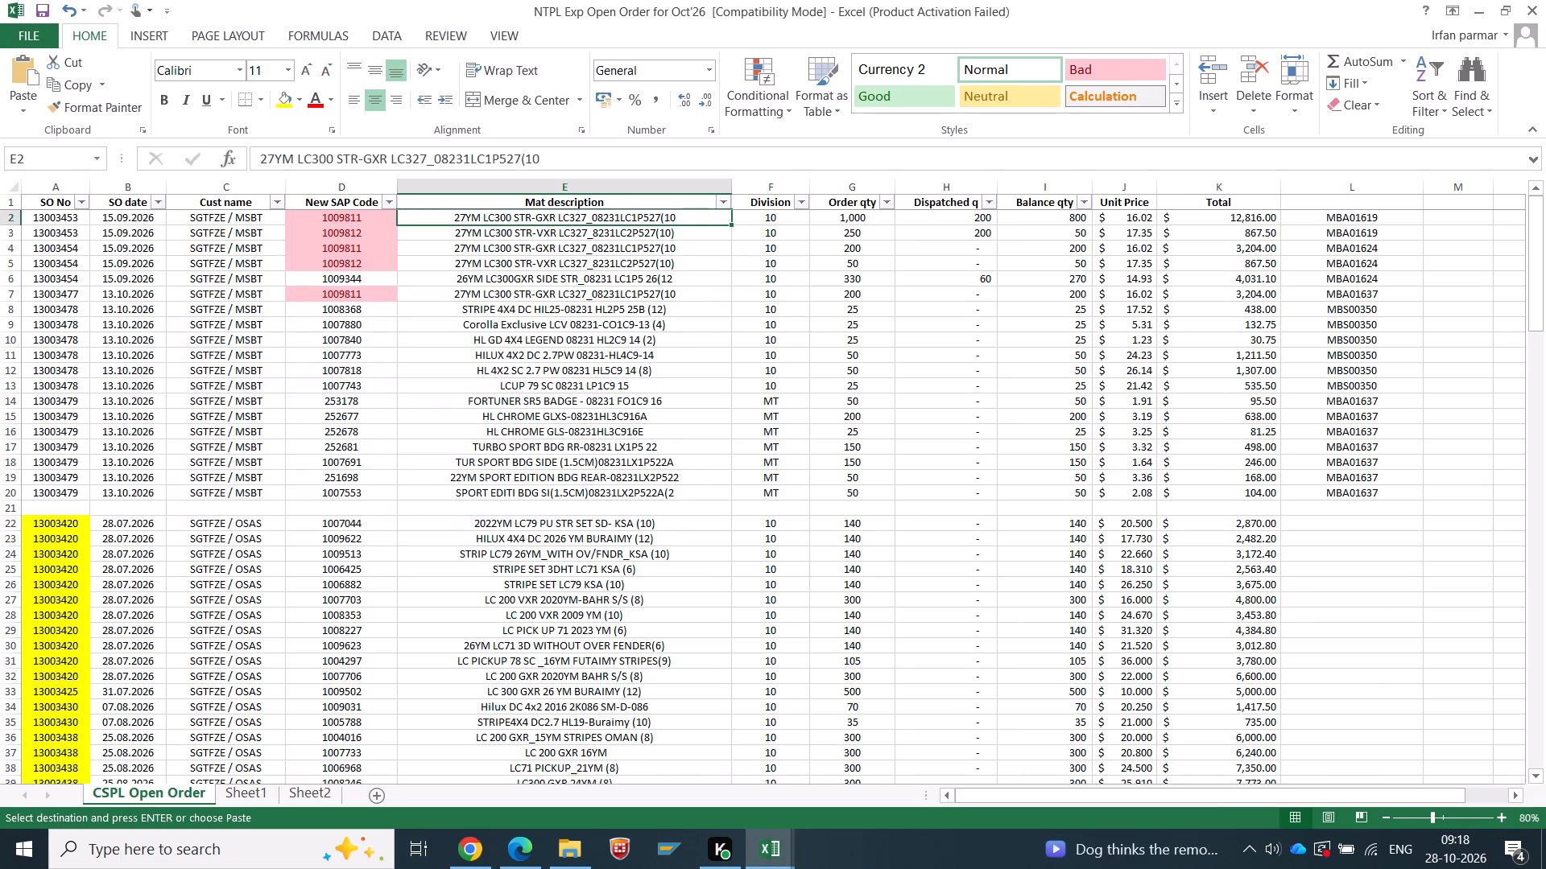
Copy PO number MBA01619 from that order row into the PO No cell of row 2 in Book1, fitting the column width.
{"action": "key", "text": "Right"}
{"action": "key", "text": "Right"}
{"action": "key", "text": "Right"}
{"action": "key", "text": "Right"}
{"action": "key", "text": "Right"}
{"action": "key", "text": "Right"}
{"action": "key", "text": "Right"}
{"action": "key", "text": "ctrl+c"}
{"action": "key", "text": "alt+Tab"}
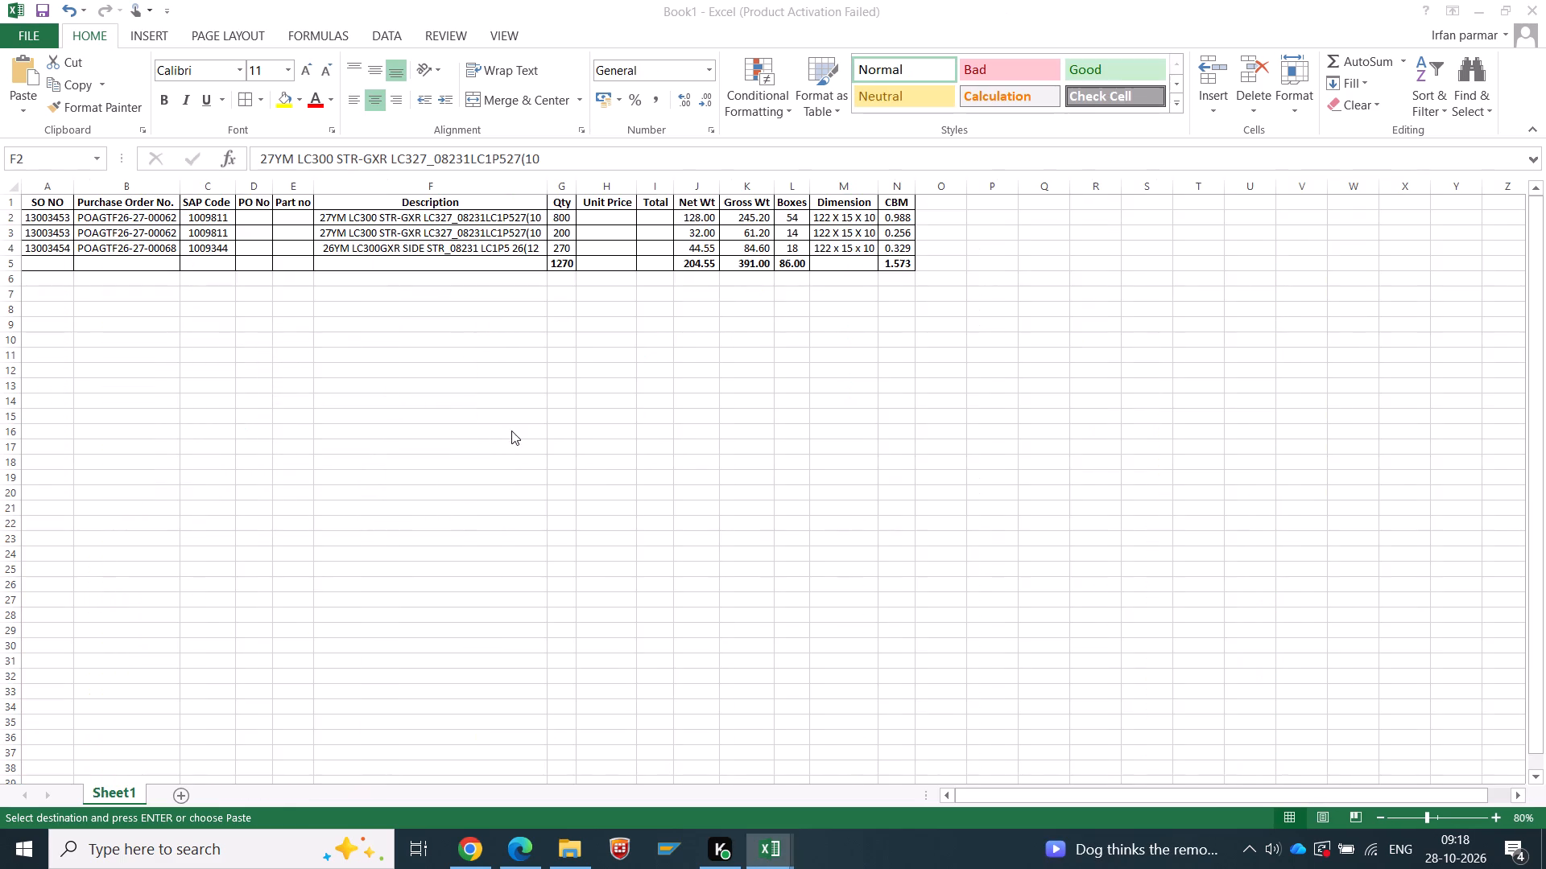
{"action": "right_click", "coordinate": [260, 217]}
{"action": "left_click", "coordinate": [324, 303]}
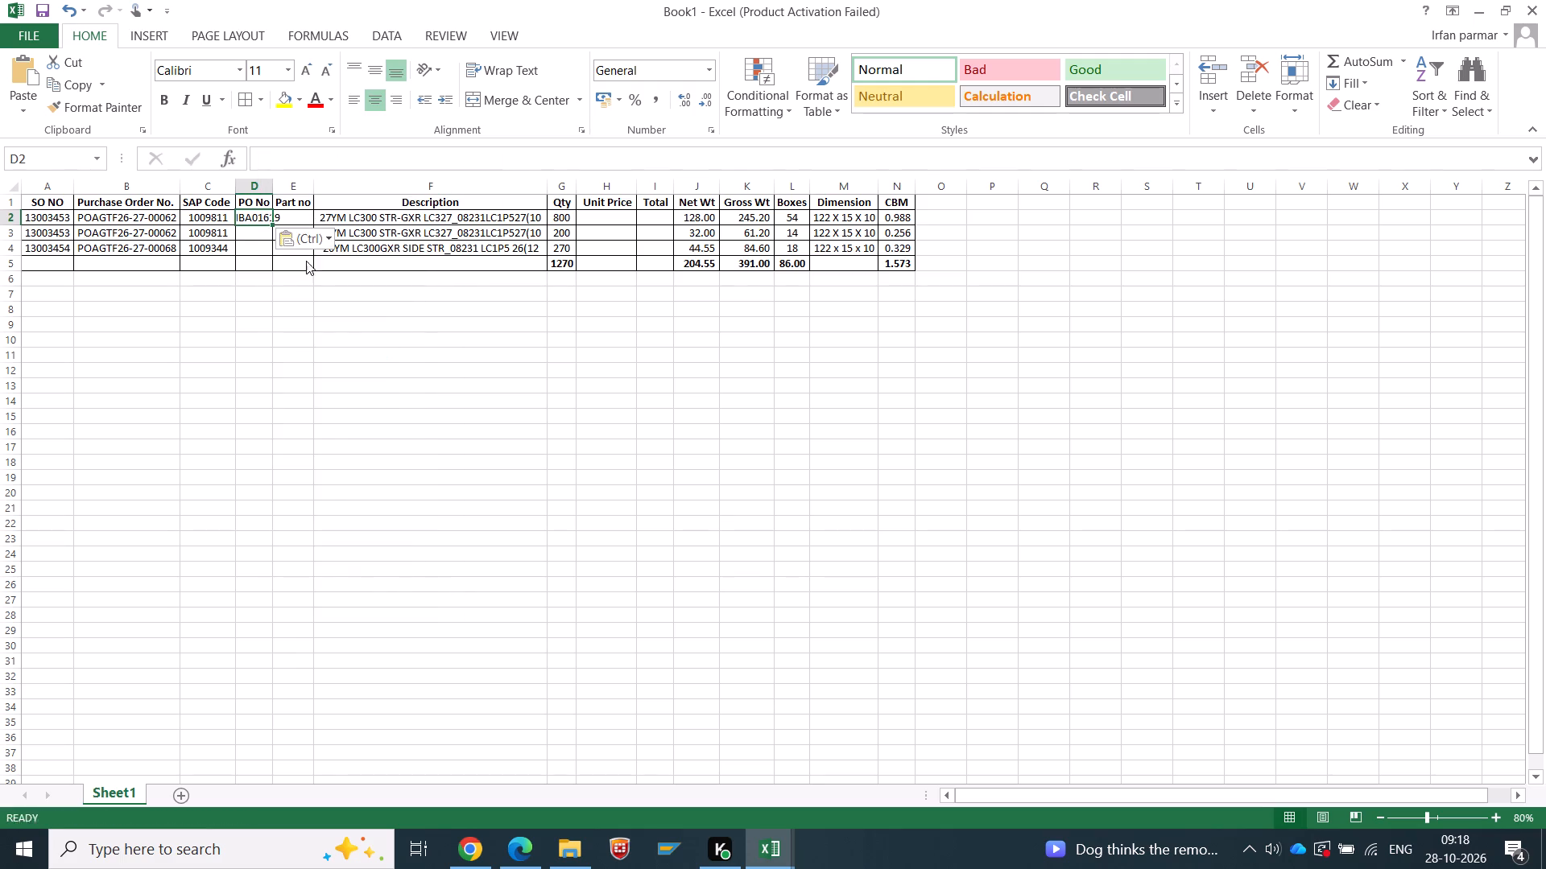
{"action": "double_click", "coordinate": [272, 193]}
Copy the row 3 description from Book1 and find its SO 13003454 entry in the CSPL Open Order sheet.
{"action": "left_click", "coordinate": [406, 233]}
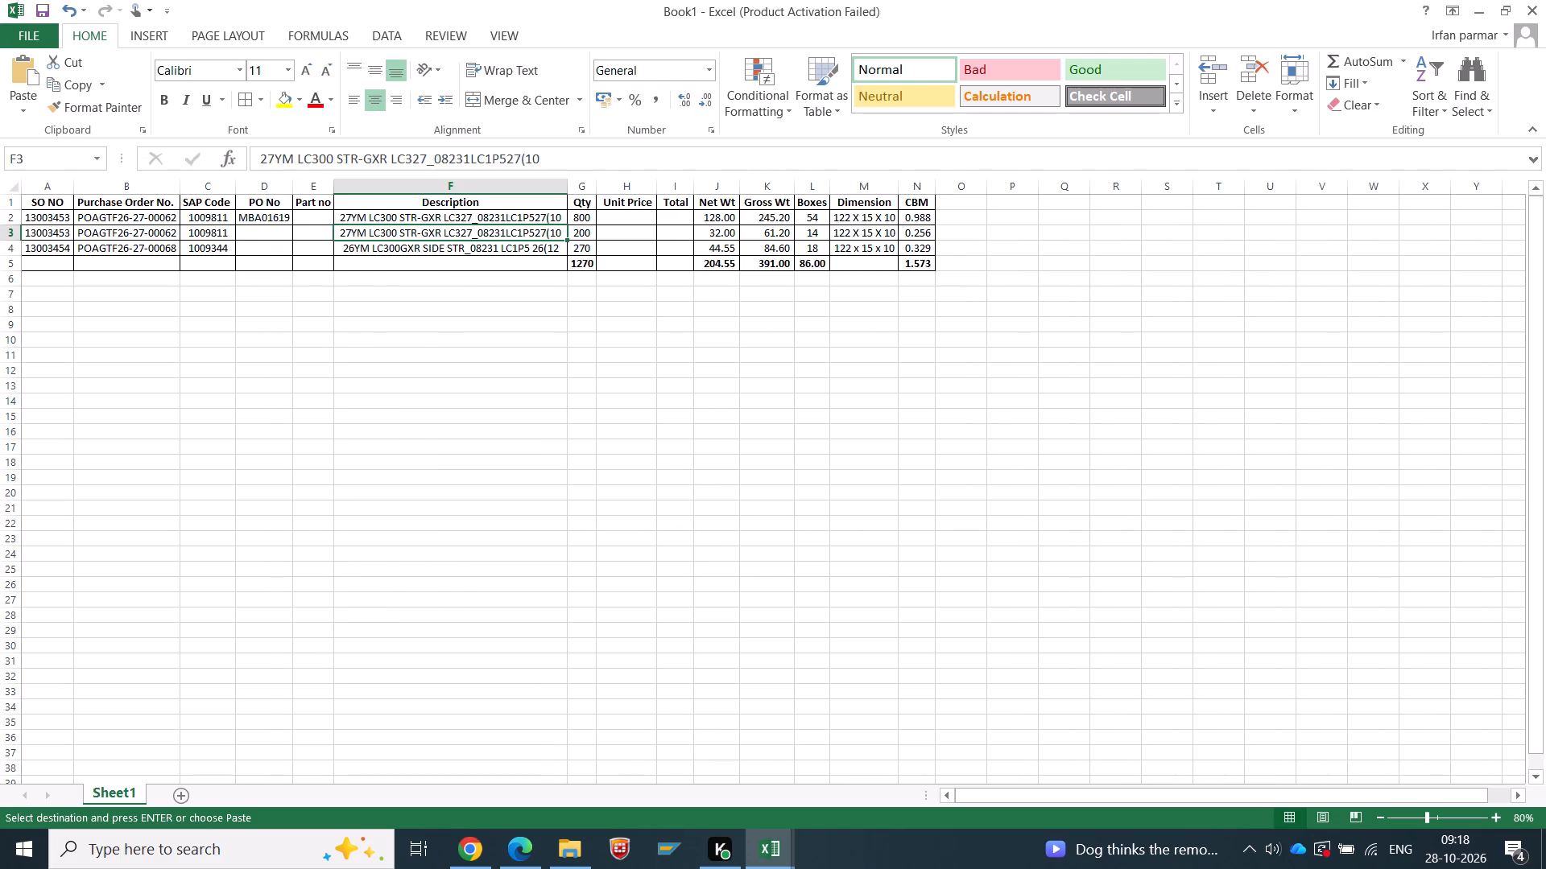
{"action": "key", "text": "ctrl+c"}
{"action": "key", "text": "alt+Tab"}
{"action": "key", "text": "ctrl+f"}
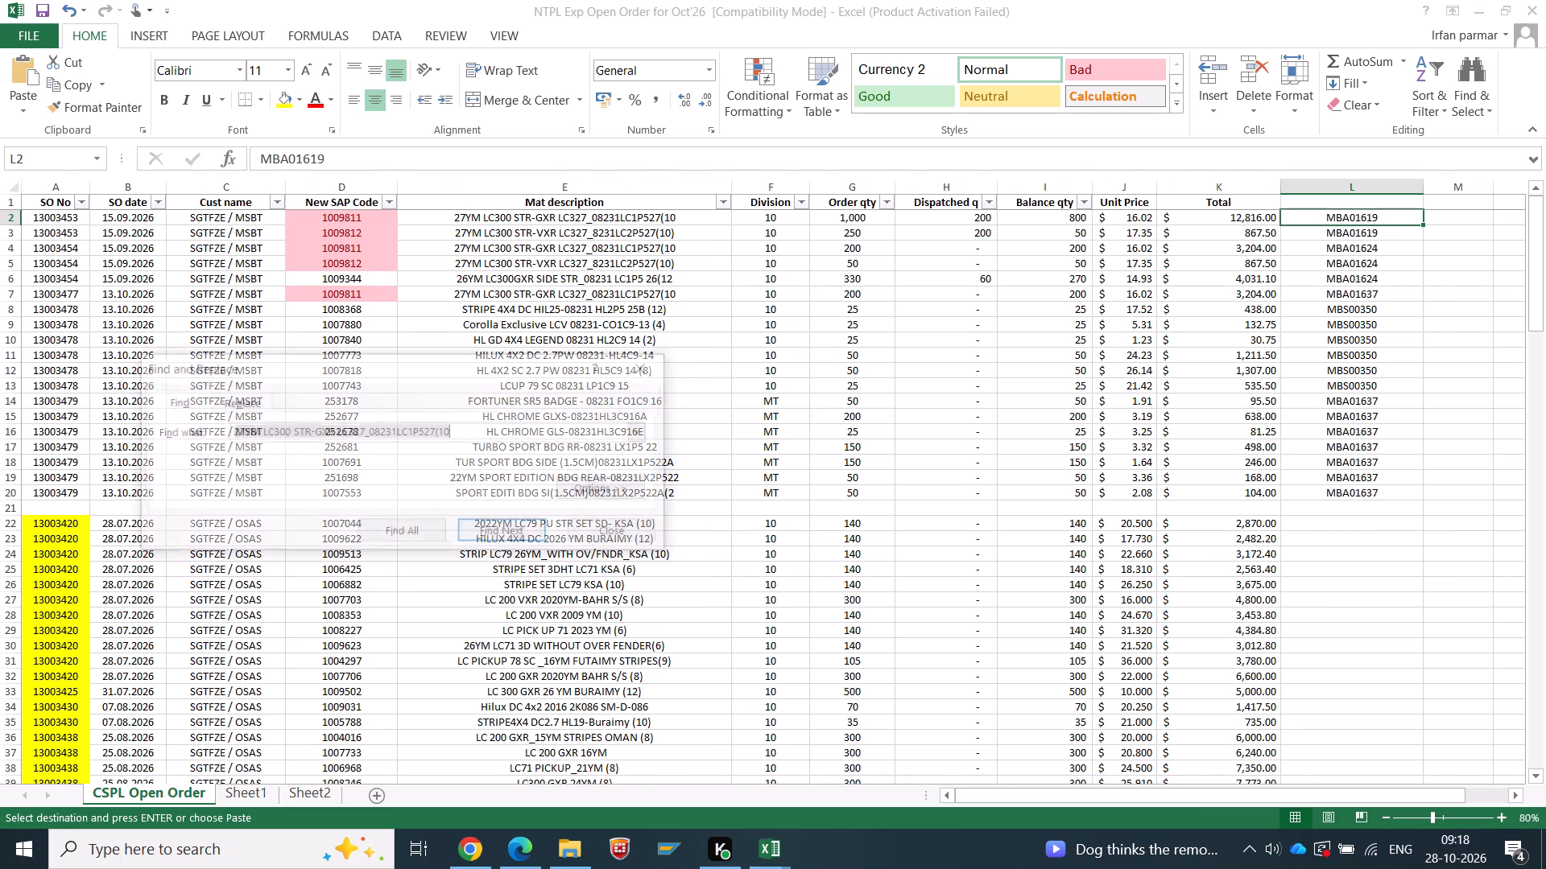
{"action": "key", "text": "ctrl+v"}
{"action": "key", "text": "Return"}
{"action": "key", "text": "Return"}
{"action": "key", "text": "Return"}
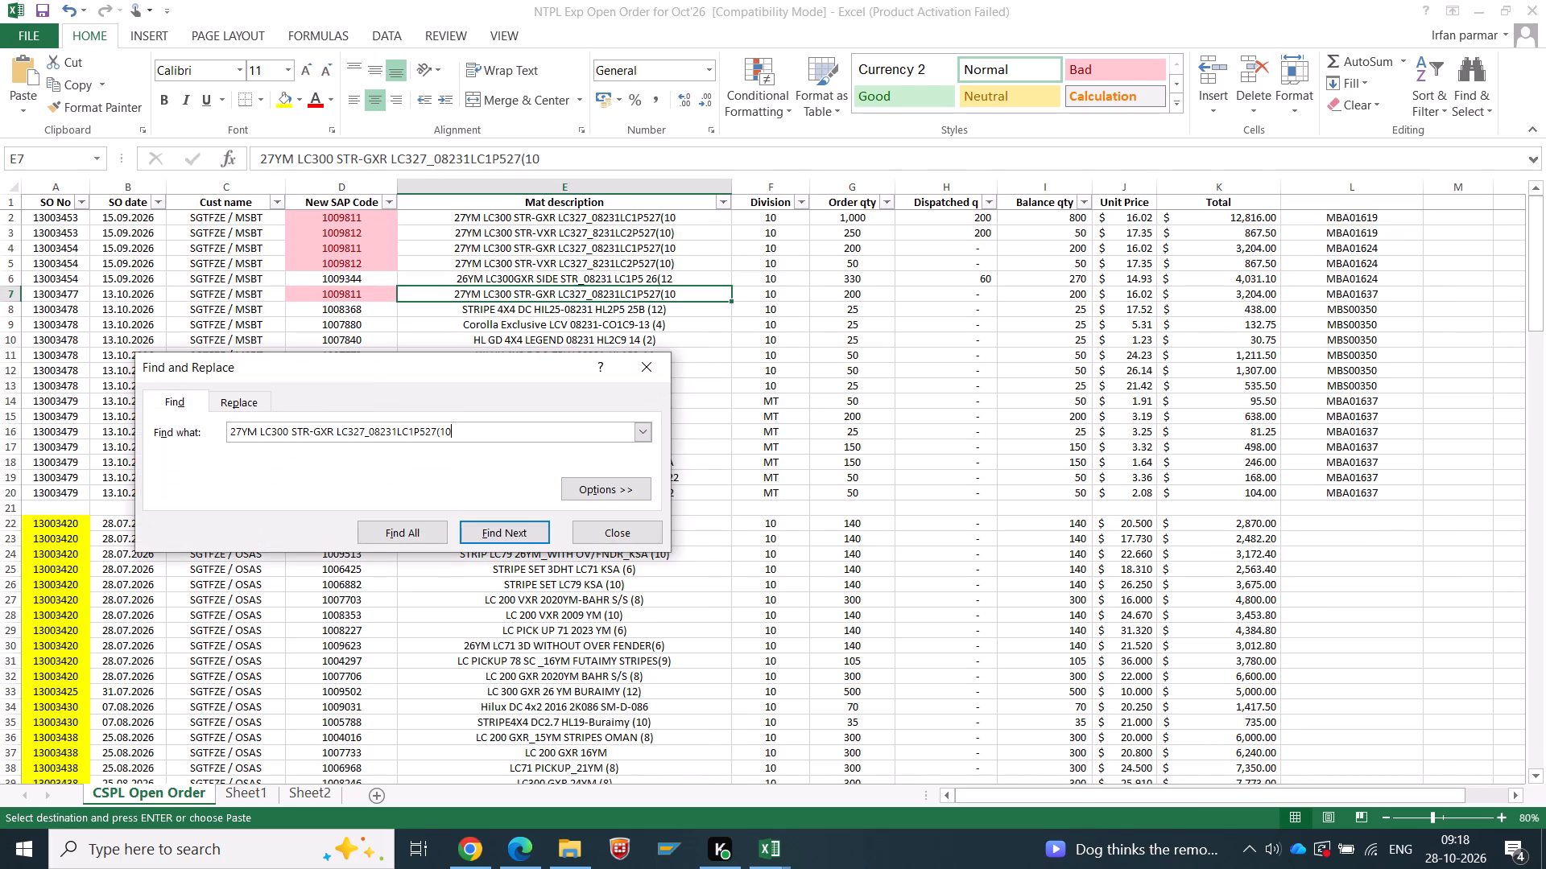
{"action": "key", "text": "Return"}
{"action": "key", "text": "Return"}
{"action": "key", "text": "Return"}
{"action": "key", "text": "Return"}
{"action": "key", "text": "Escape"}
Copy PO number MBA01624 from that order row into the PO No cell of row 3 in Book1.
{"action": "key", "text": "Right"}
{"action": "key", "text": "Right"}
{"action": "key", "text": "Right"}
{"action": "key", "text": "Right"}
{"action": "key", "text": "Right"}
{"action": "key", "text": "Right"}
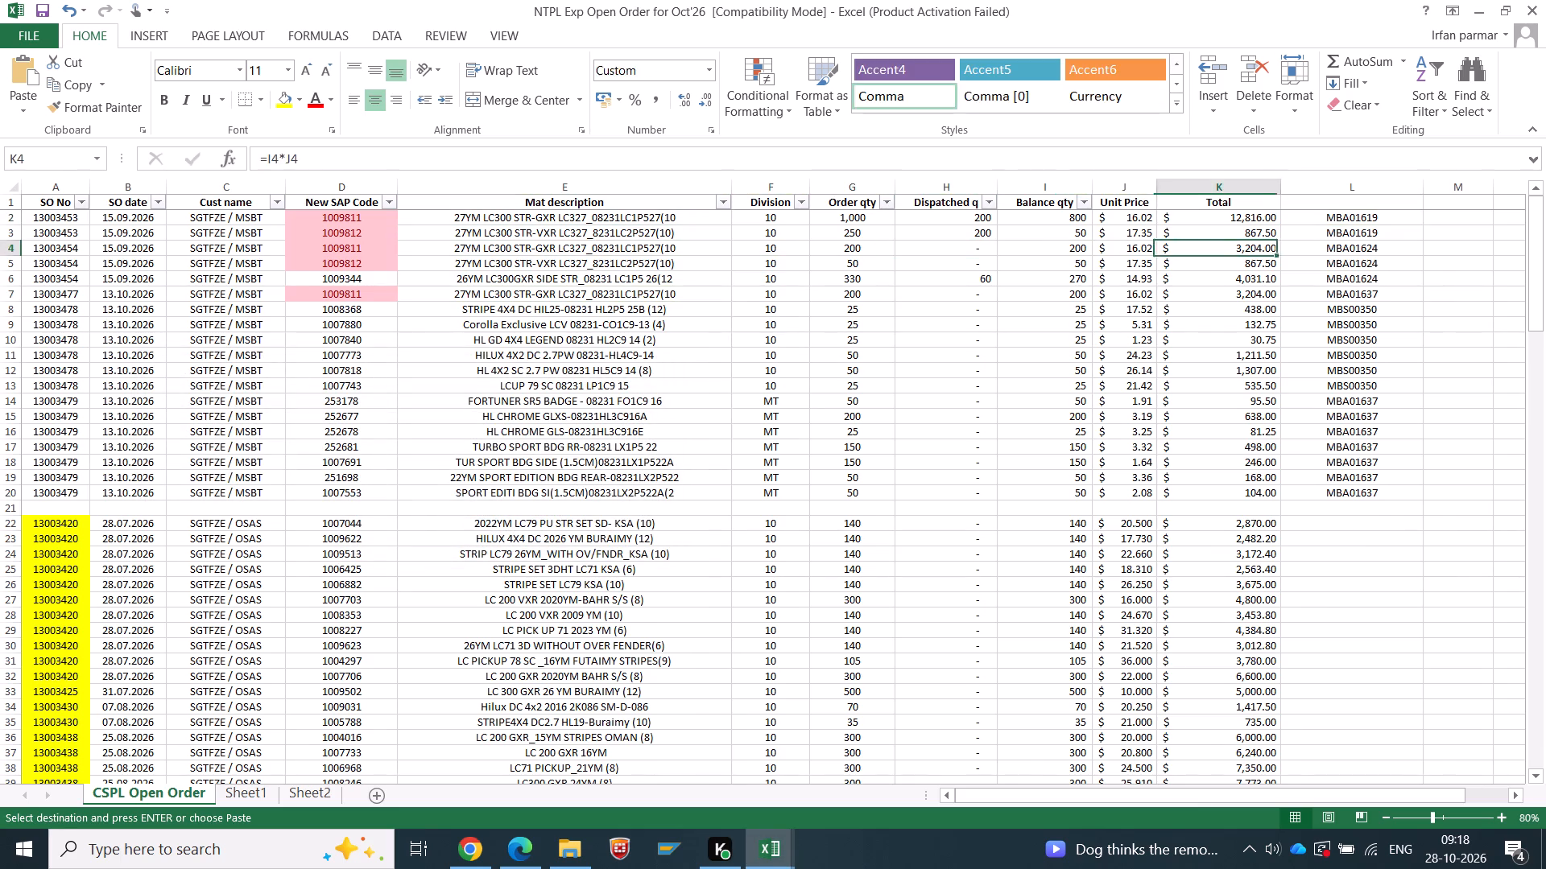
{"action": "key", "text": "Right"}
{"action": "key", "text": "ctrl+c"}
{"action": "key", "text": "alt+Tab"}
{"action": "right_click", "coordinate": [268, 237]}
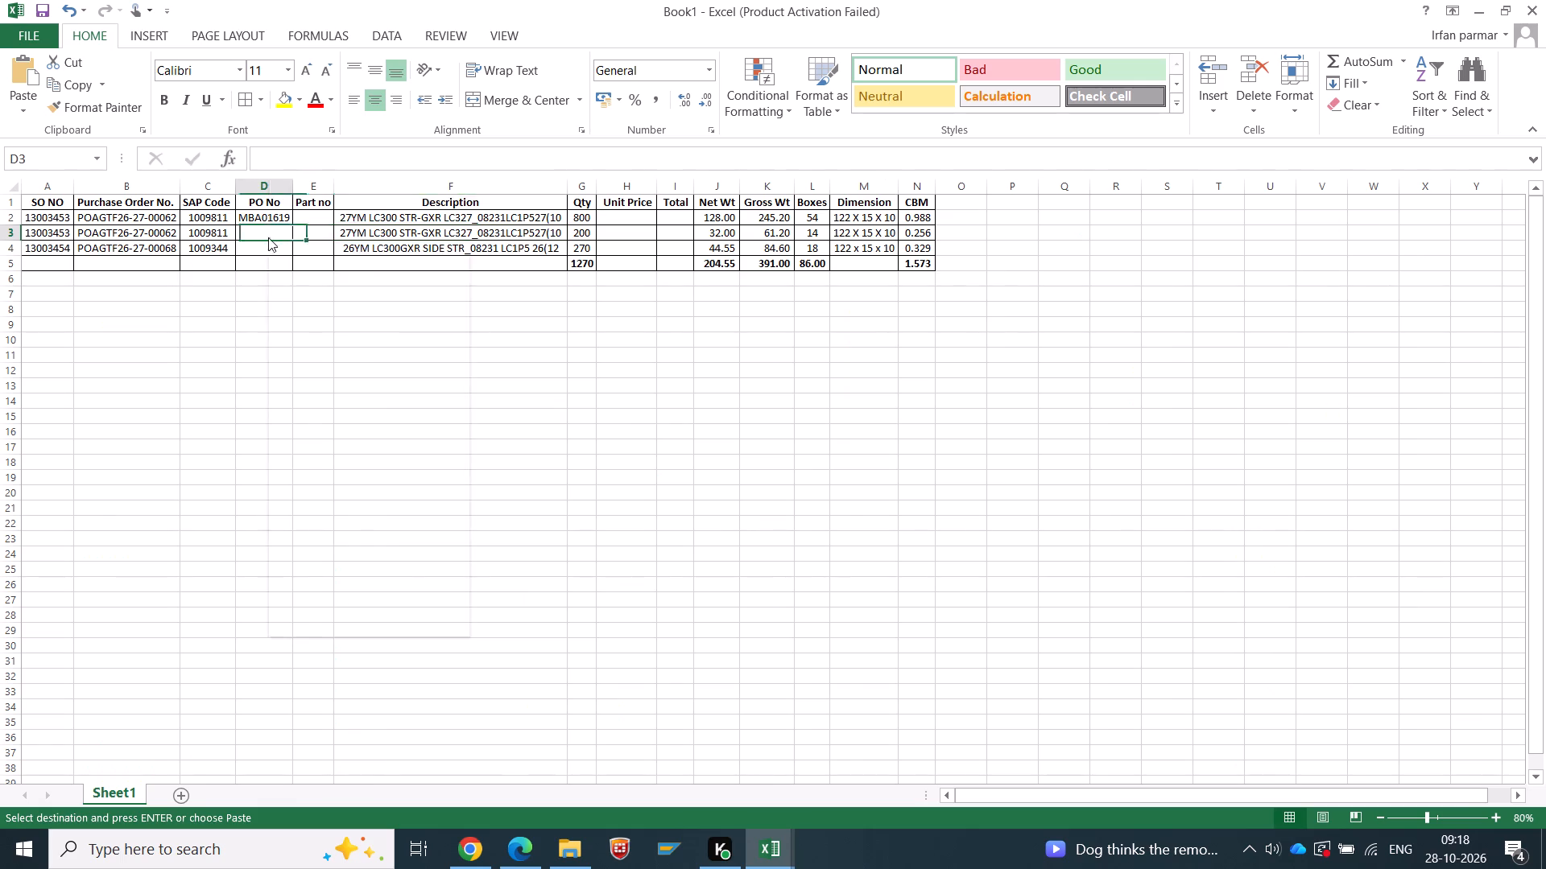
{"action": "left_click", "coordinate": [345, 325]}
Copy the row 4 description, 26YM LC300GXR SIDE STR_08231 LC1P5 26(12, from Book1 and find it in the CSPL Open Order sheet.
{"action": "left_click", "coordinate": [374, 243]}
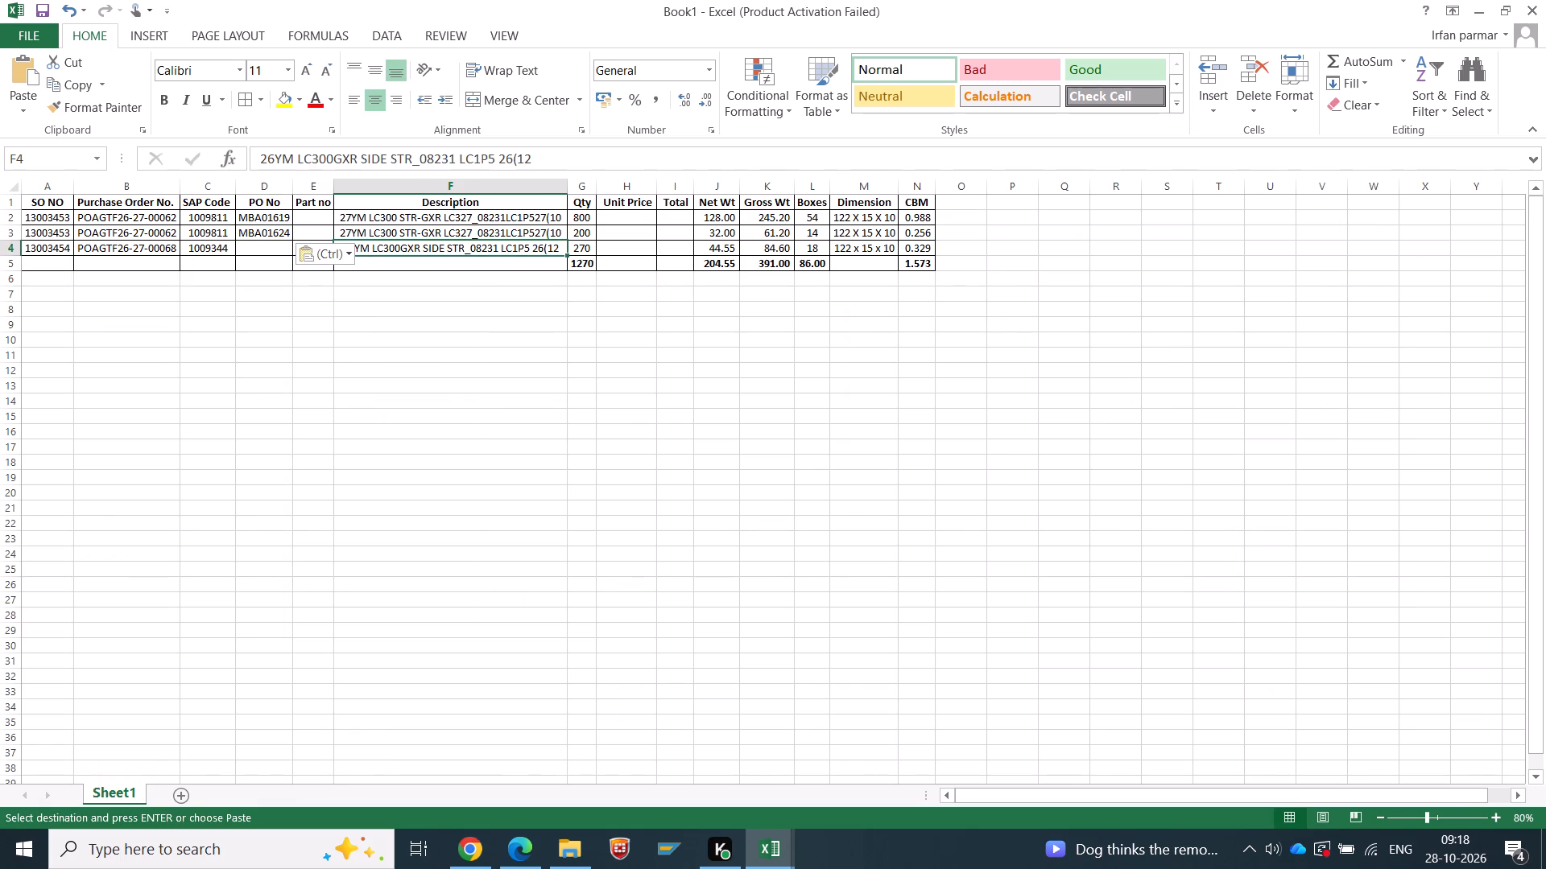
{"action": "key", "text": "ctrl+c"}
{"action": "key", "text": "alt+Tab"}
{"action": "left_click", "coordinate": [688, 449]}
{"action": "key", "text": "ctrl+f"}
{"action": "key", "text": "ctrl+v"}
{"action": "key", "text": "Return"}
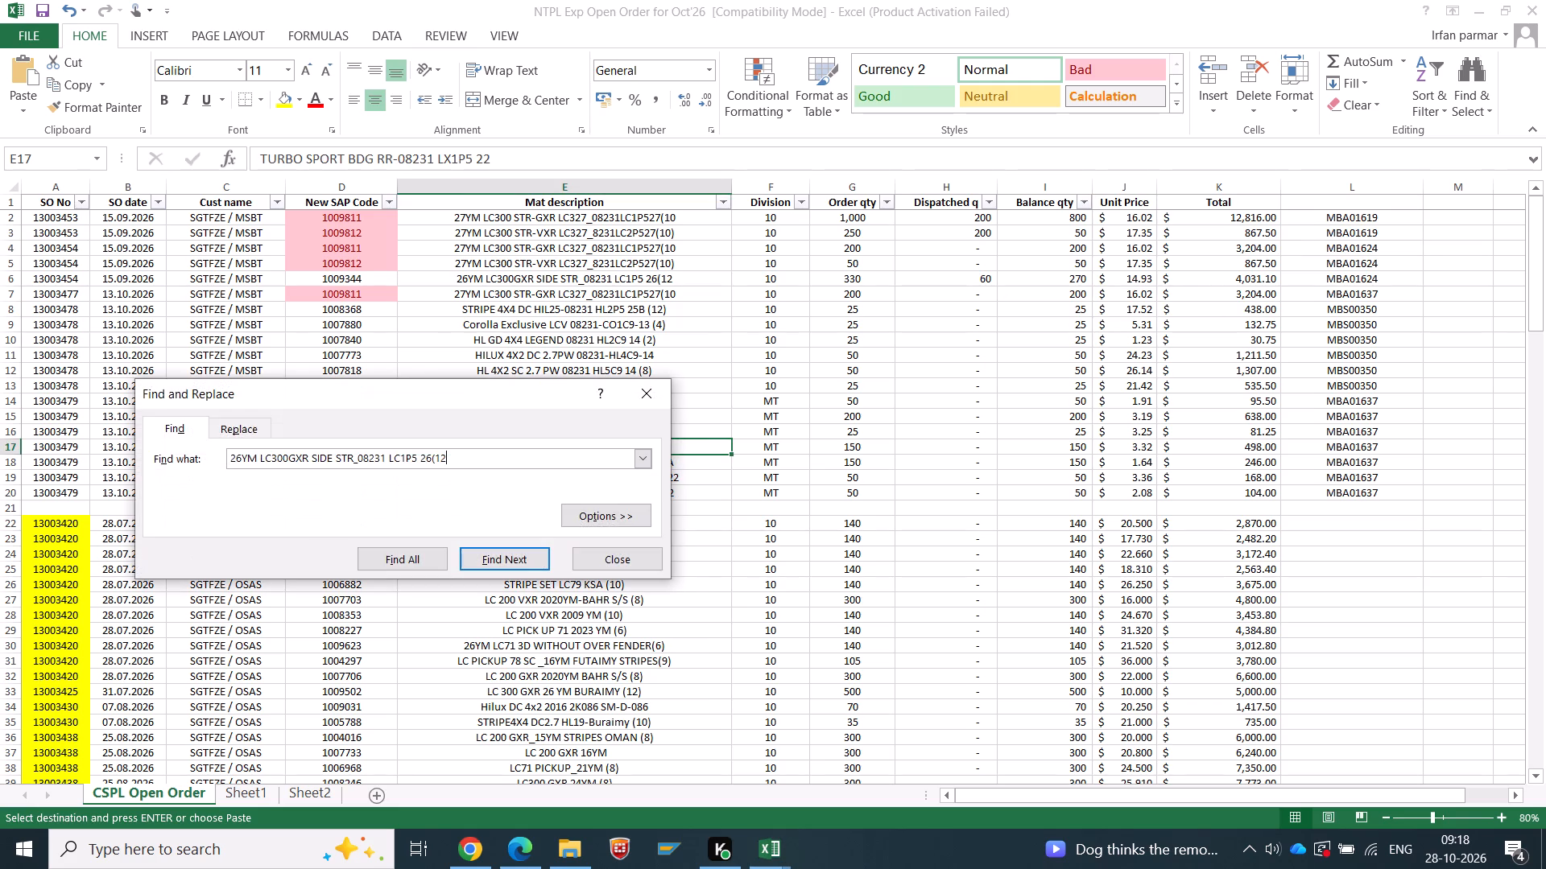
{"action": "key", "text": "Return"}
{"action": "key", "text": "Return"}
{"action": "key", "text": "Return"}
{"action": "key", "text": "Return"}
{"action": "key", "text": "Return"}
{"action": "key", "text": "Return"}
{"action": "key", "text": "Return"}
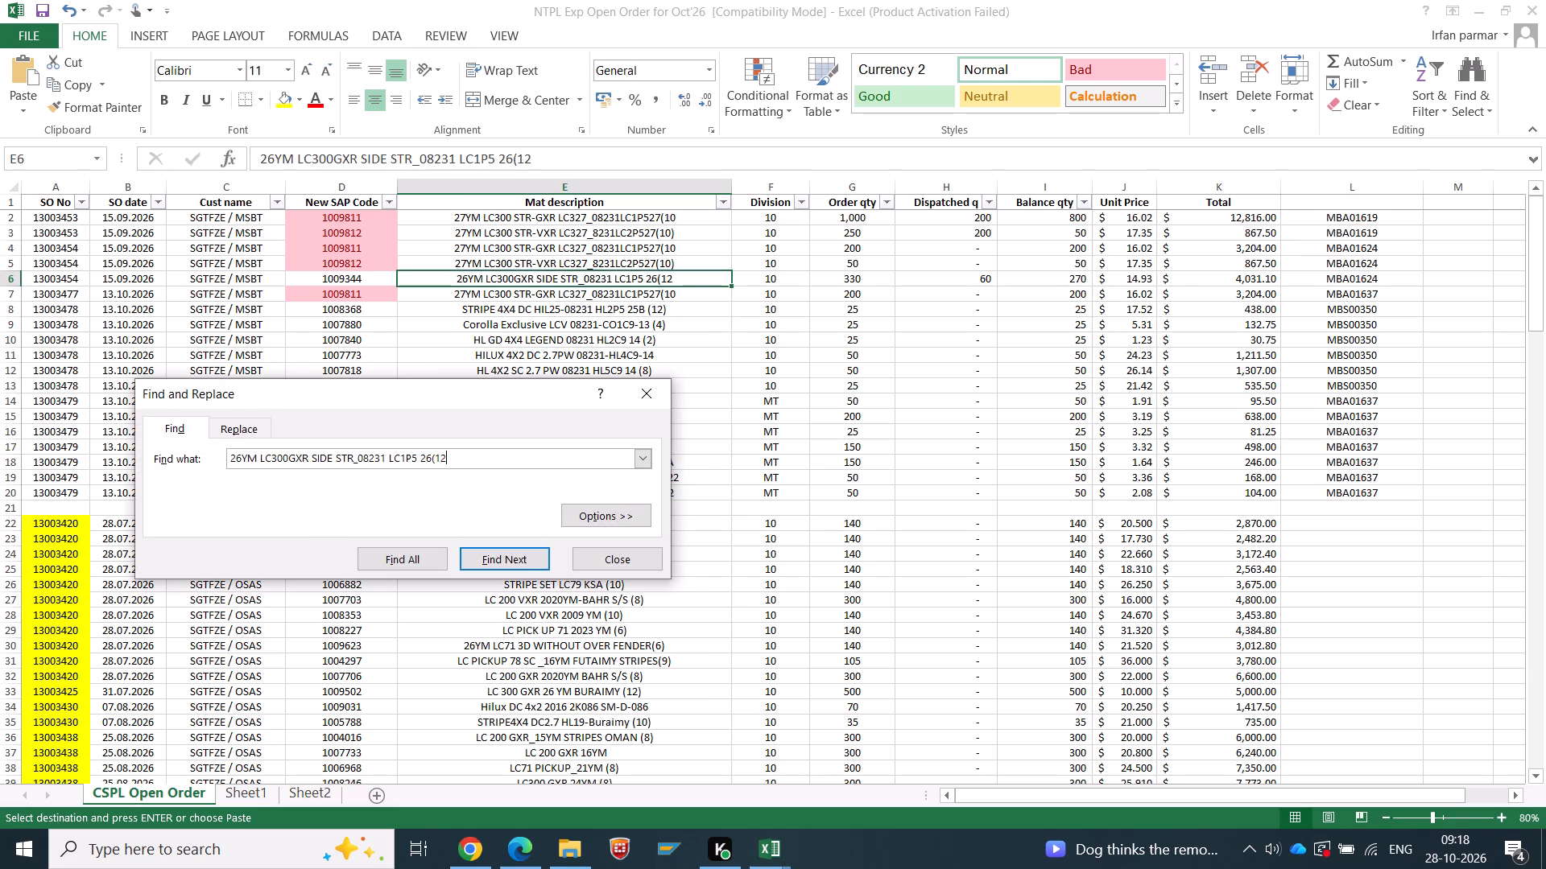
Check the order row's PO number, and fill MBA01624 down from row 3 into the PO No cell of row 4 in Book1.
{"action": "key", "text": "Escape"}
{"action": "key", "text": "Right"}
{"action": "key", "text": "Right"}
{"action": "key", "text": "Right"}
{"action": "key", "text": "Right"}
{"action": "key", "text": "Right"}
{"action": "key", "text": "Right"}
{"action": "key", "text": "Right"}
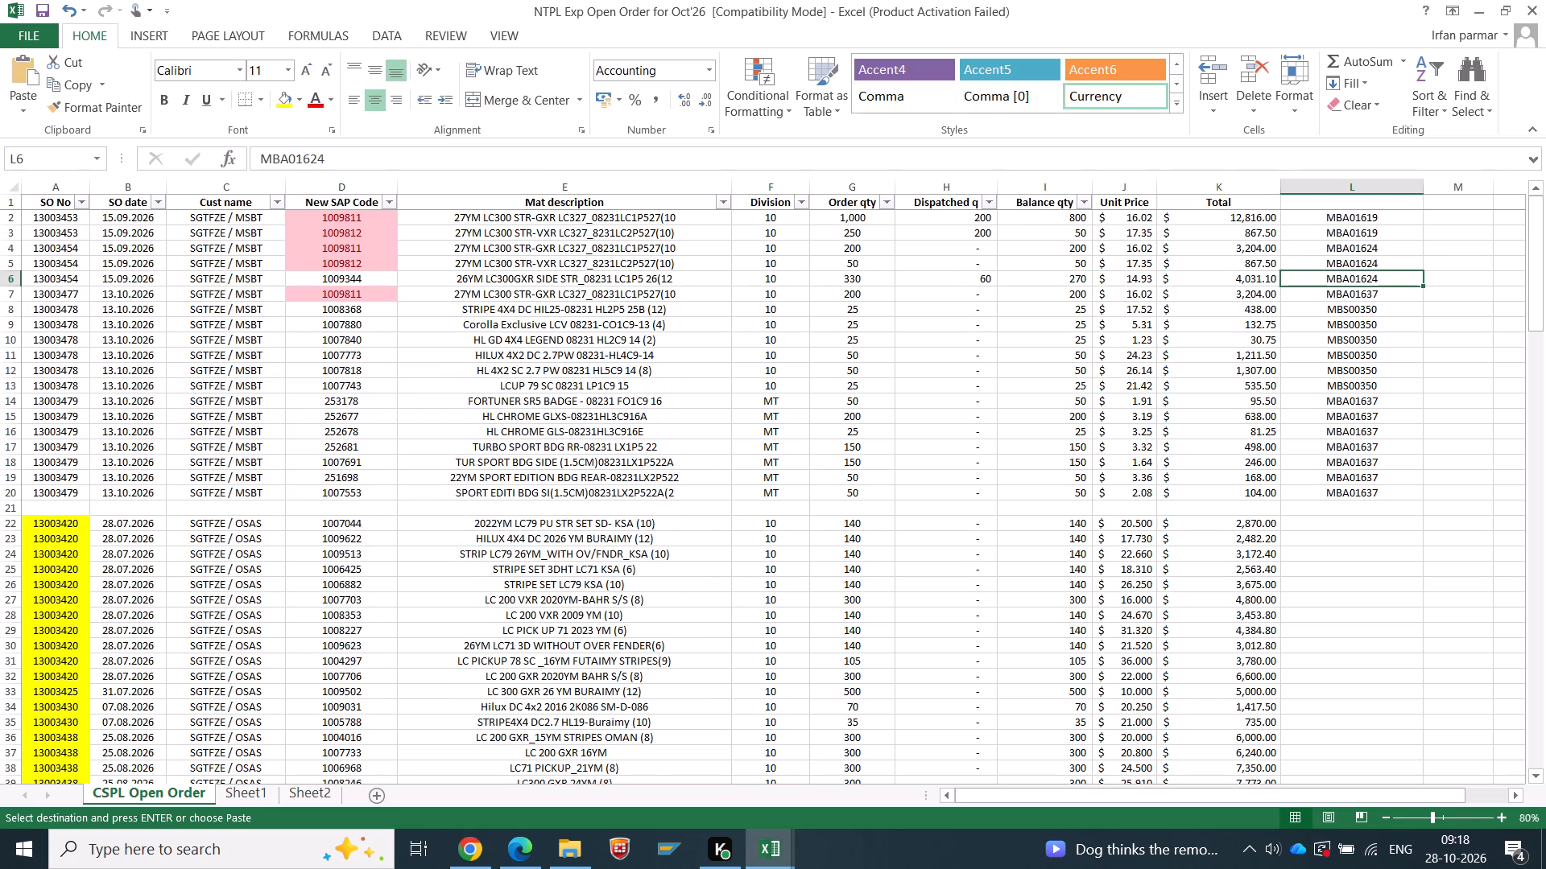
{"action": "key", "text": "alt+Tab"}
{"action": "key", "text": "Left"}
{"action": "key", "text": "Left"}
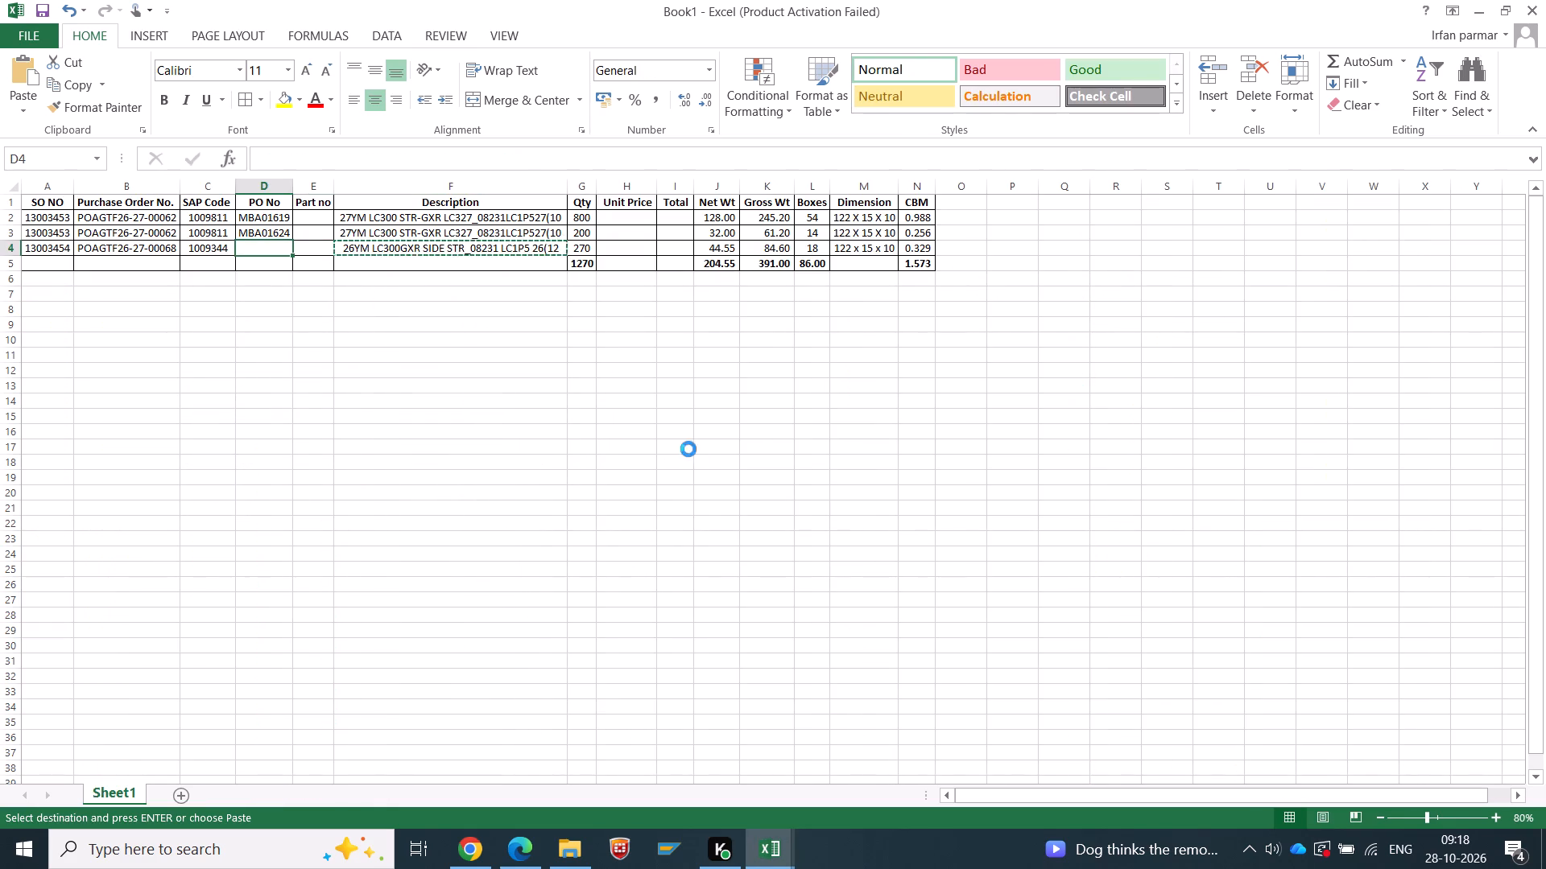
{"action": "key", "text": "ctrl+d"}
{"action": "key", "text": "Down"}
{"action": "left_click", "coordinate": [610, 479]}
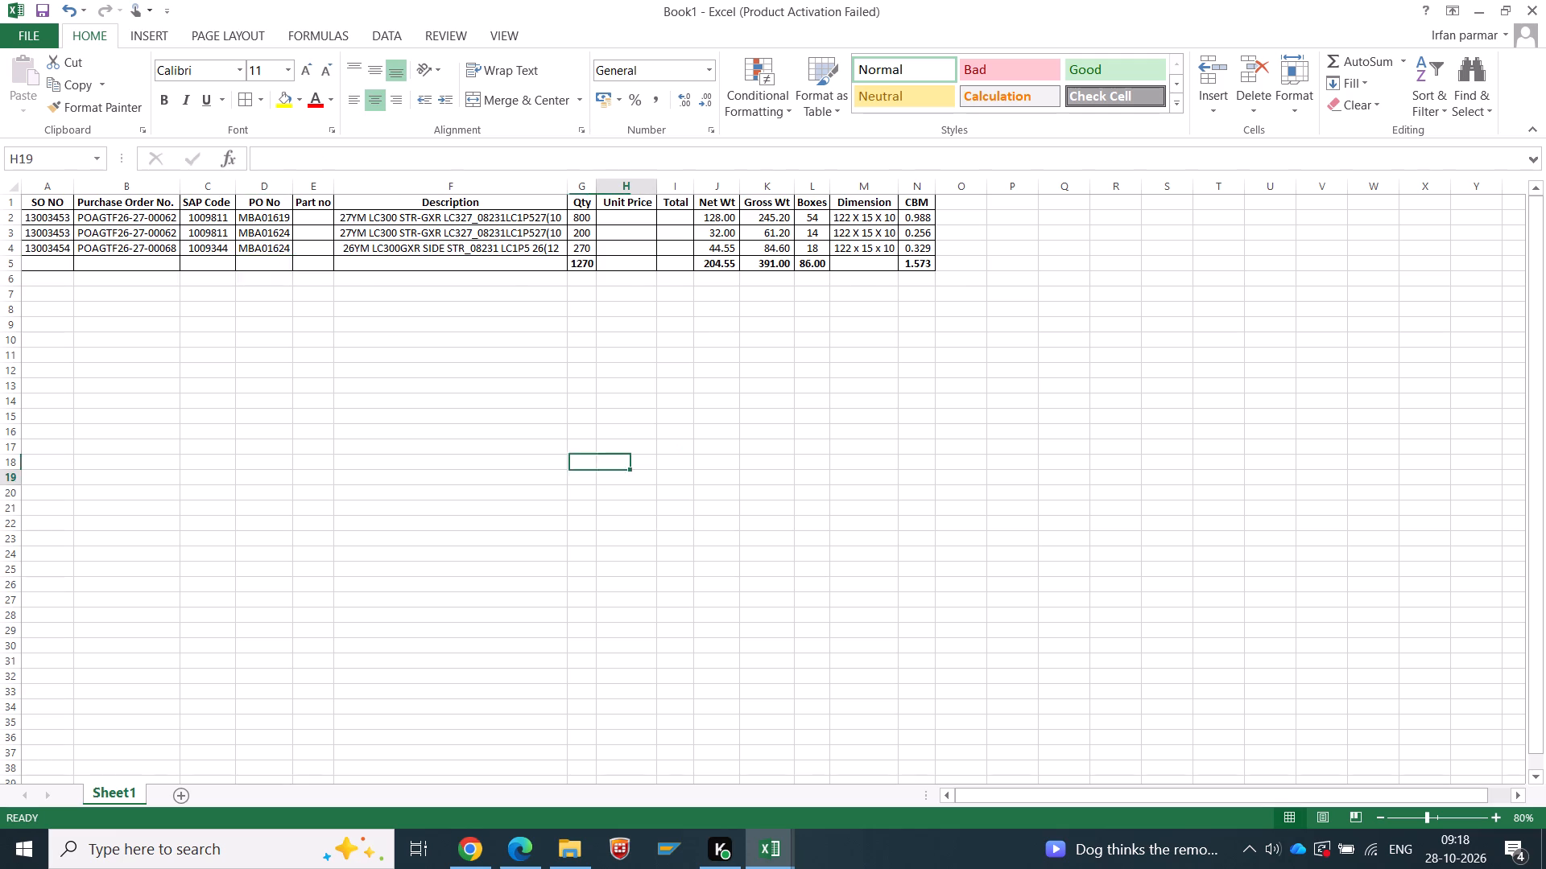
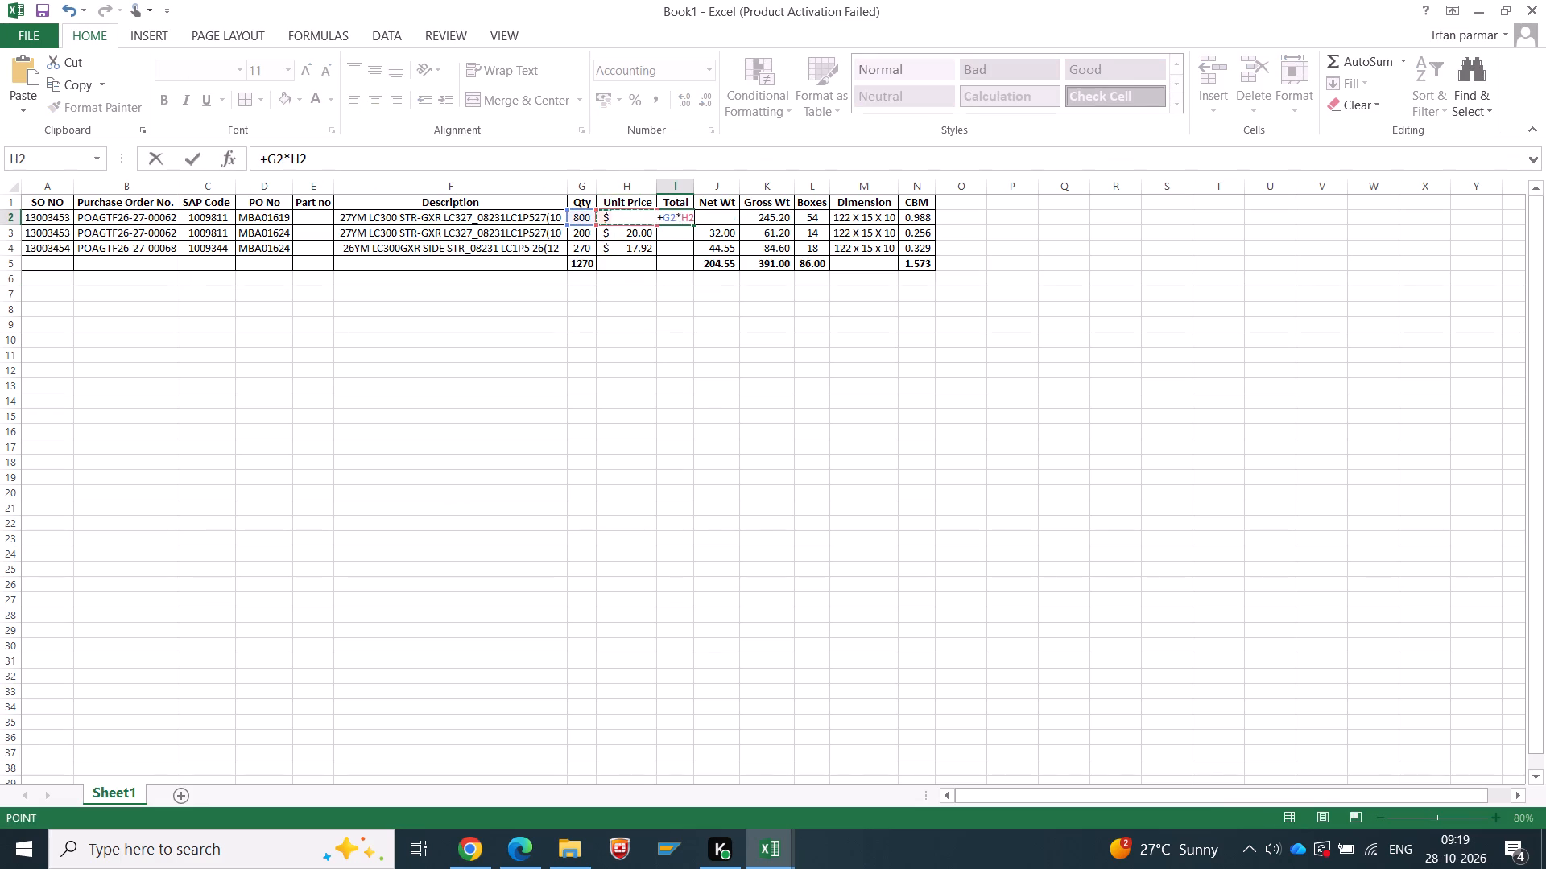
Complete the row 2 Total formula as Qty times Unit Price (+G2*H2) and copy it down through row 4.
{"action": "key", "text": "Return"}
{"action": "key", "text": "Up"}
{"action": "key", "text": "ctrl+c"}
{"action": "key", "text": "shift+Down"}
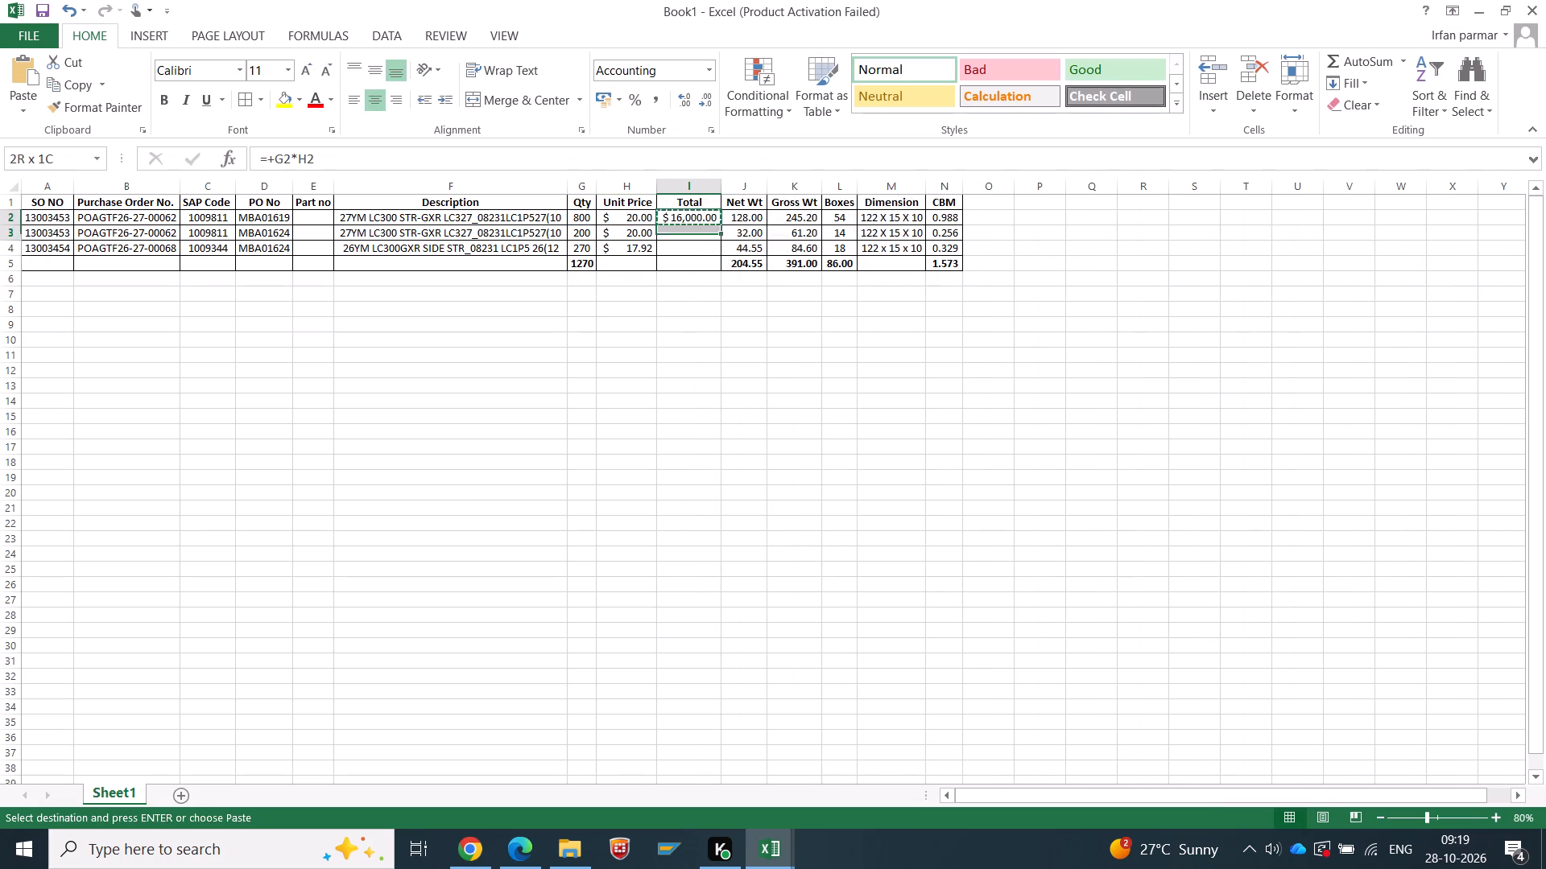
{"action": "key", "text": "shift+Down"}
{"action": "key", "text": "Return"}
Add an AutoSum of the Total column in row 5, below the three line items.
{"action": "key", "text": "Down"}
{"action": "key", "text": "Down"}
{"action": "key", "text": "Down"}
{"action": "key", "text": "Down"}
{"action": "key", "text": "Up"}
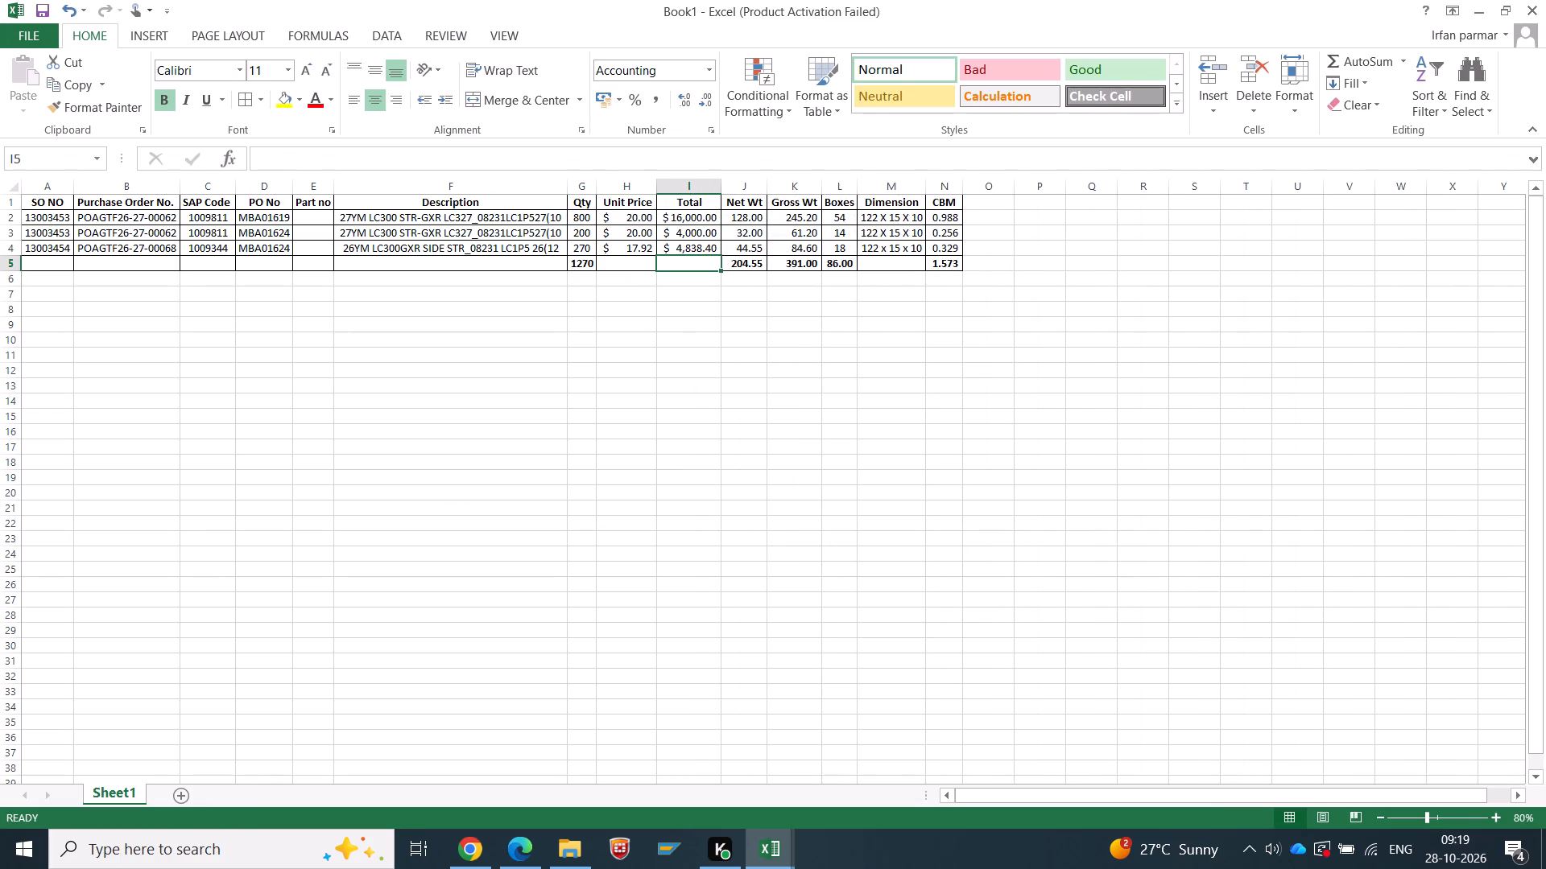
{"action": "key", "text": "alt+equal"}
{"action": "key", "text": "Return"}
{"action": "key", "text": "Right"}
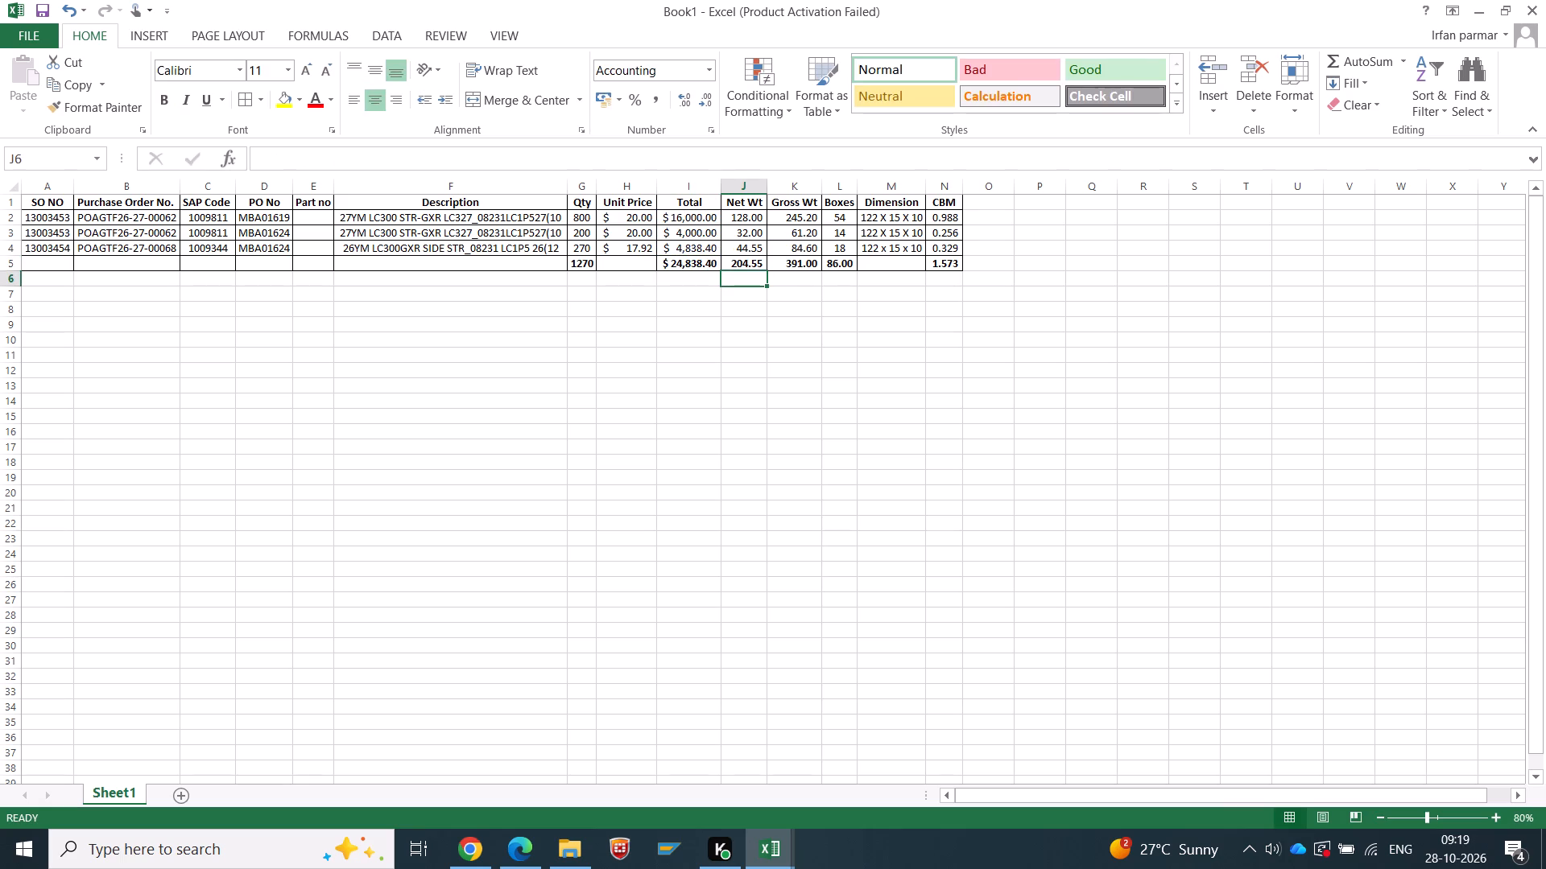
Copy the part number 08231LC1P527 out of the row 2 description for the empty Part no column.
{"action": "scroll", "coordinate": [422, 265], "scroll_direction": "up", "scroll_amount": 6}
{"action": "left_click", "coordinate": [321, 219]}
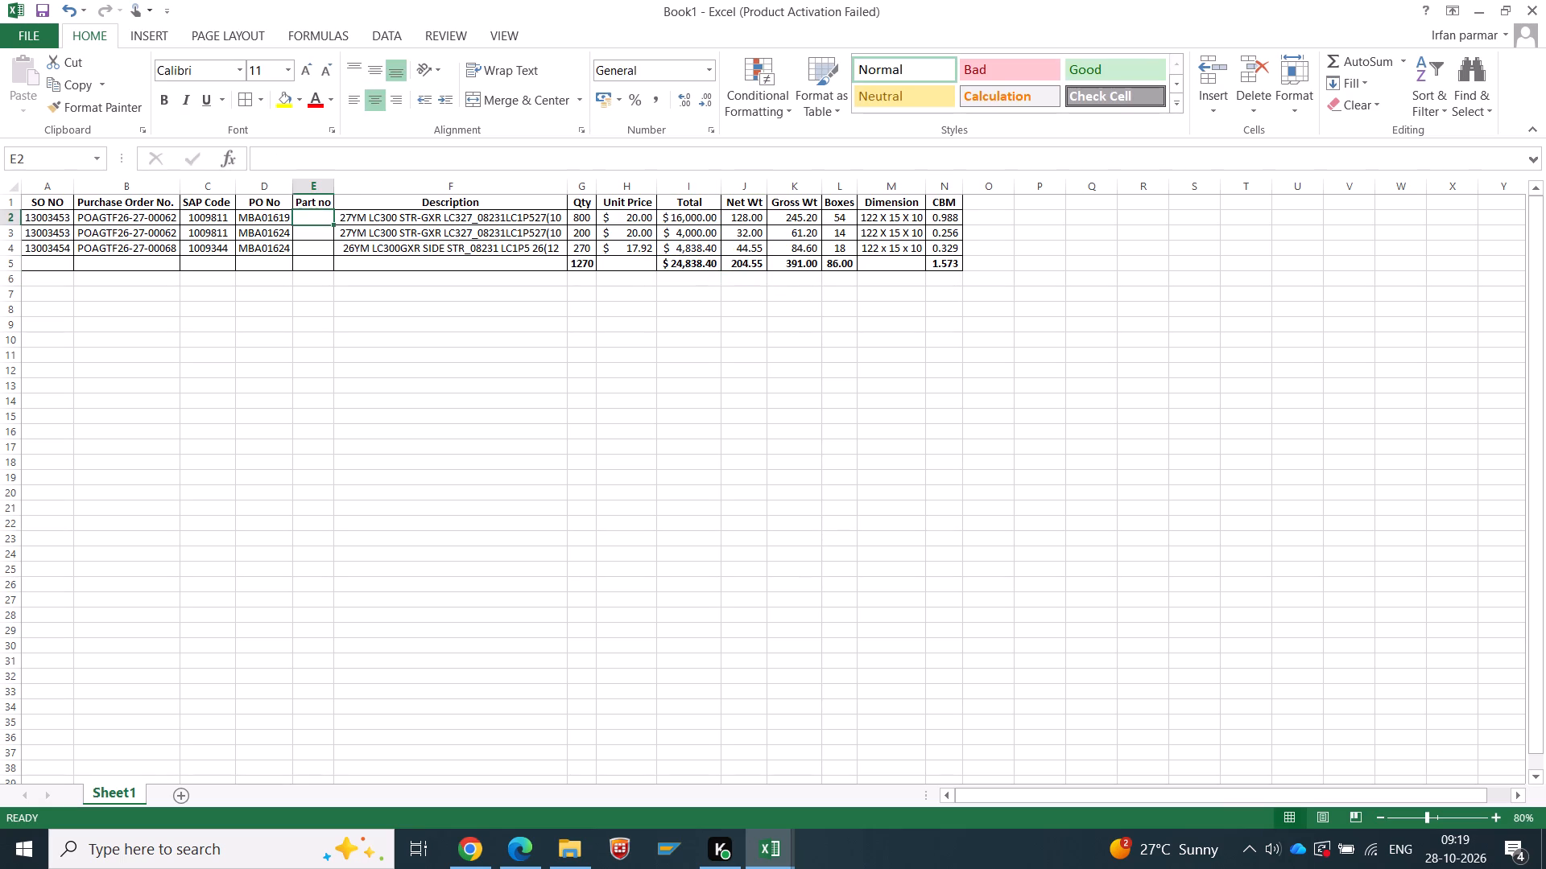
{"action": "left_click", "coordinate": [407, 224]}
{"action": "left_click_drag", "start_coordinate": [522, 154], "coordinate": [435, 152]}
{"action": "key", "text": "ctrl+c"}
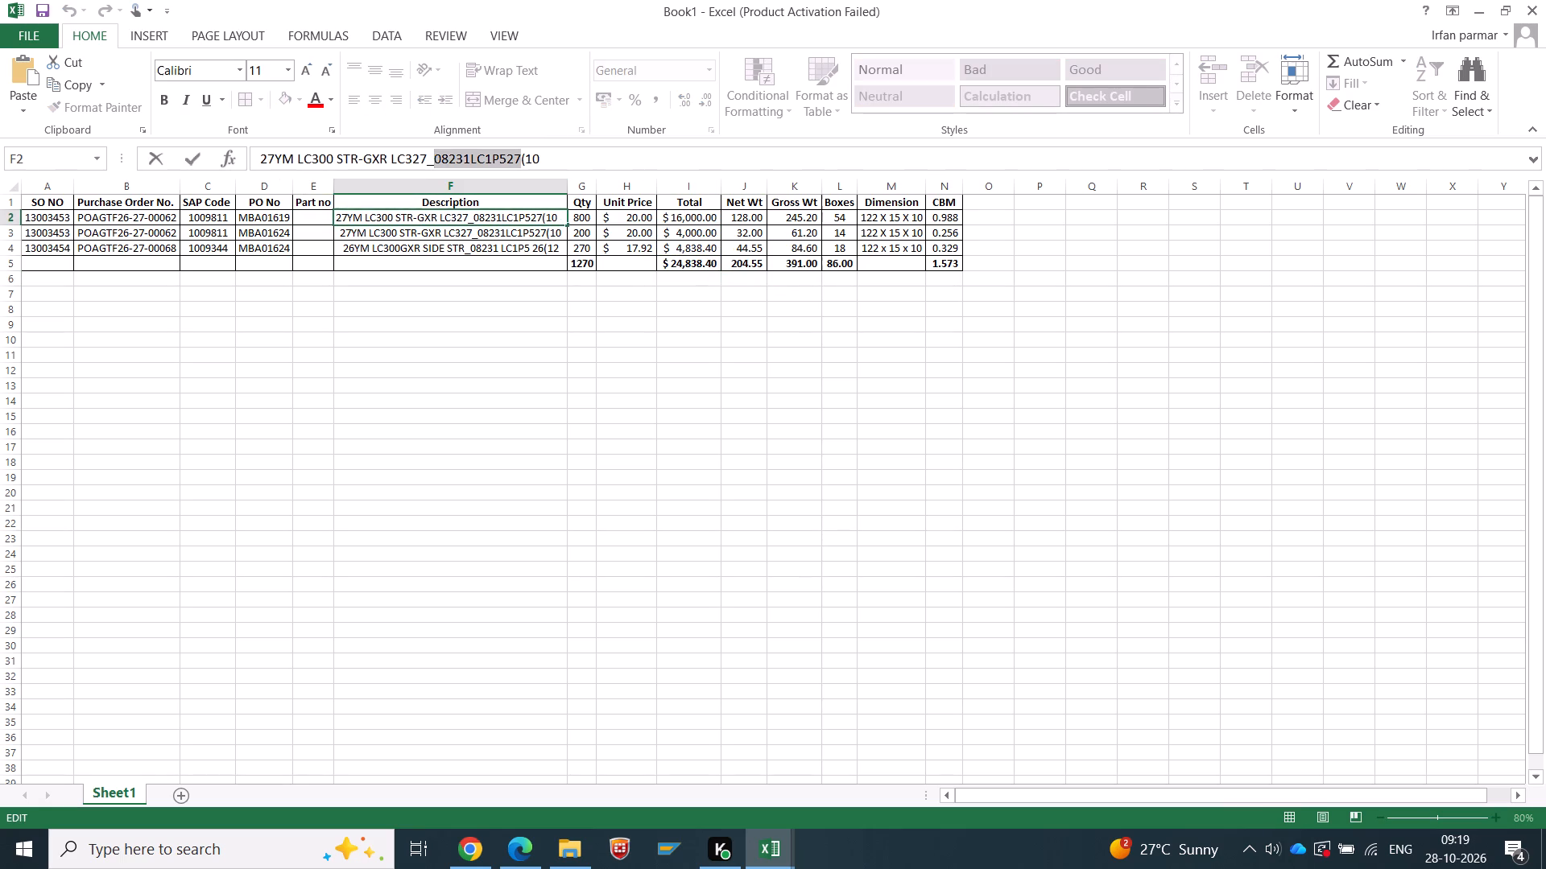
Enter the copied part number 08231LC1P527 in the Part no cells of rows 2 and 3.
{"action": "left_click", "coordinate": [337, 218]}
{"action": "left_click", "coordinate": [308, 214]}
{"action": "key", "text": "ctrl+v"}
{"action": "left_click", "coordinate": [315, 234]}
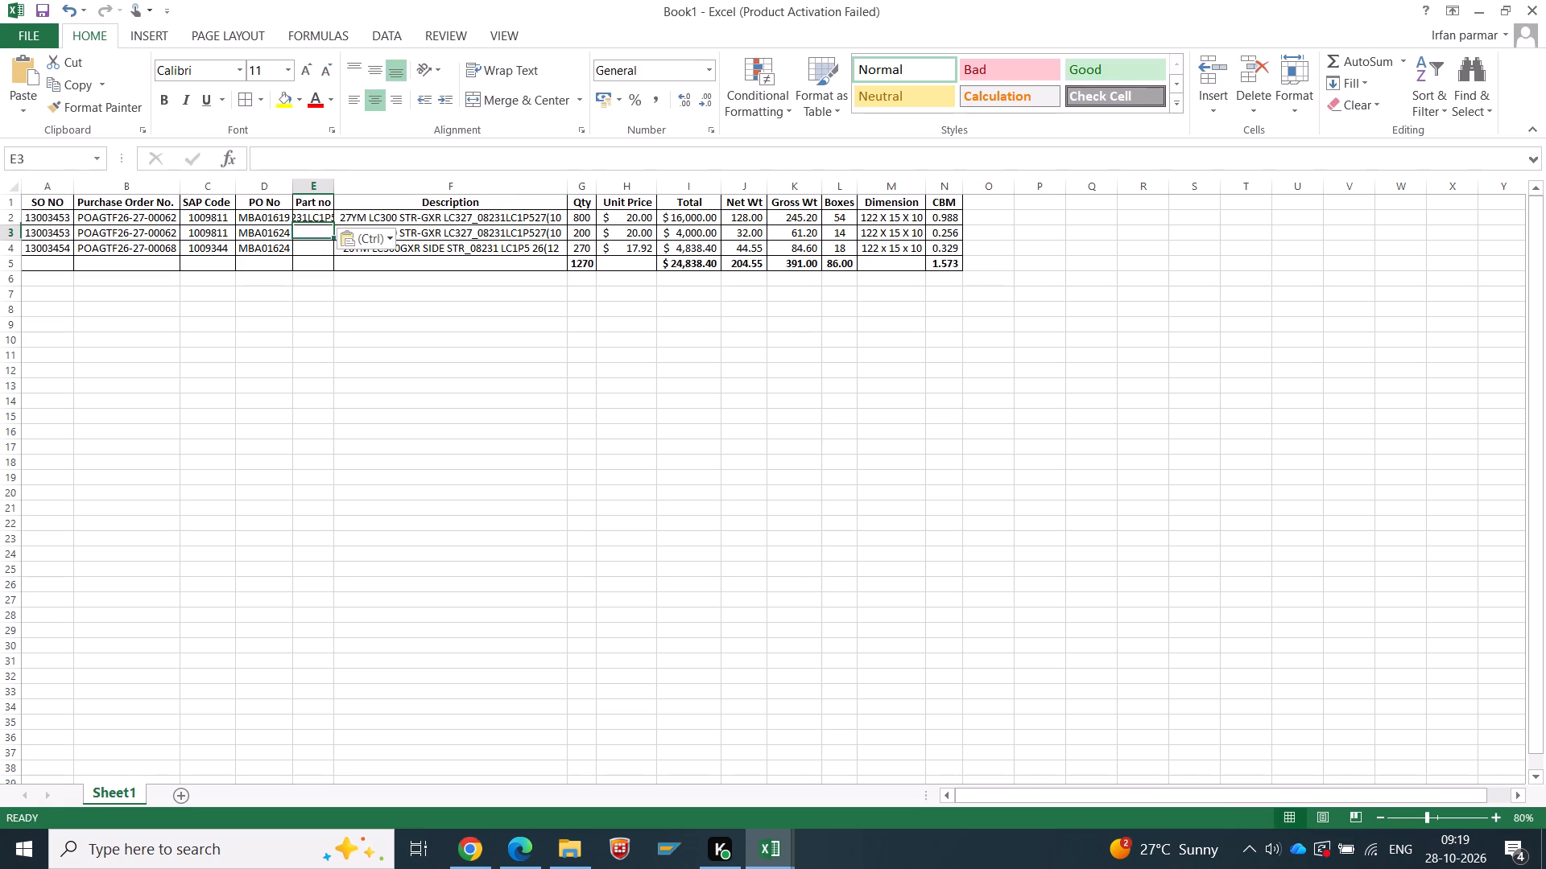
{"action": "key", "text": "ctrl+v"}
Copy part number 08231 LC1P5 26 from the row 4 description into the Part no cell of row 4.
{"action": "left_click", "coordinate": [429, 247]}
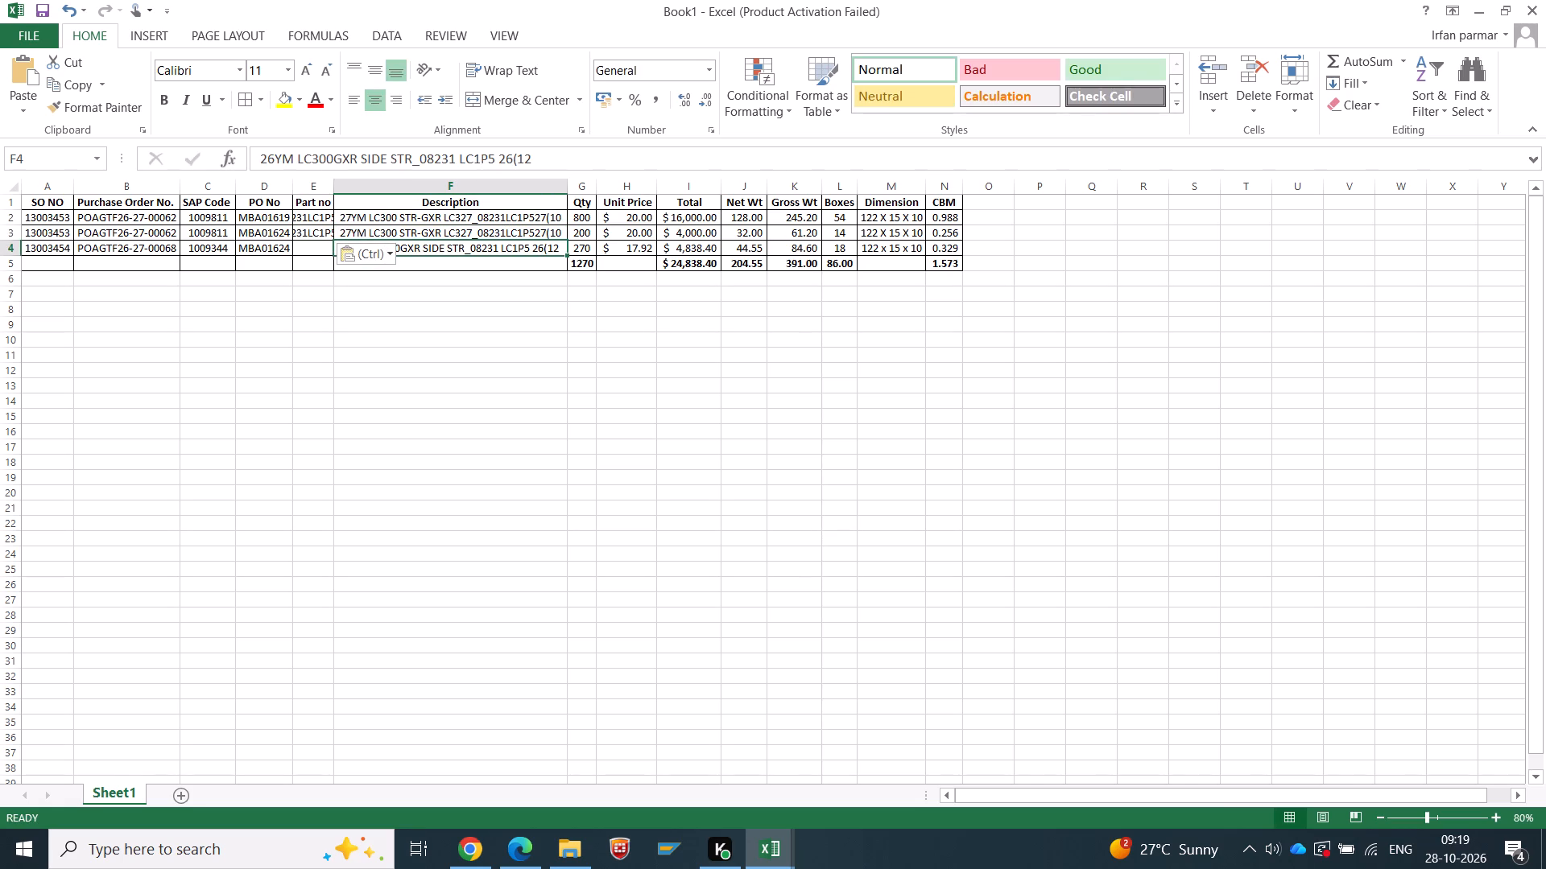
{"action": "left_click_drag", "start_coordinate": [513, 162], "coordinate": [417, 163]}
{"action": "key", "text": "ctrl+c"}
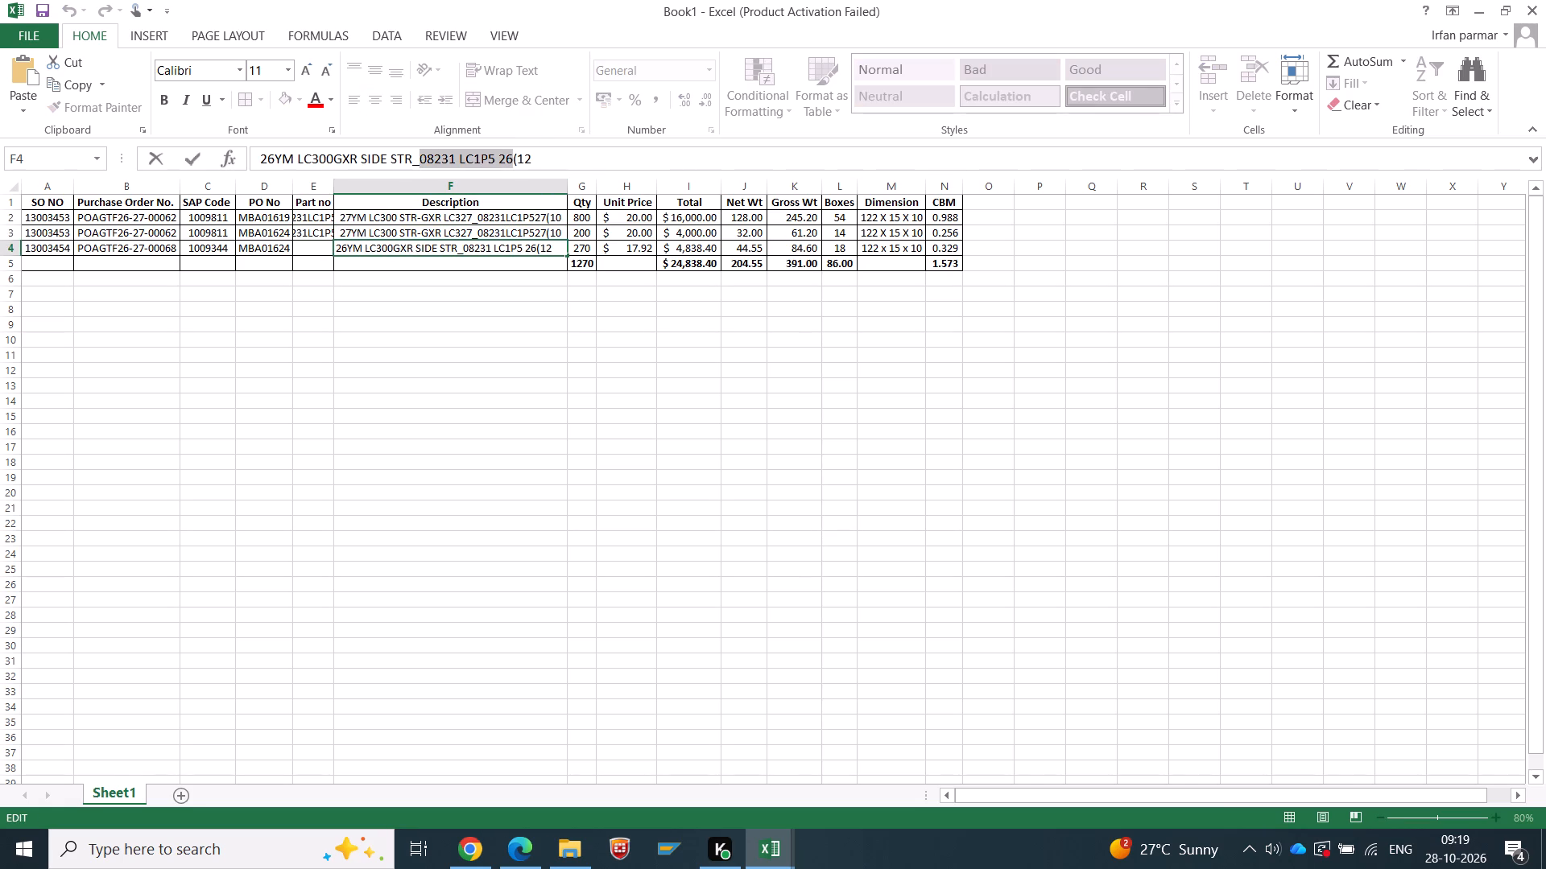
{"action": "left_click", "coordinate": [304, 249]}
{"action": "key", "text": "ctrl+v"}
{"action": "left_click", "coordinate": [316, 209]}
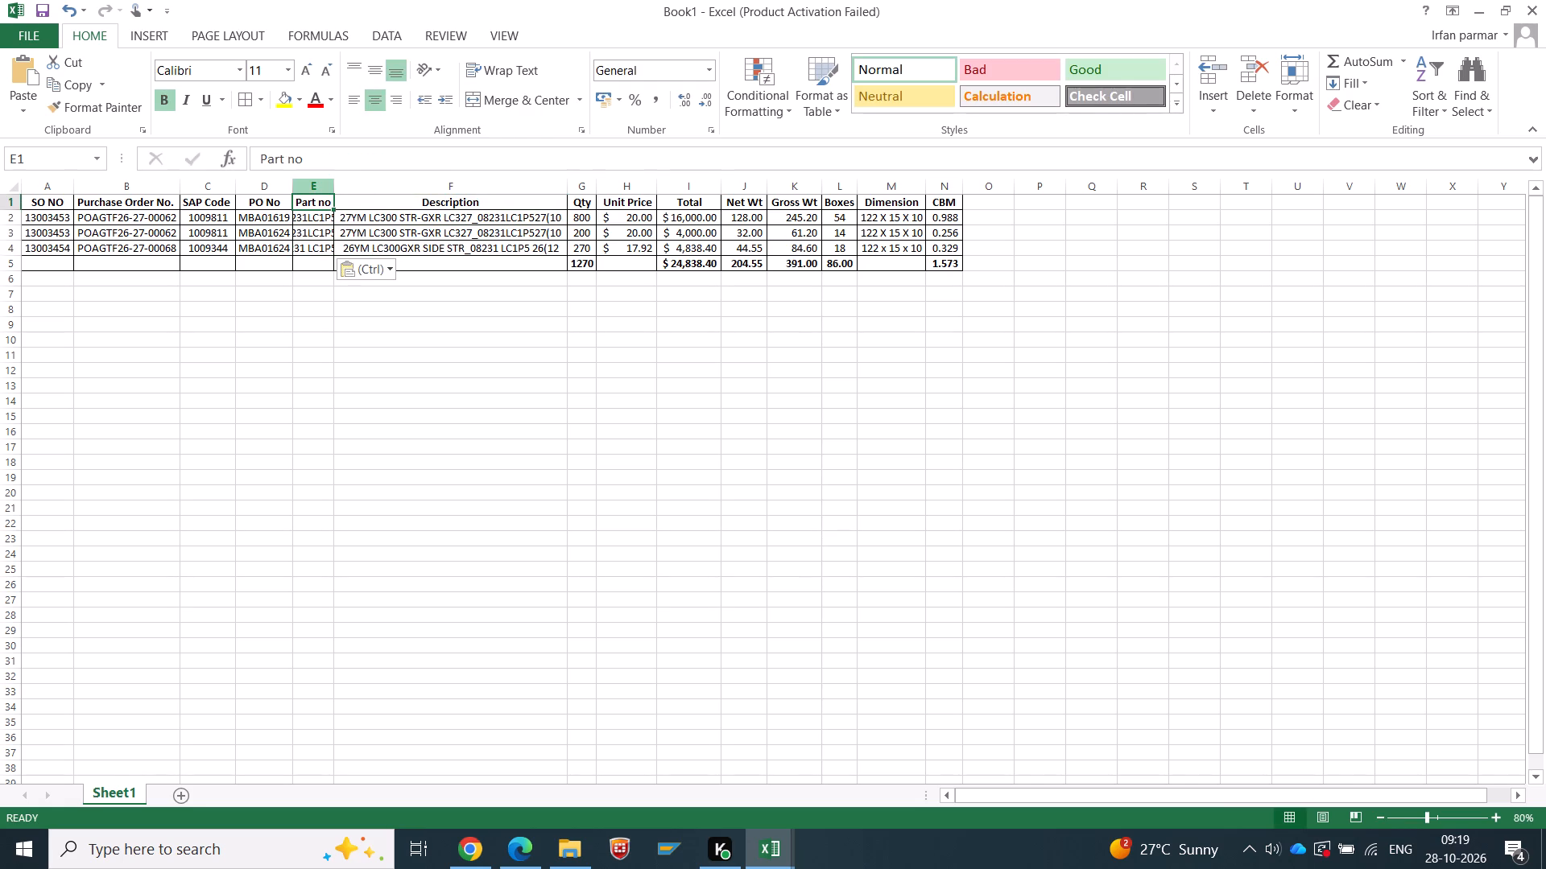
Add spaces to the part numbers in rows 2 and 3 so both read 08231 LC1P5 27.
{"action": "left_click", "coordinate": [308, 216]}
{"action": "left_click", "coordinate": [333, 159]}
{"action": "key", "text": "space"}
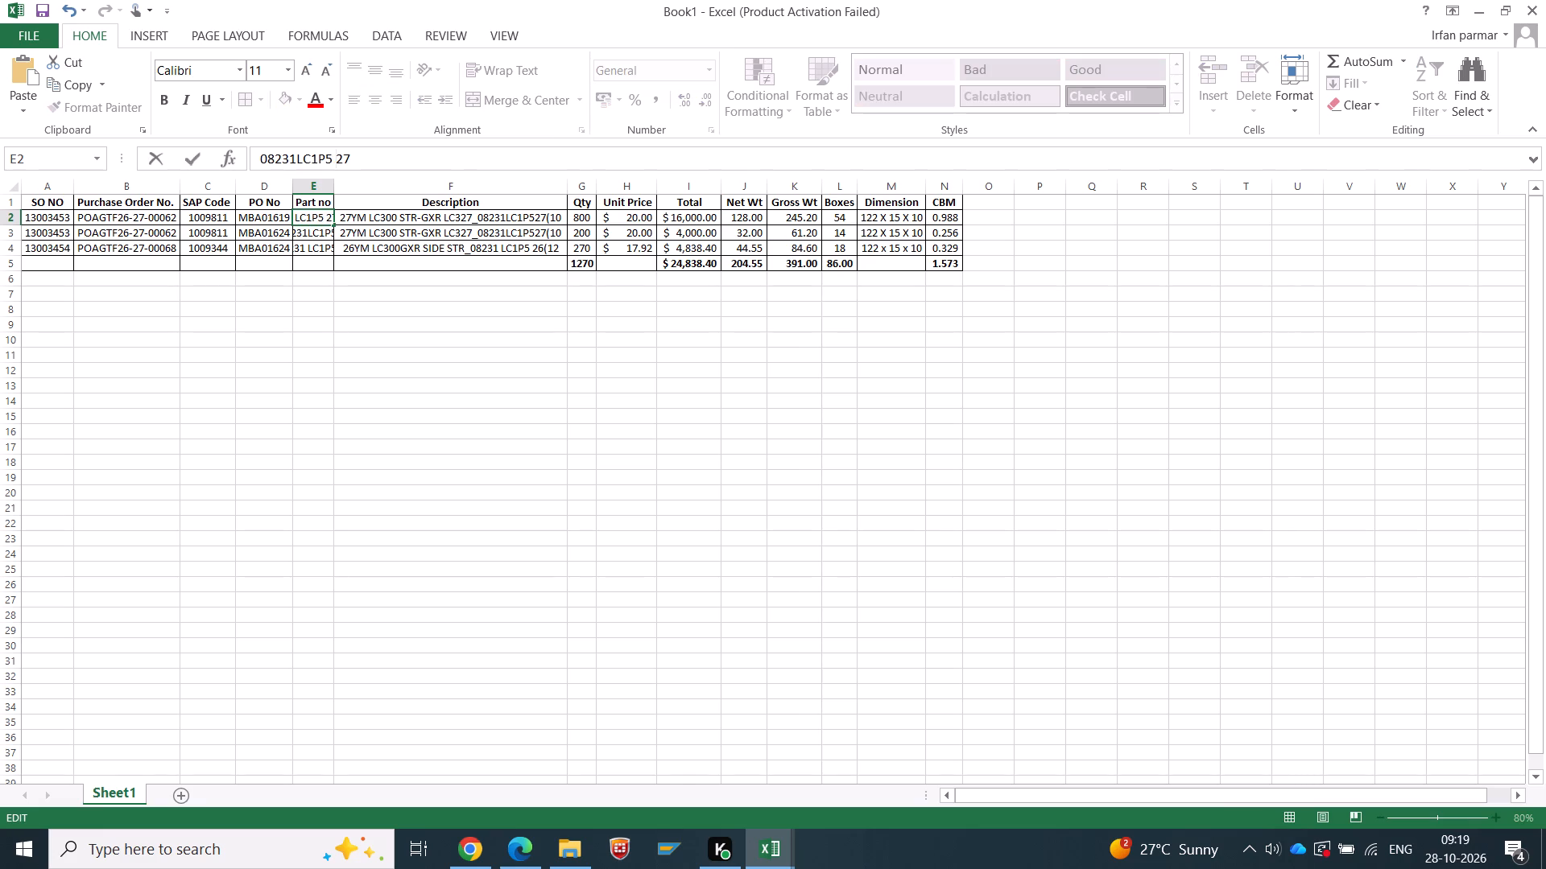
{"action": "left_click", "coordinate": [295, 158]}
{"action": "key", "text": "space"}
{"action": "left_click", "coordinate": [305, 233]}
{"action": "left_click", "coordinate": [333, 153]}
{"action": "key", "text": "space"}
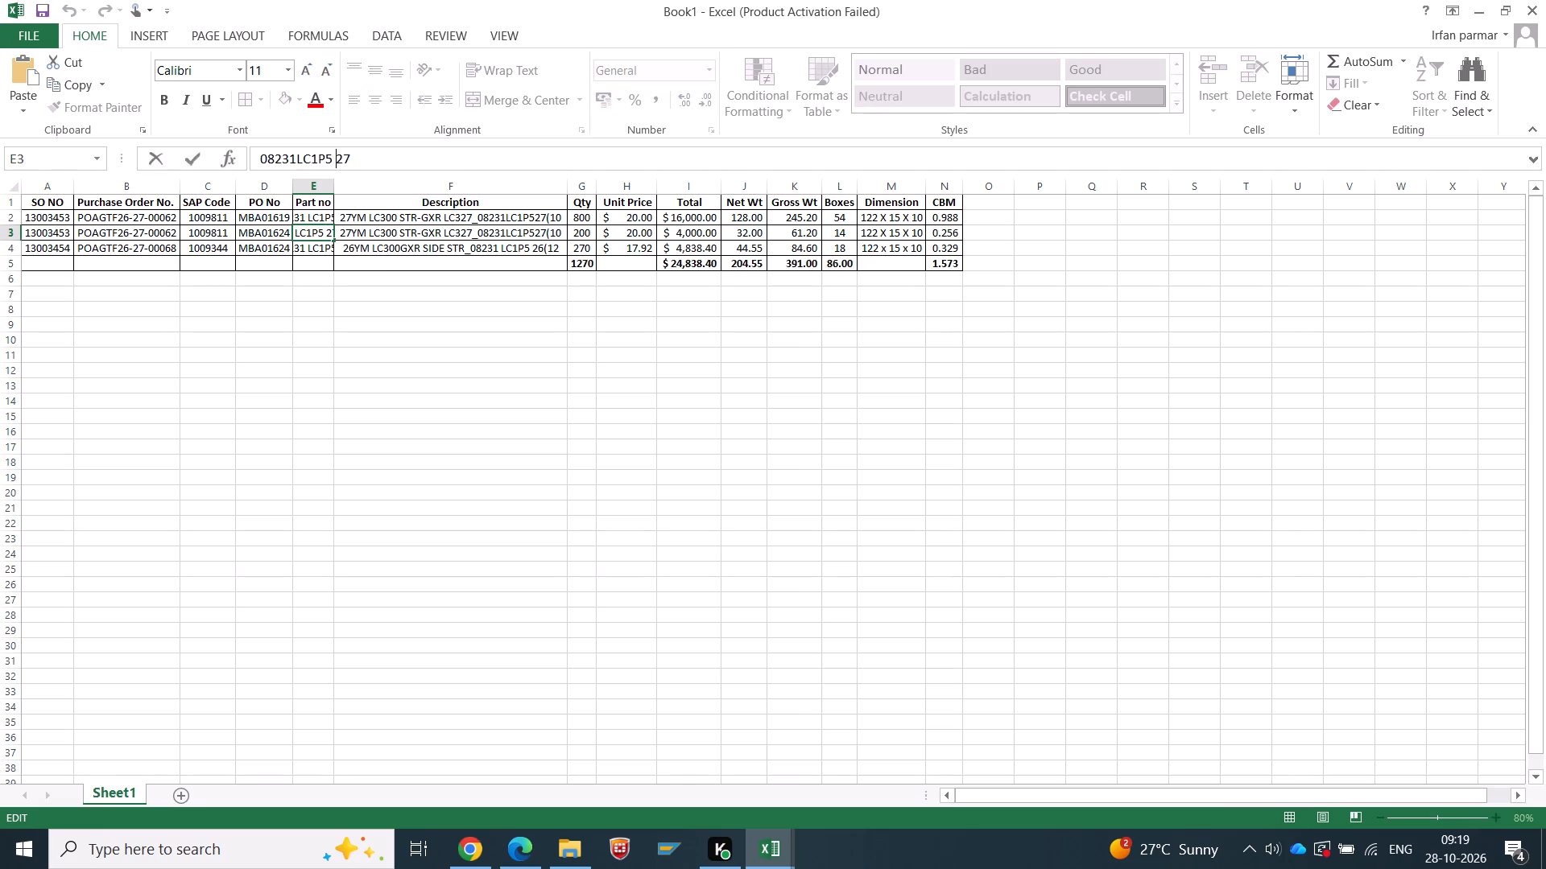
{"action": "left_click", "coordinate": [297, 161]}
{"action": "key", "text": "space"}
{"action": "left_click", "coordinate": [413, 414]}
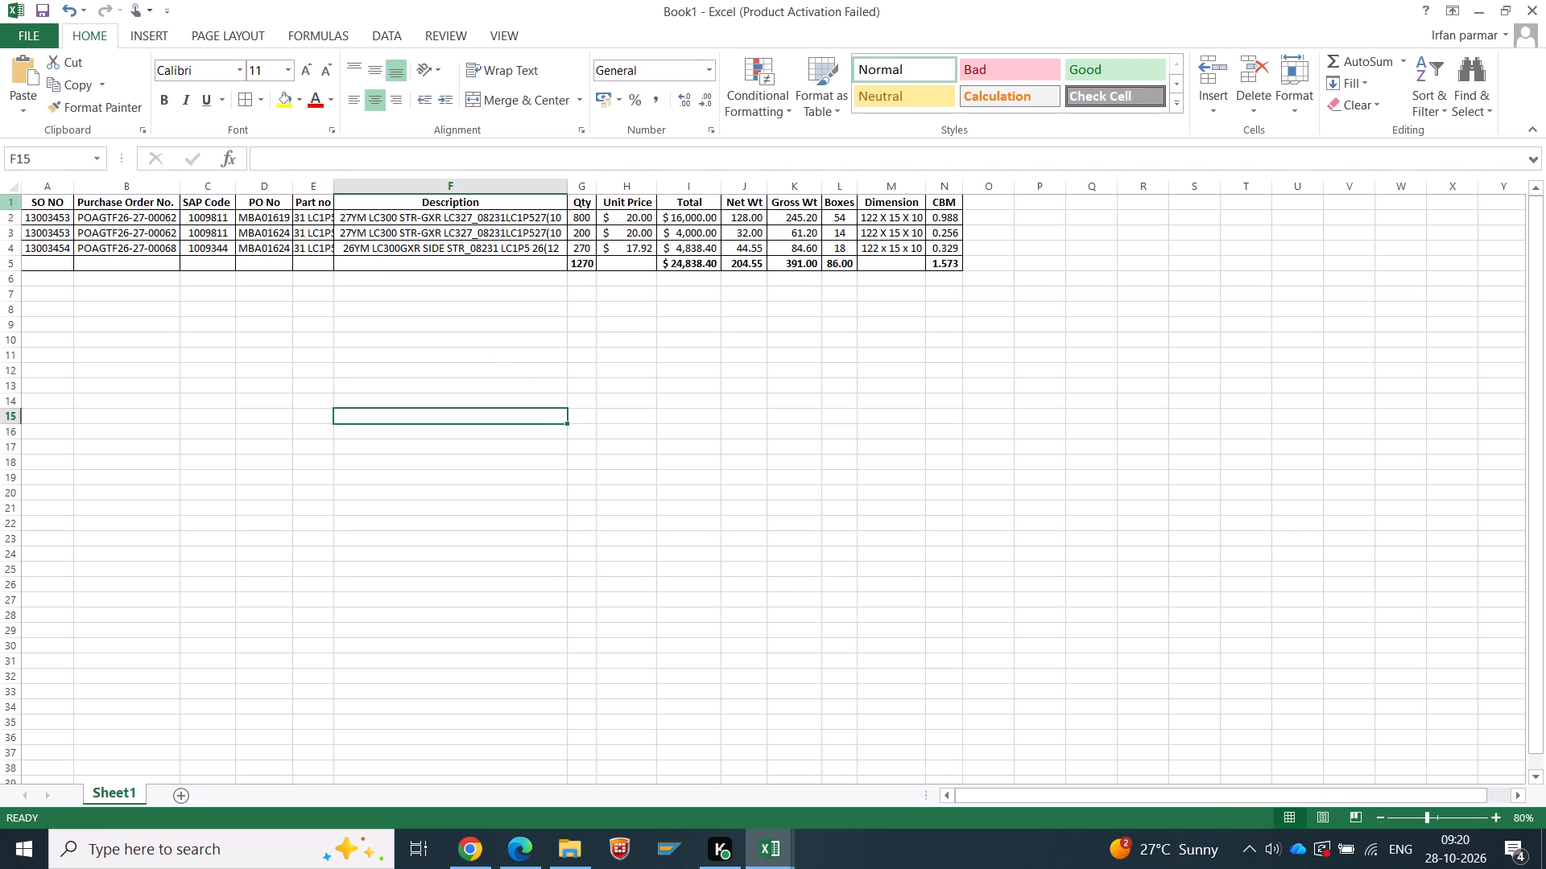
Auto-fit all column widths on Sheet1 so the full part numbers fit in their cells.
{"action": "left_click", "coordinate": [10, 181]}
{"action": "double_click", "coordinate": [76, 183]}
{"action": "left_click", "coordinate": [471, 476]}
{"action": "scroll", "coordinate": [572, 415], "scroll_direction": "up", "scroll_amount": 6}
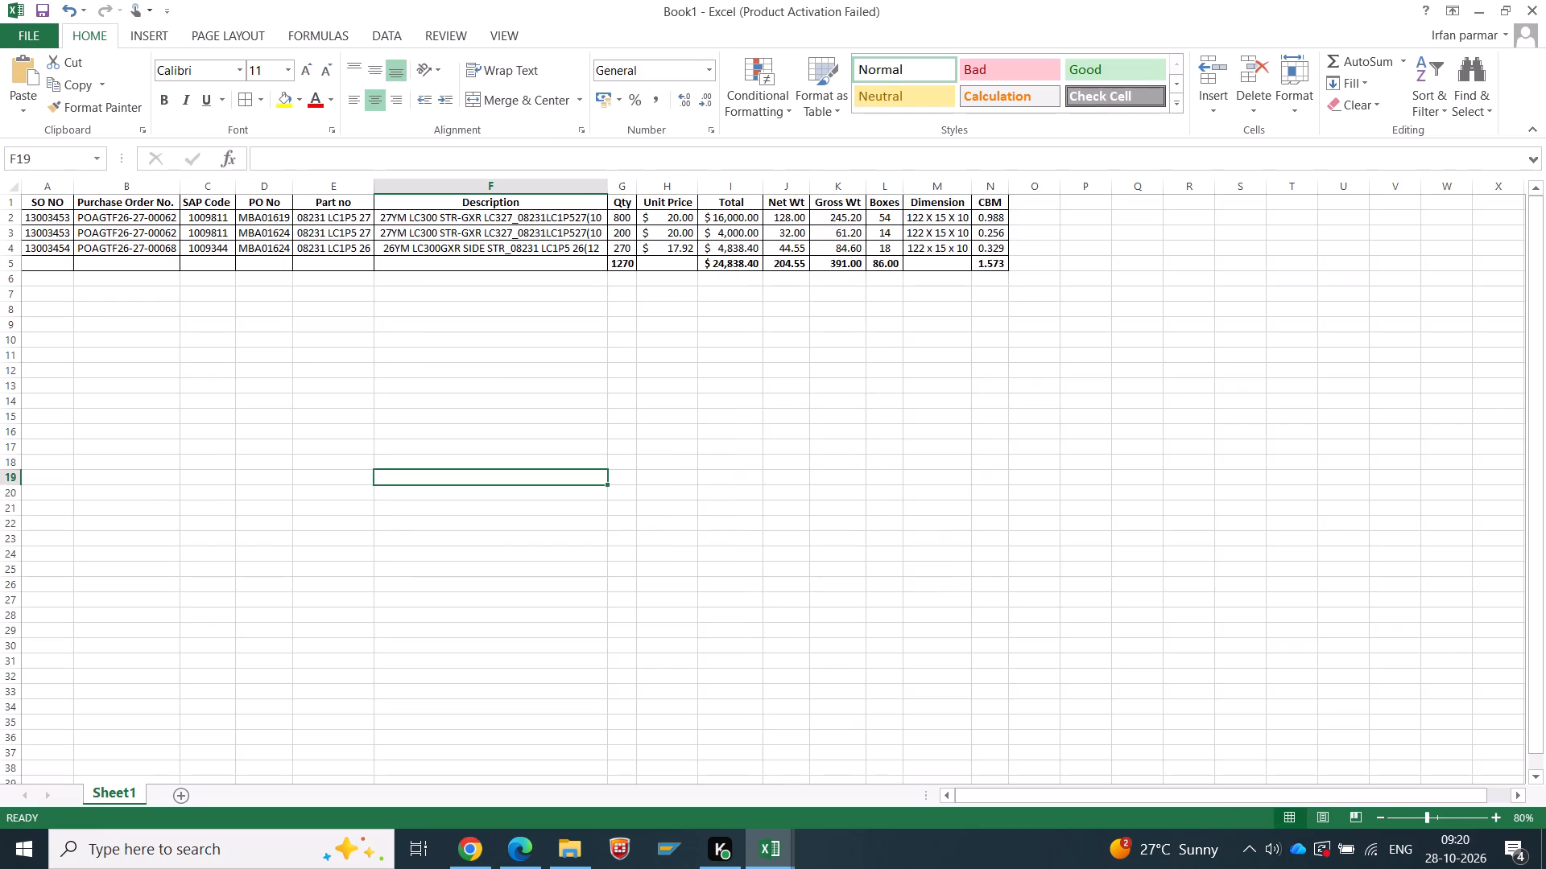
{"action": "scroll", "coordinate": [591, 417], "scroll_direction": "up", "scroll_amount": 3}
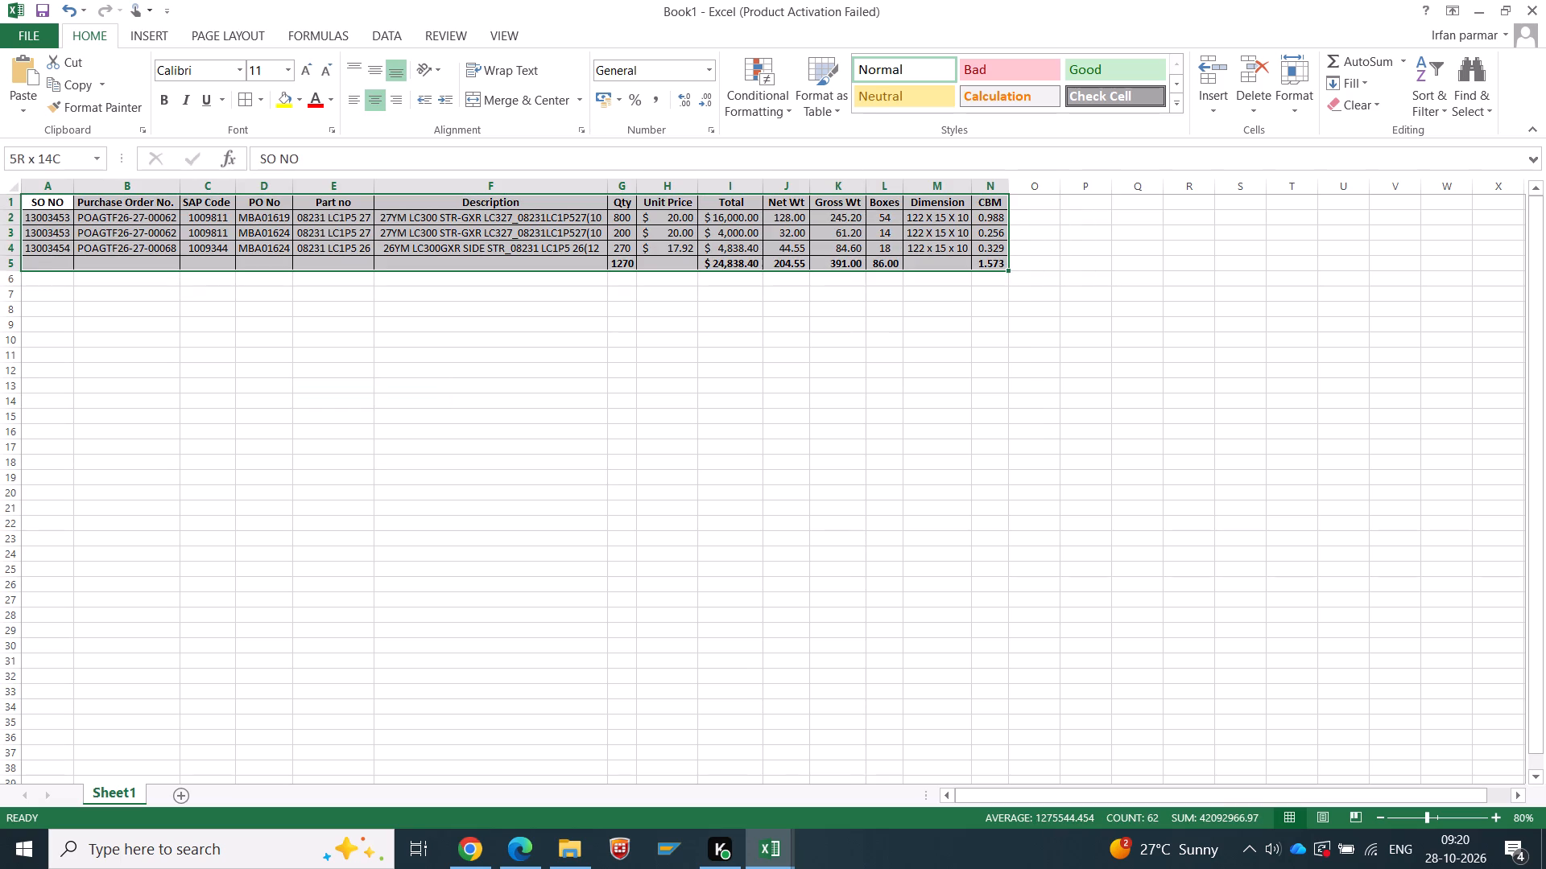
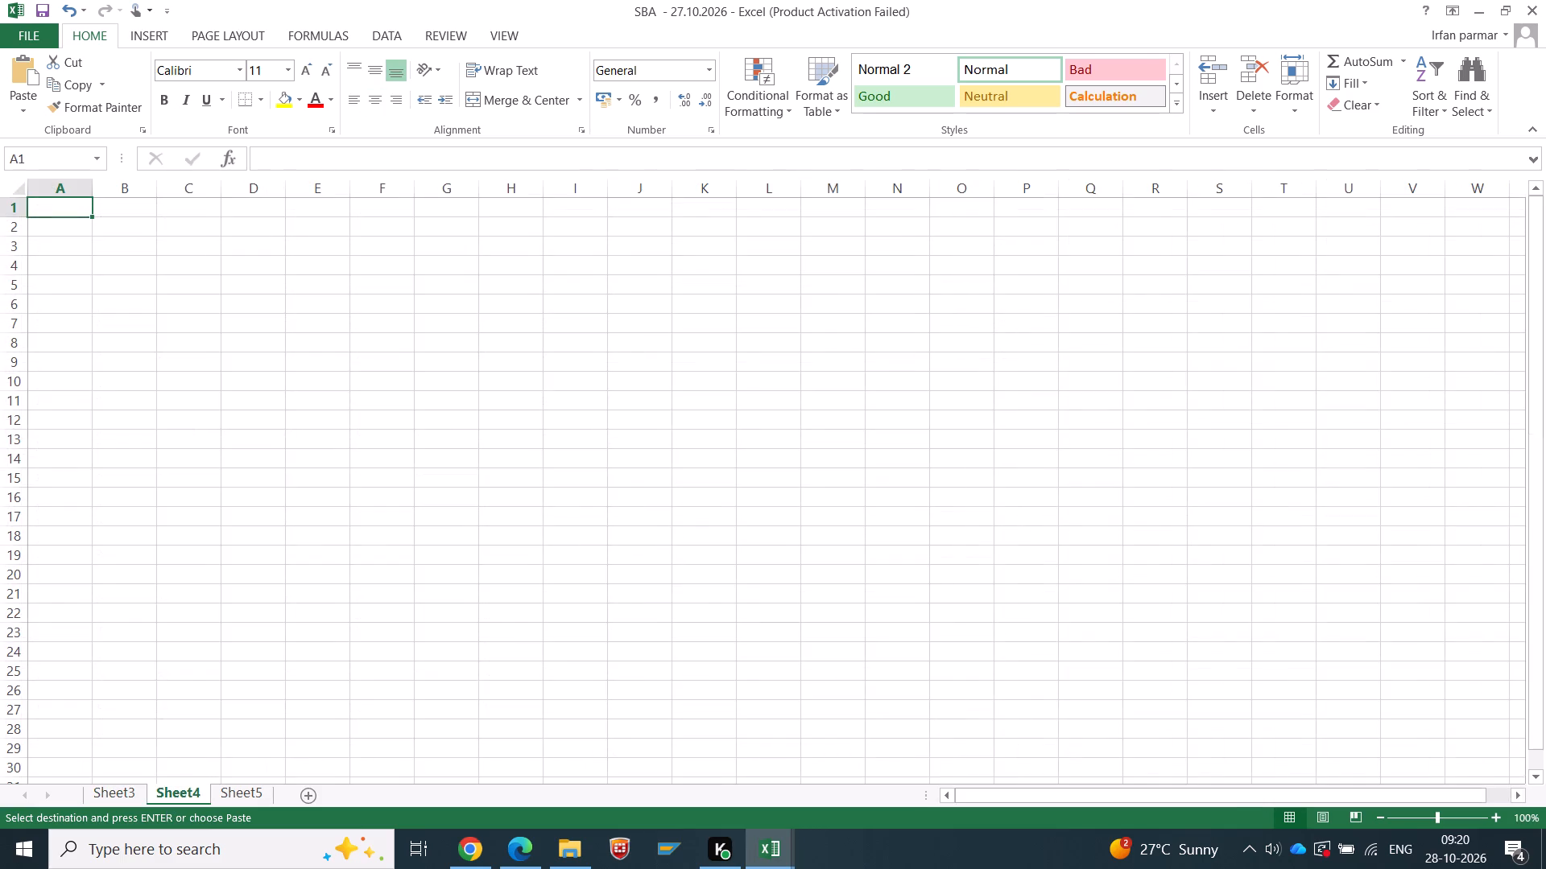
Paste the copied order table over the whole blank Sheet4 of the SBA - 27.10.2026 workbook, allowing the large operation.
{"action": "left_click", "coordinate": [24, 188]}
{"action": "key", "text": "ctrl+v"}
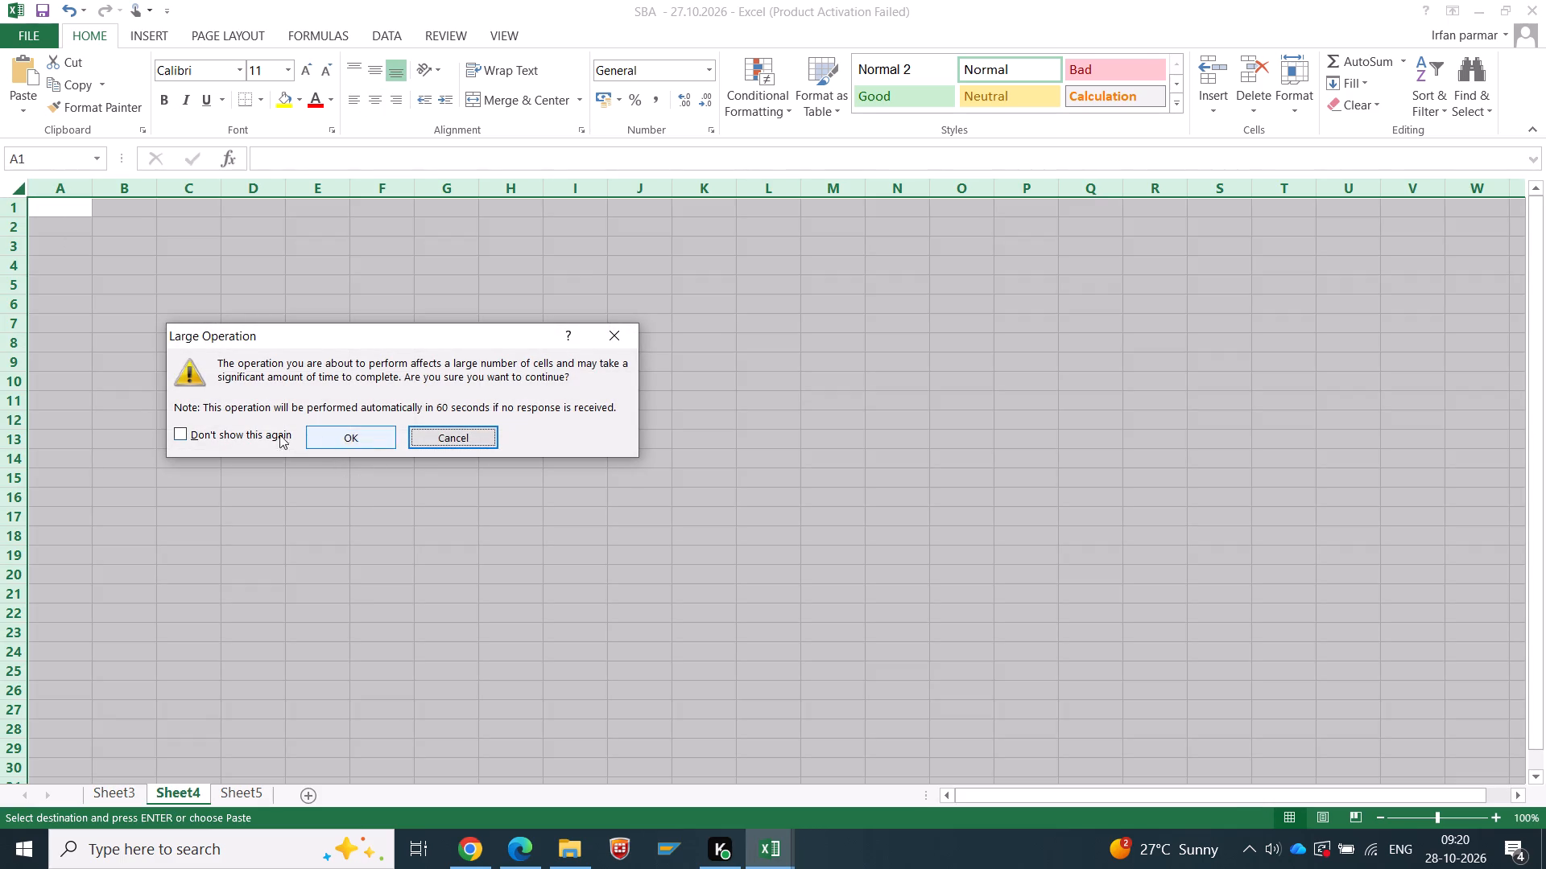
{"action": "left_click", "coordinate": [238, 434]}
{"action": "left_click", "coordinate": [336, 435]}
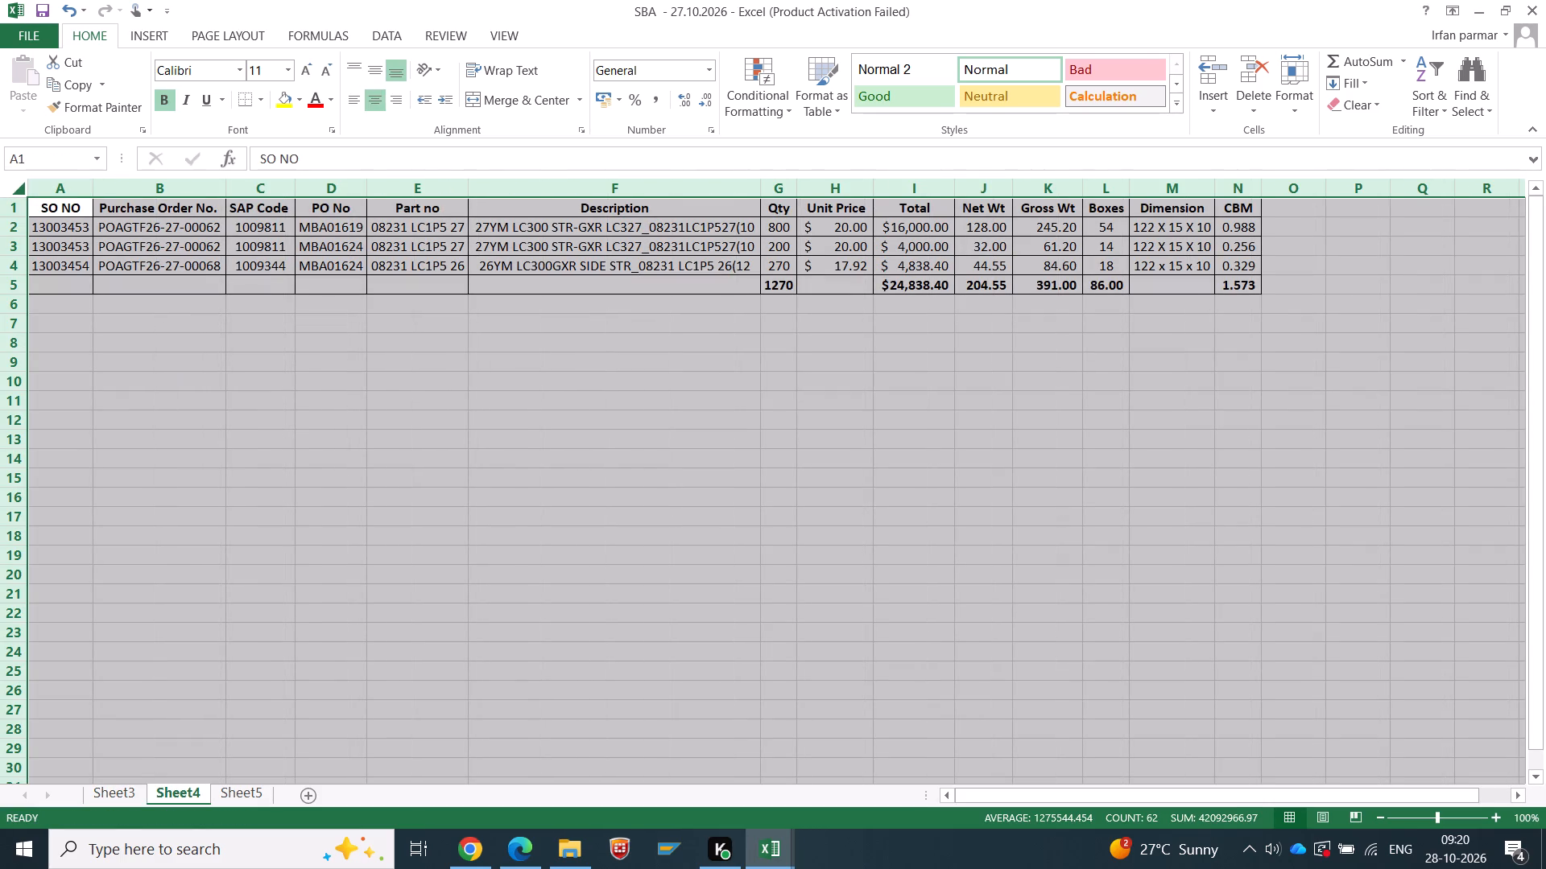
Auto-fit the widths of all columns in Sheet4 to the pasted order table.
{"action": "left_click", "coordinate": [14, 188]}
{"action": "double_click", "coordinate": [94, 189]}
{"action": "double_click", "coordinate": [1381, 815]}
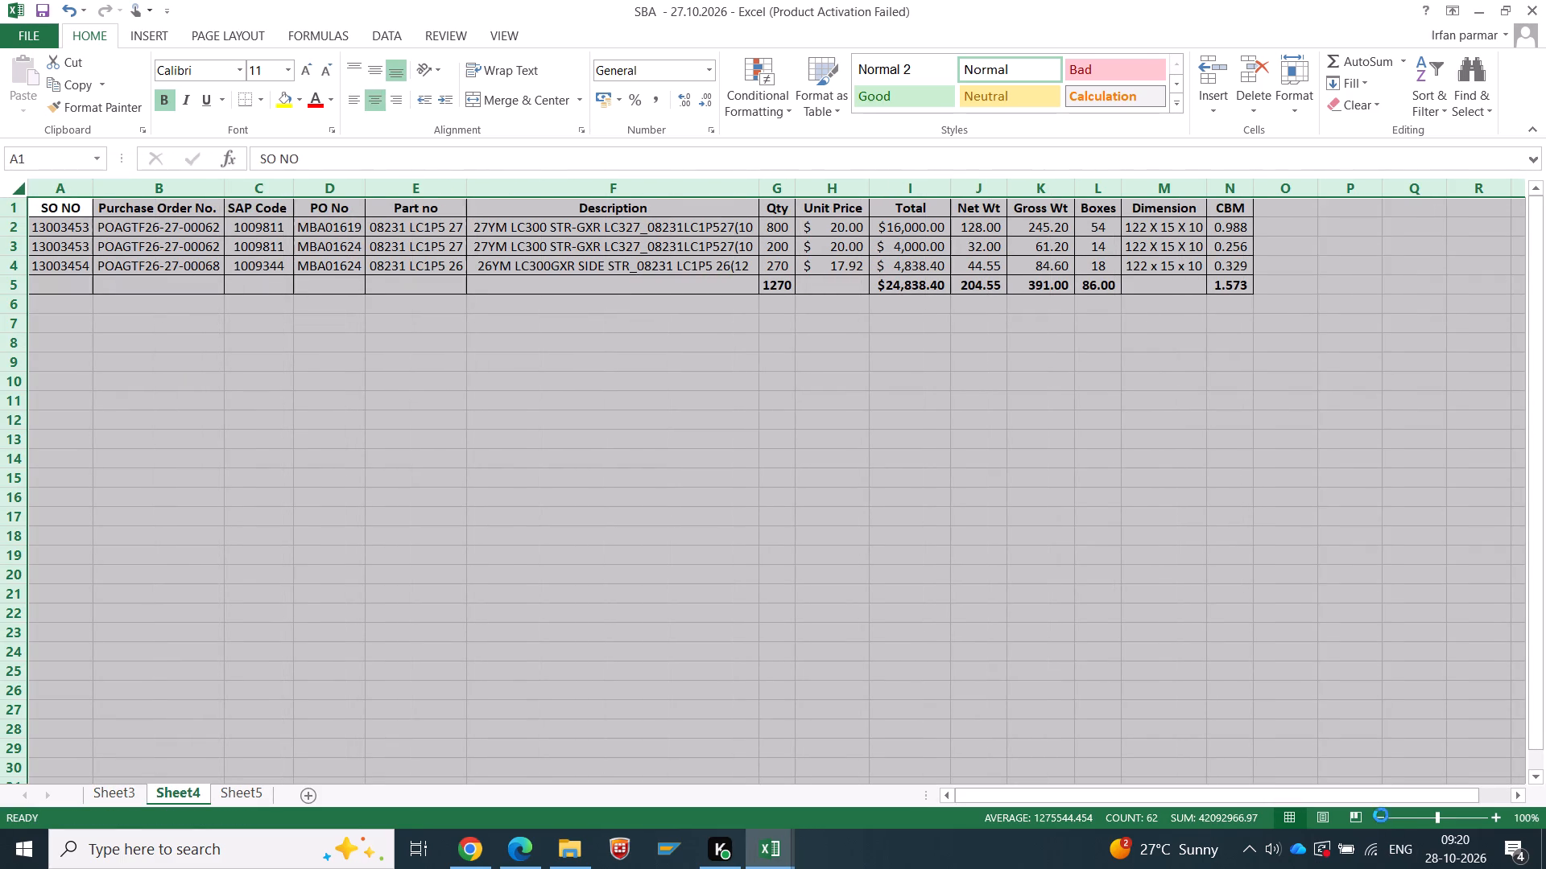
{"action": "left_click", "coordinate": [883, 656]}
{"action": "scroll", "coordinate": [658, 576], "scroll_direction": "up", "scroll_amount": 6}
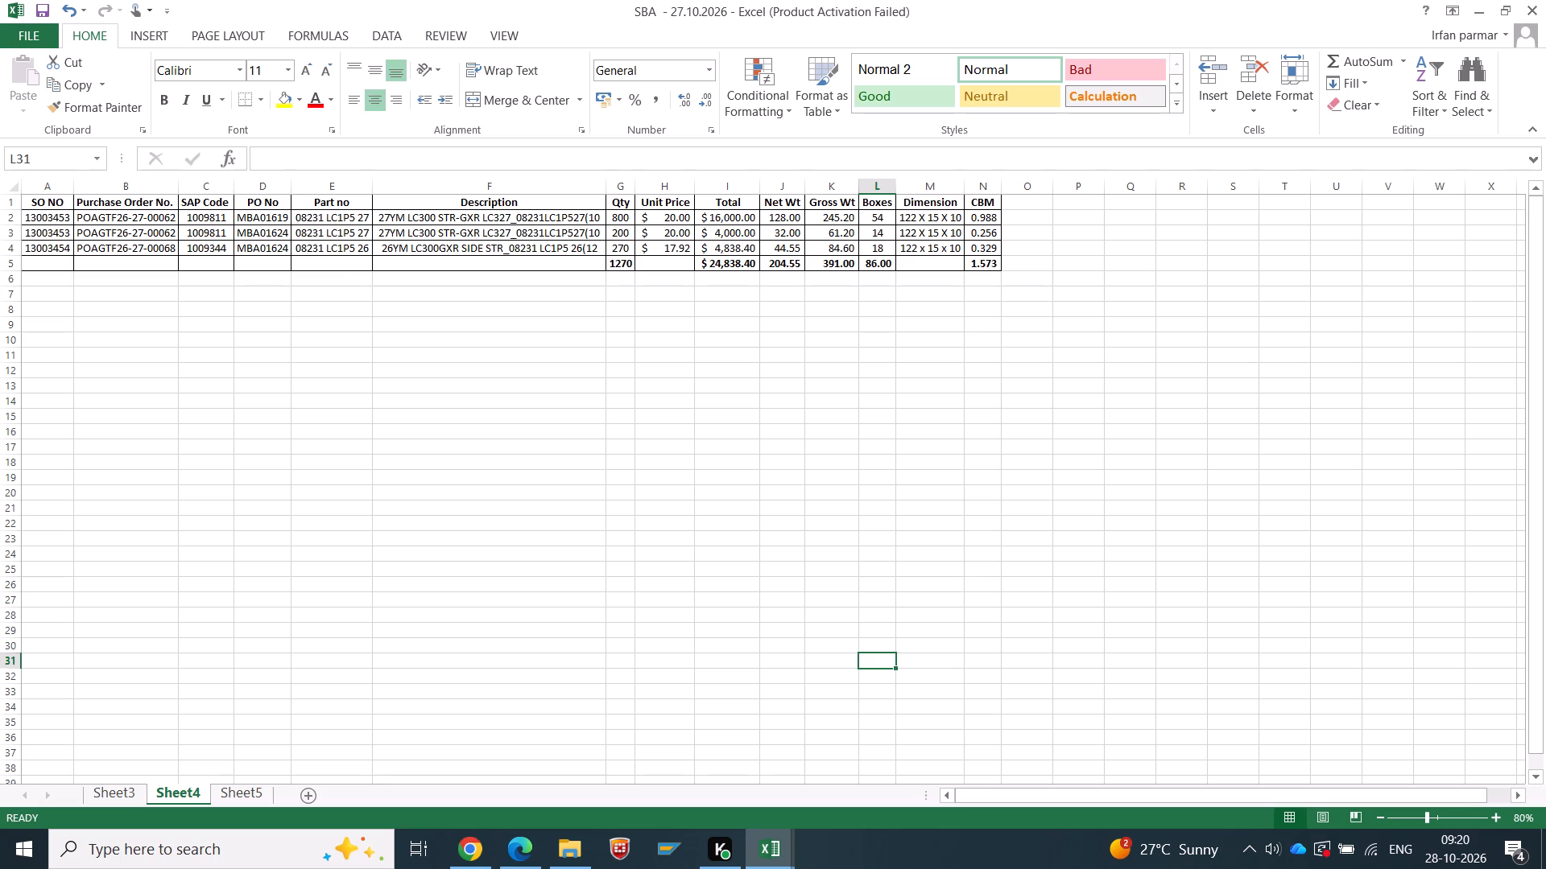
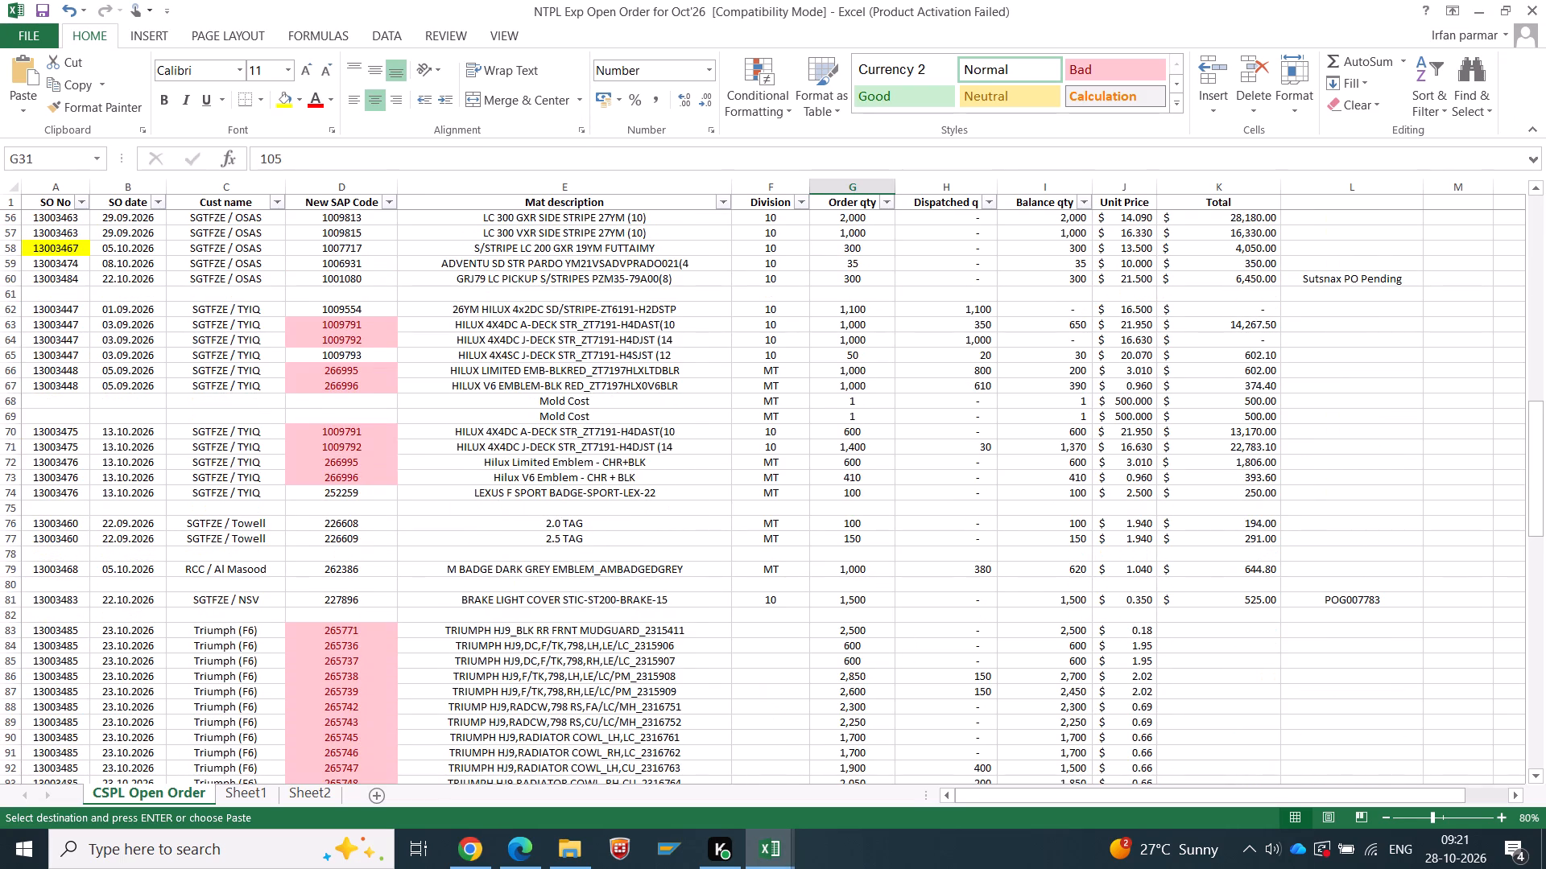
Switch to File Explorer and return to the Export Invoice folder containing the 2026-27 invoice workbooks.
{"action": "left_click", "coordinate": [572, 863]}
{"action": "scroll", "coordinate": [536, 480], "scroll_direction": "up", "scroll_amount": 1}
{"action": "left_click", "coordinate": [23, 64]}
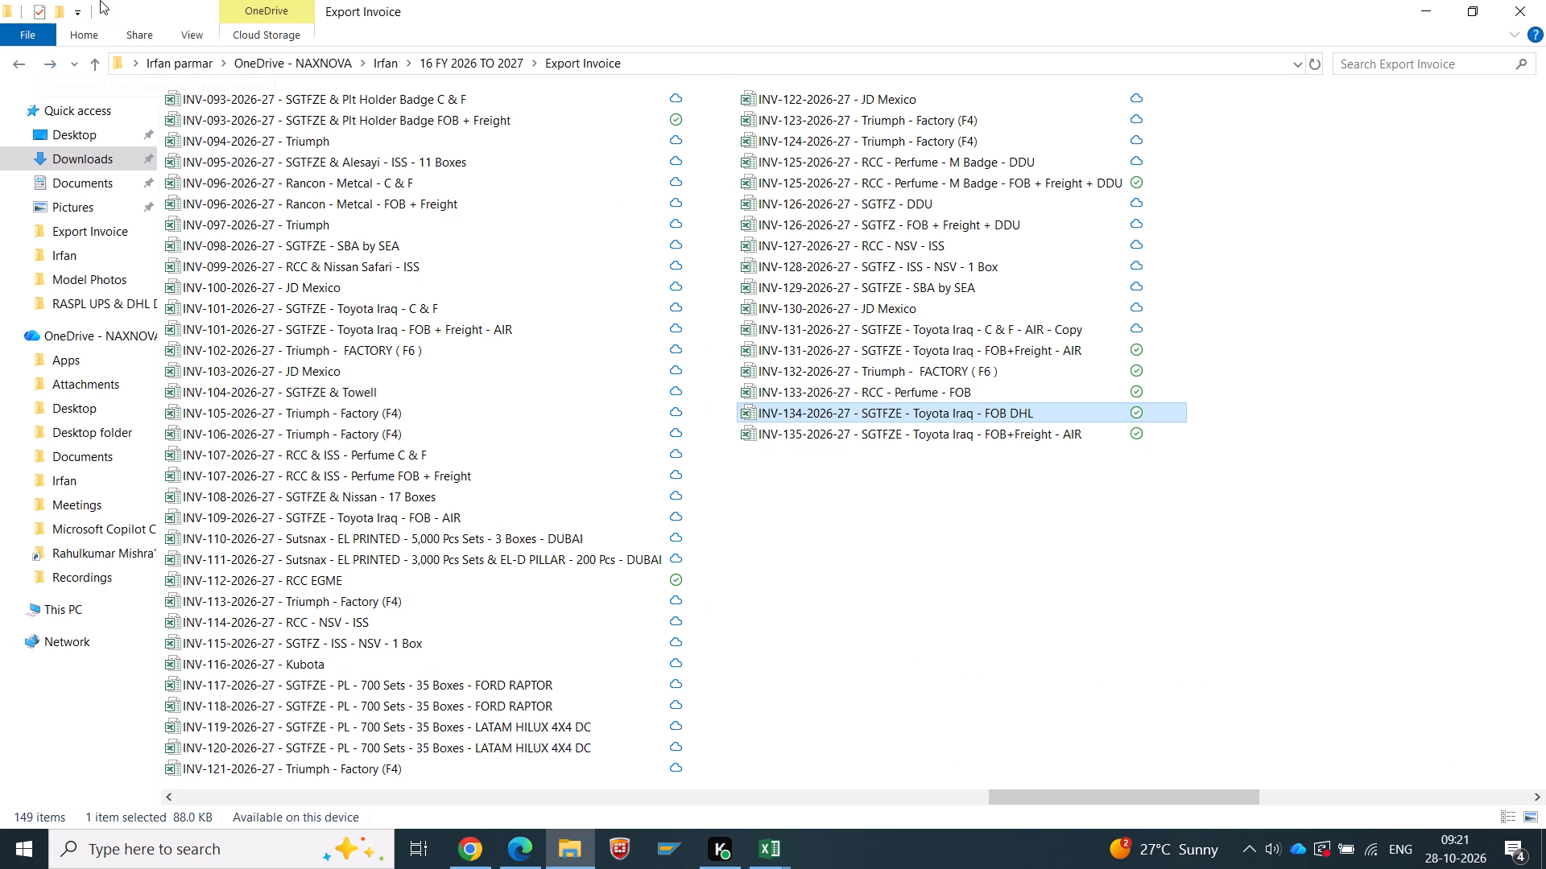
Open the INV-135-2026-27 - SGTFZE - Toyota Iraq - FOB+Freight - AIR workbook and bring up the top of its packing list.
{"action": "left_click", "coordinate": [971, 434]}
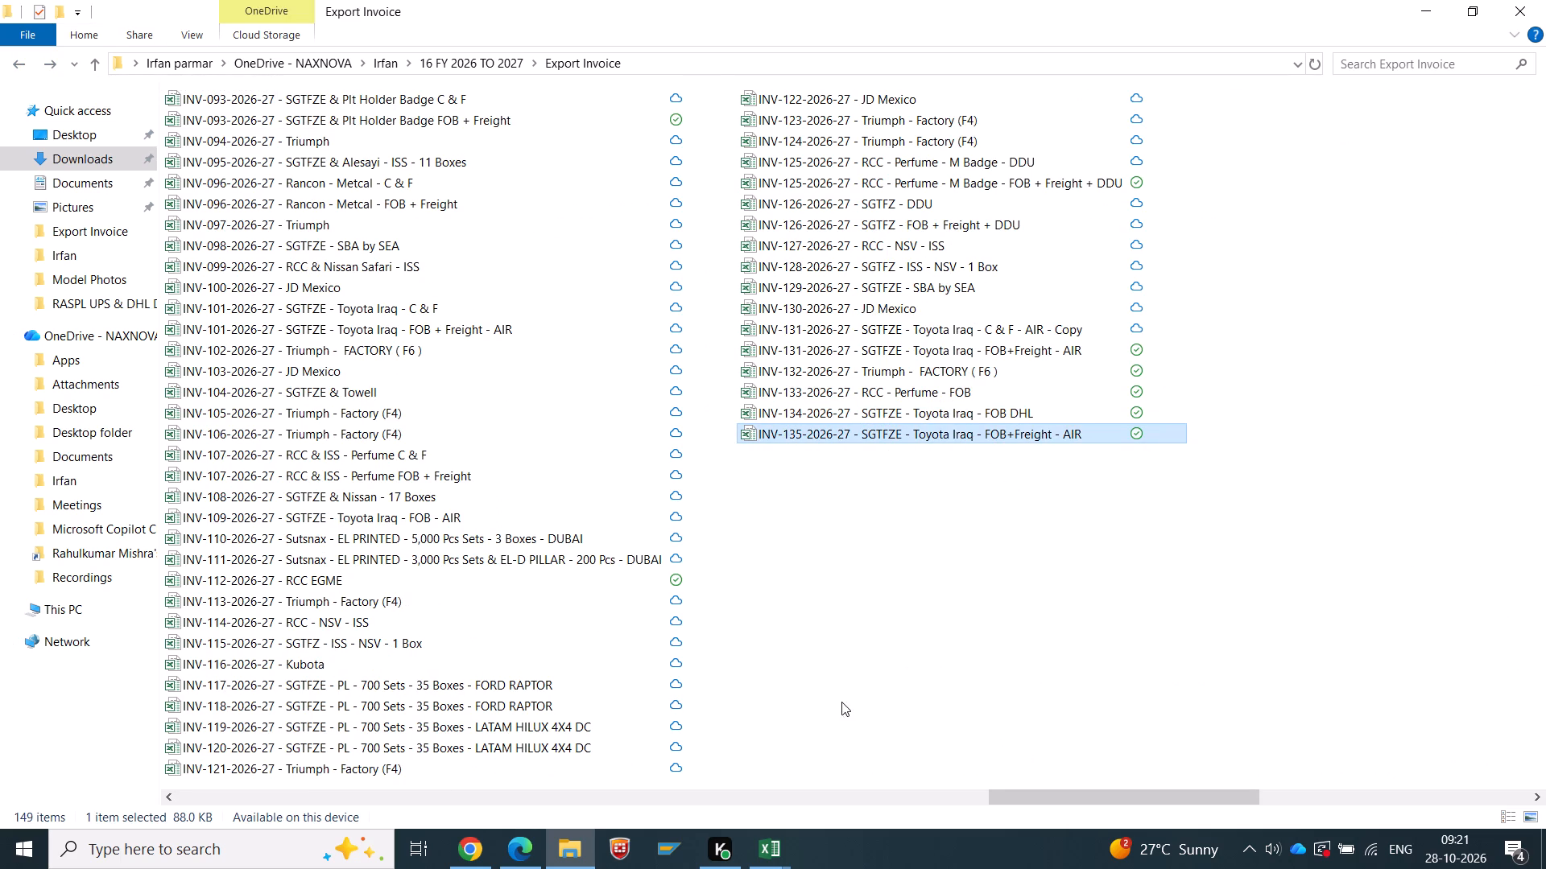
{"action": "double_click", "coordinate": [874, 430]}
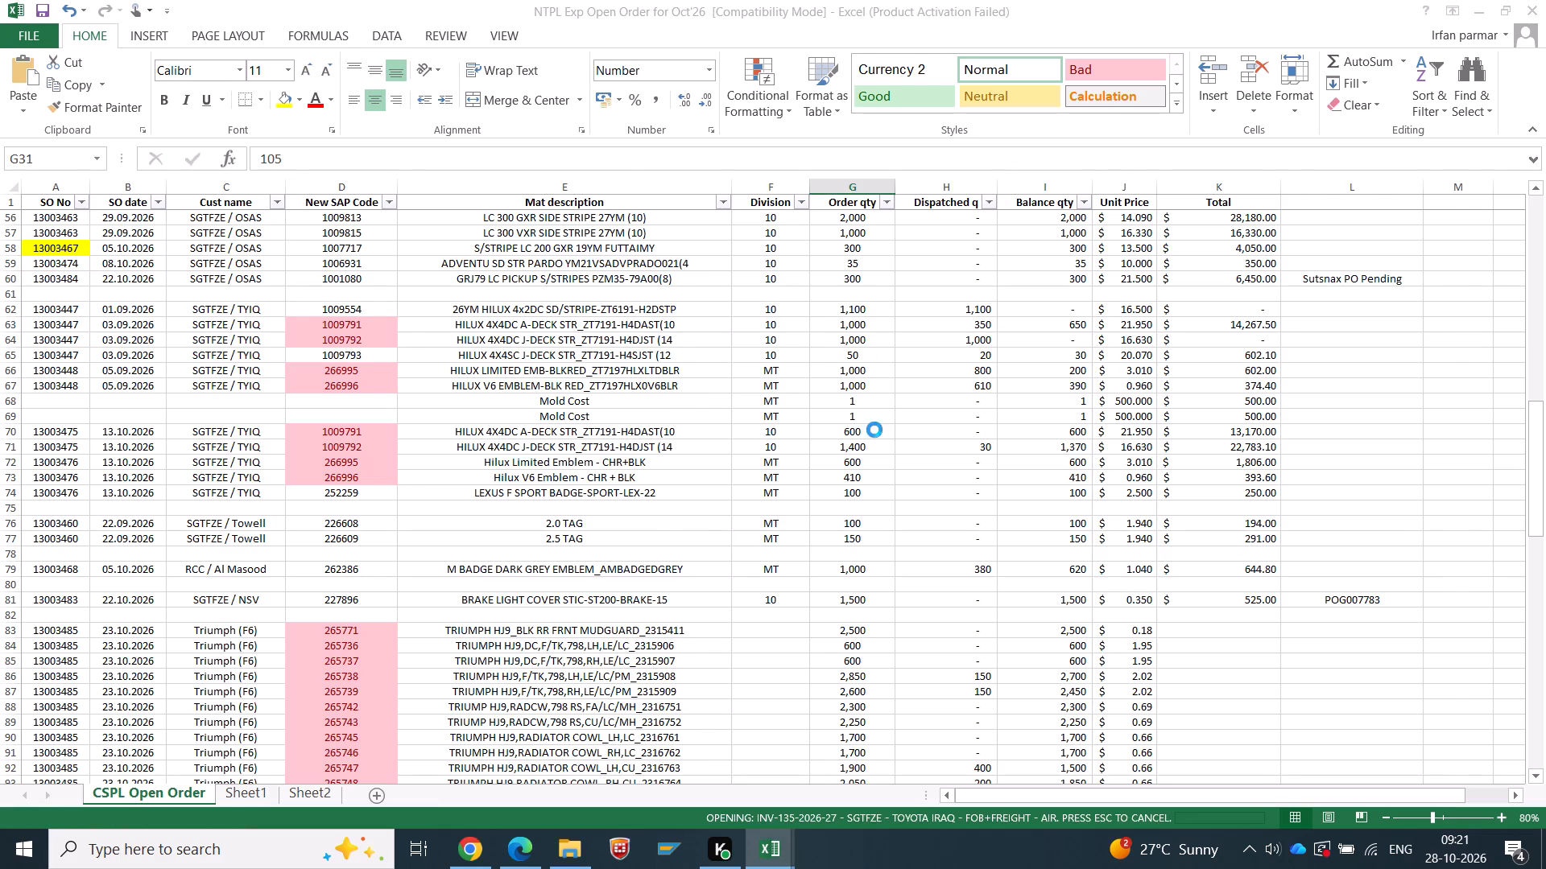
{"action": "scroll", "coordinate": [847, 570], "scroll_direction": "up", "scroll_amount": 5}
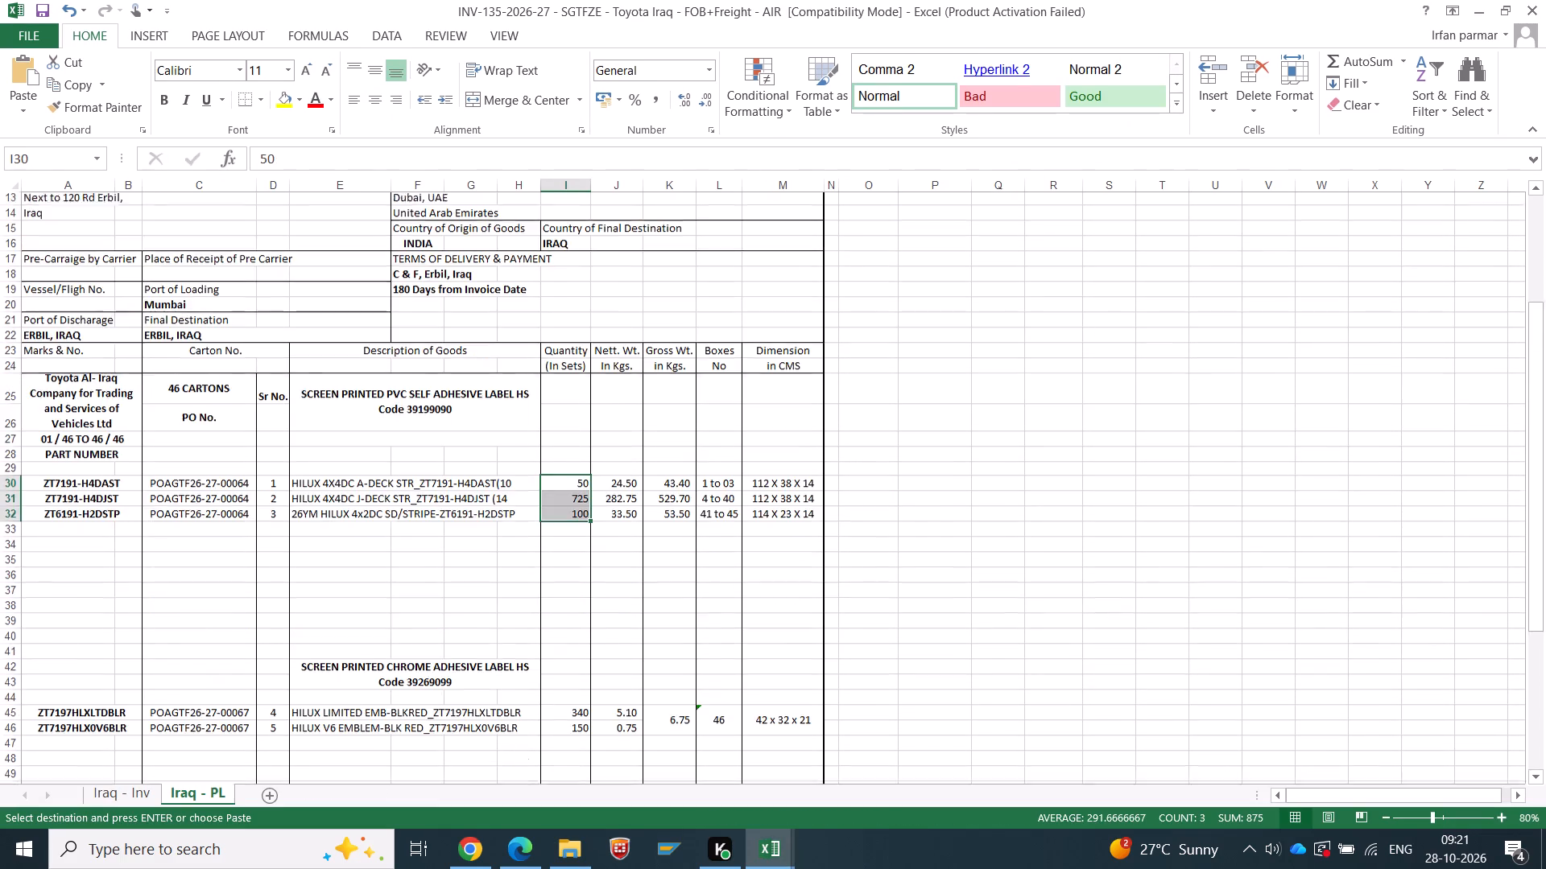
{"action": "scroll", "coordinate": [818, 613], "scroll_direction": "up", "scroll_amount": 5}
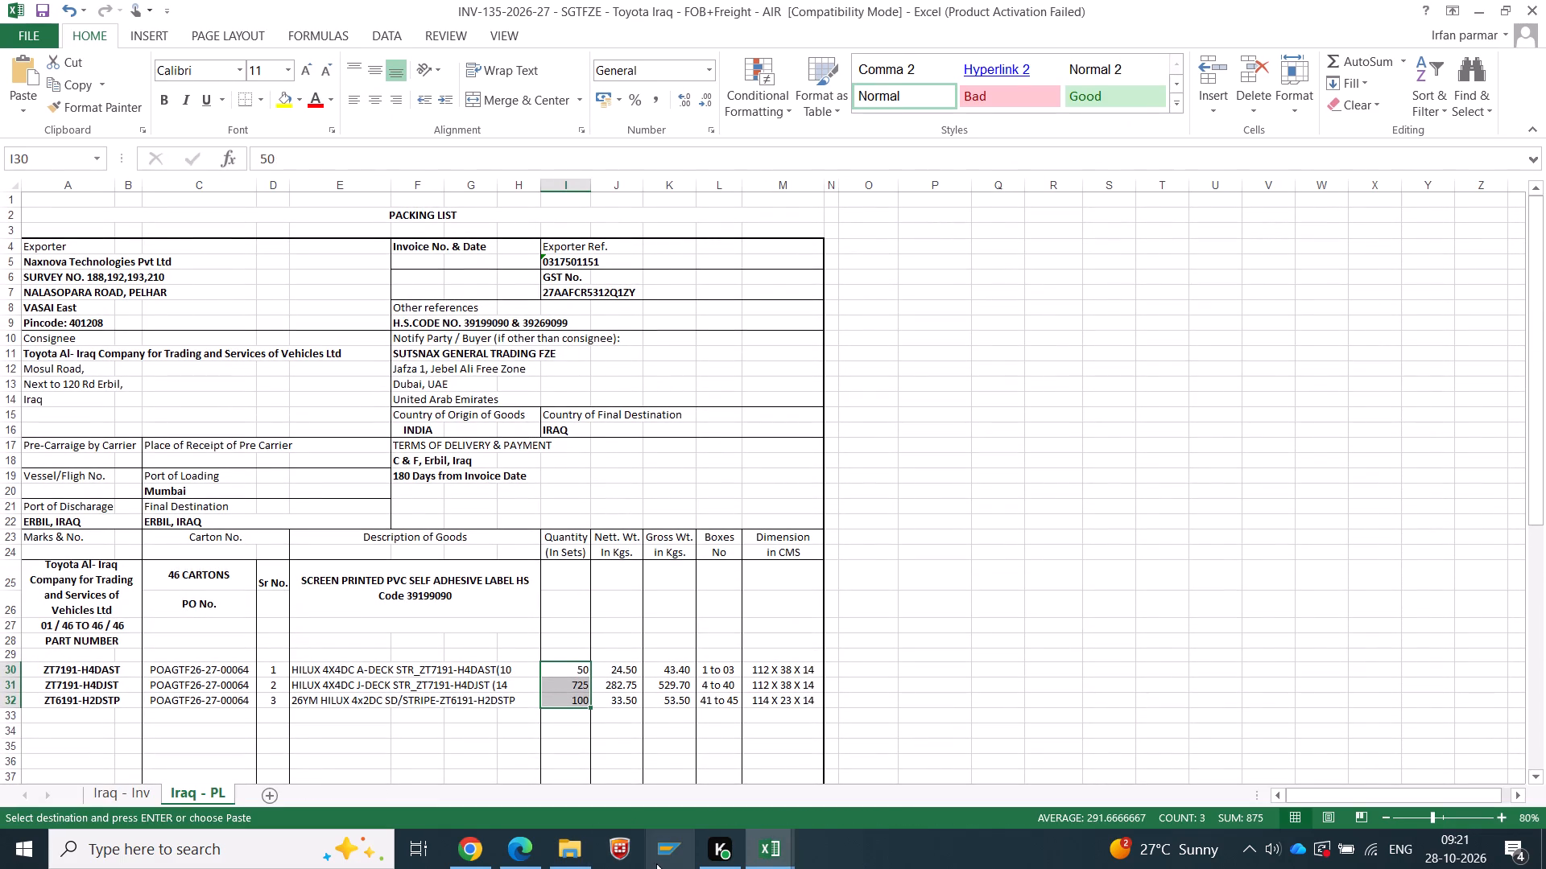
Open the TOYOTA IRAQ - 26.10.2026 1 workbook from the Downloads folder.
{"action": "left_click", "coordinate": [665, 863]}
{"action": "left_click", "coordinate": [565, 868]}
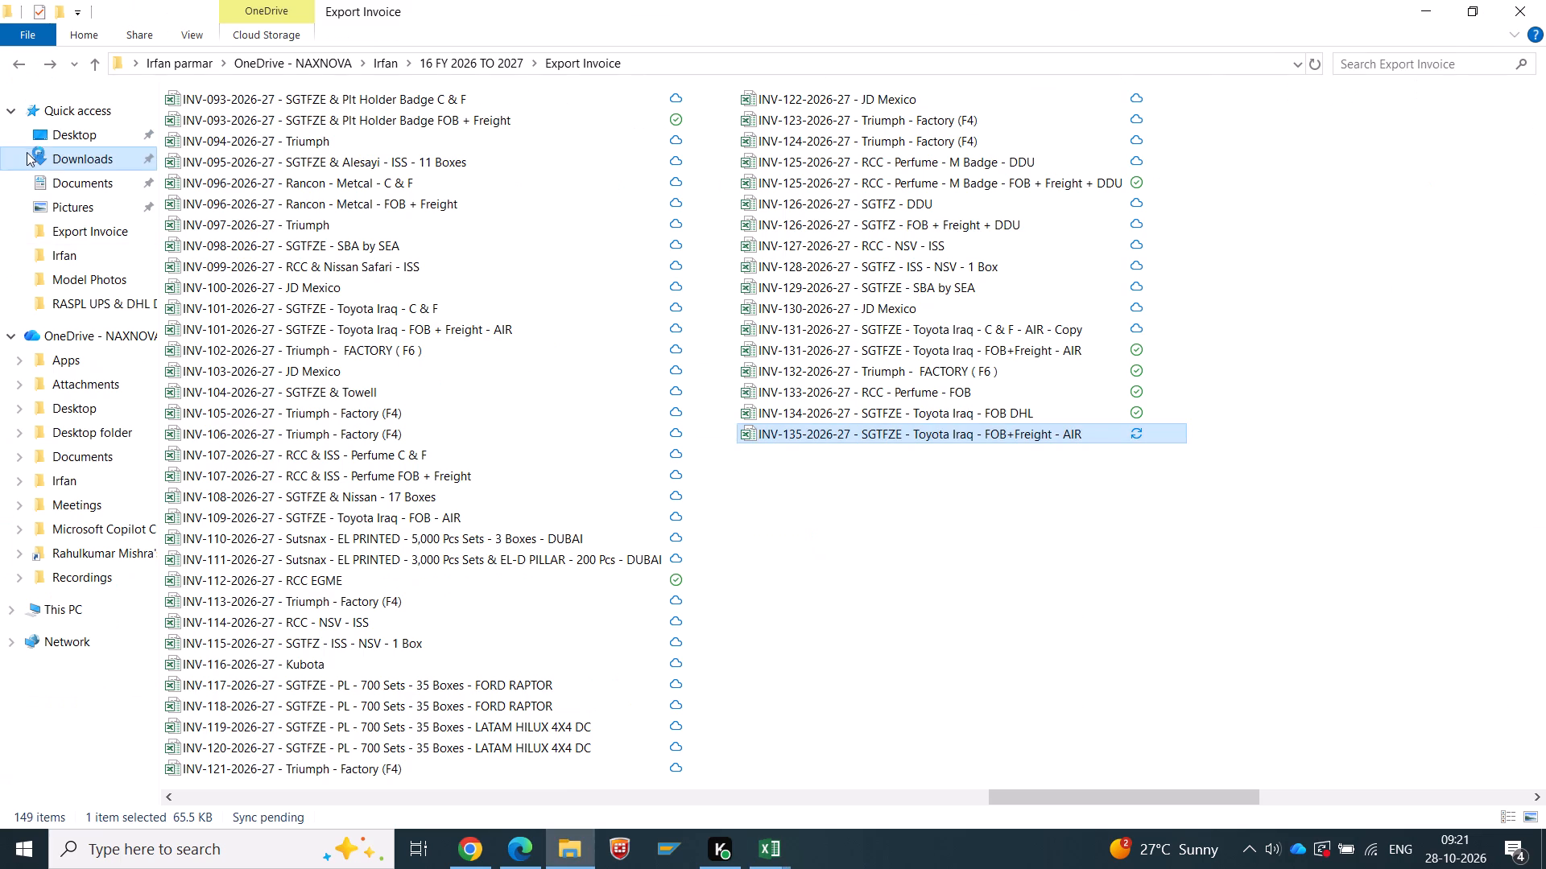
{"action": "left_click", "coordinate": [57, 163]}
{"action": "scroll", "coordinate": [462, 369], "scroll_direction": "up", "scroll_amount": 6}
{"action": "double_click", "coordinate": [267, 208]}
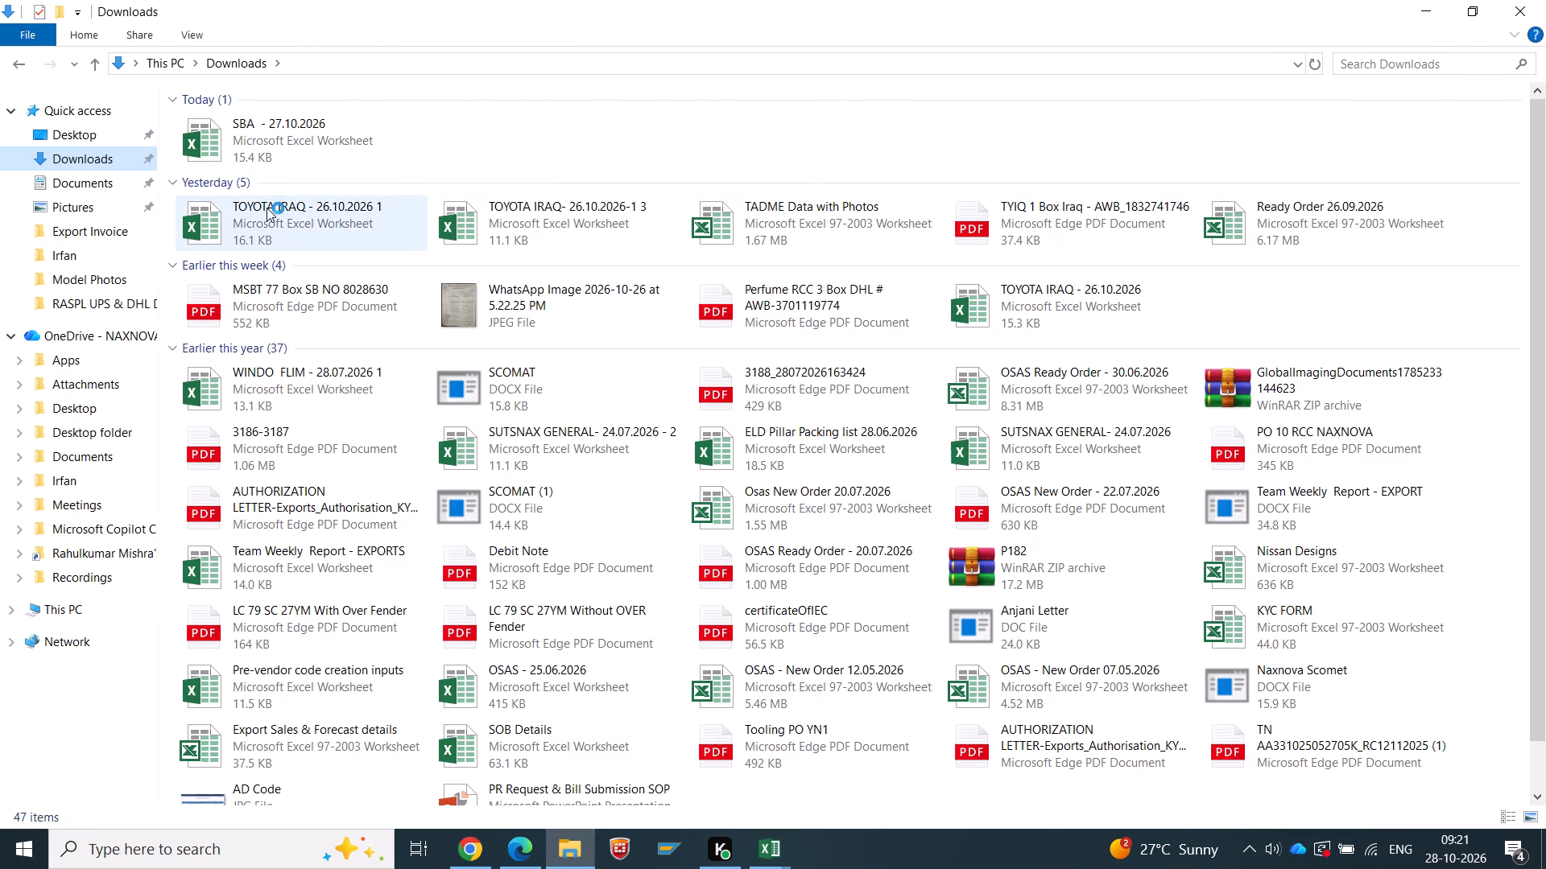
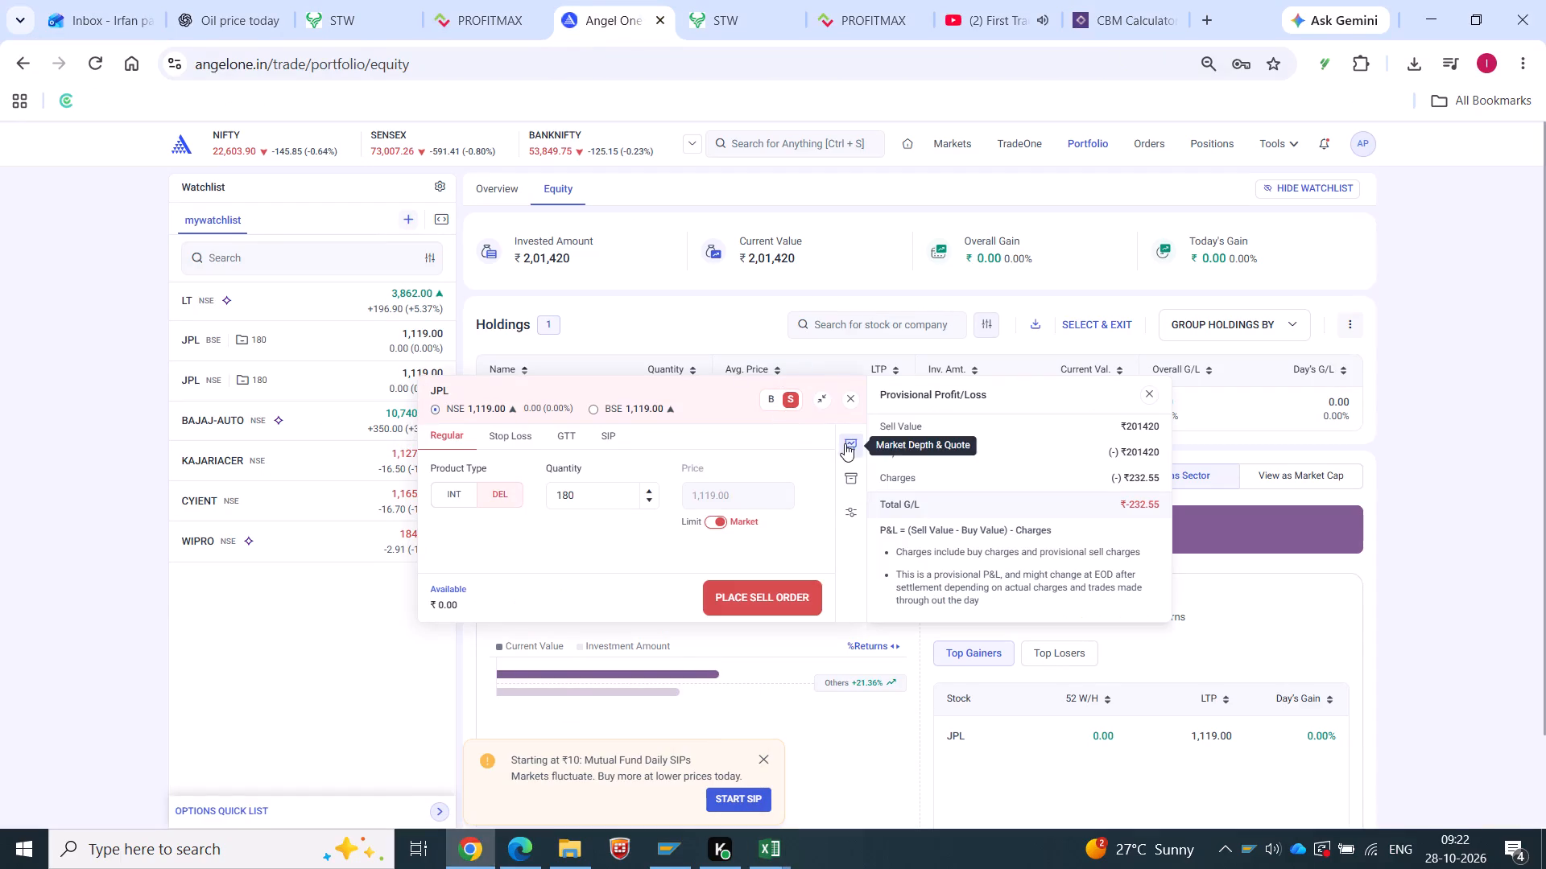
Switch the JPL delivery sell order from market to limit and set its price to 1,120.
{"action": "left_click", "coordinate": [746, 476]}
{"action": "left_click", "coordinate": [717, 523]}
{"action": "left_click", "coordinate": [745, 496]}
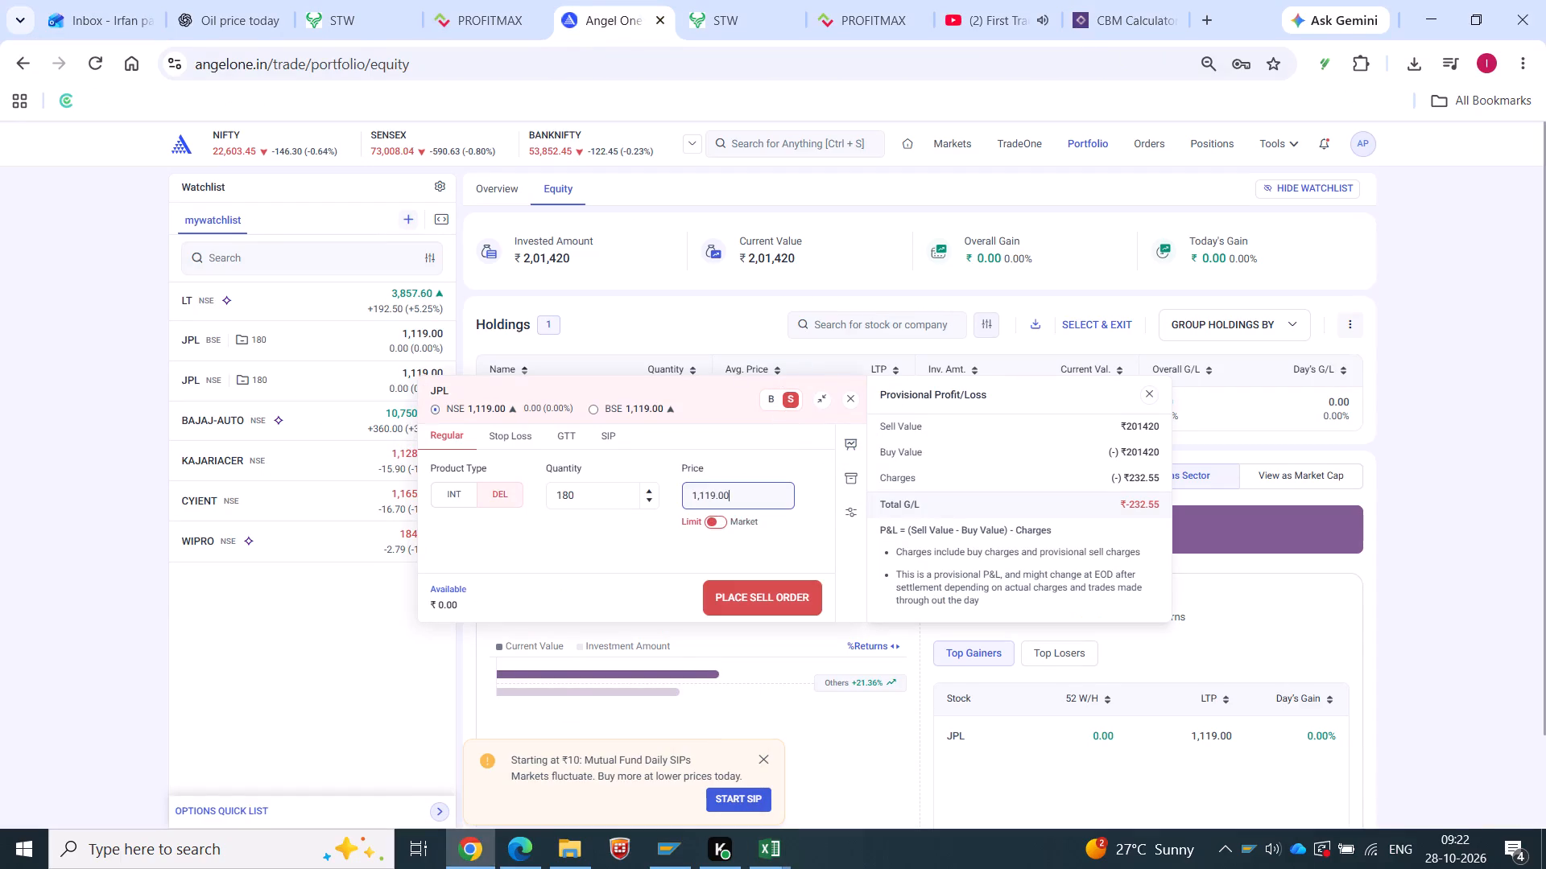
{"action": "key", "text": "BackSpace"}
{"action": "key", "text": "BackSpace"}
{"action": "key", "text": "BackSpace"}
{"action": "key", "text": "BackSpace"}
{"action": "key", "text": "BackSpace"}
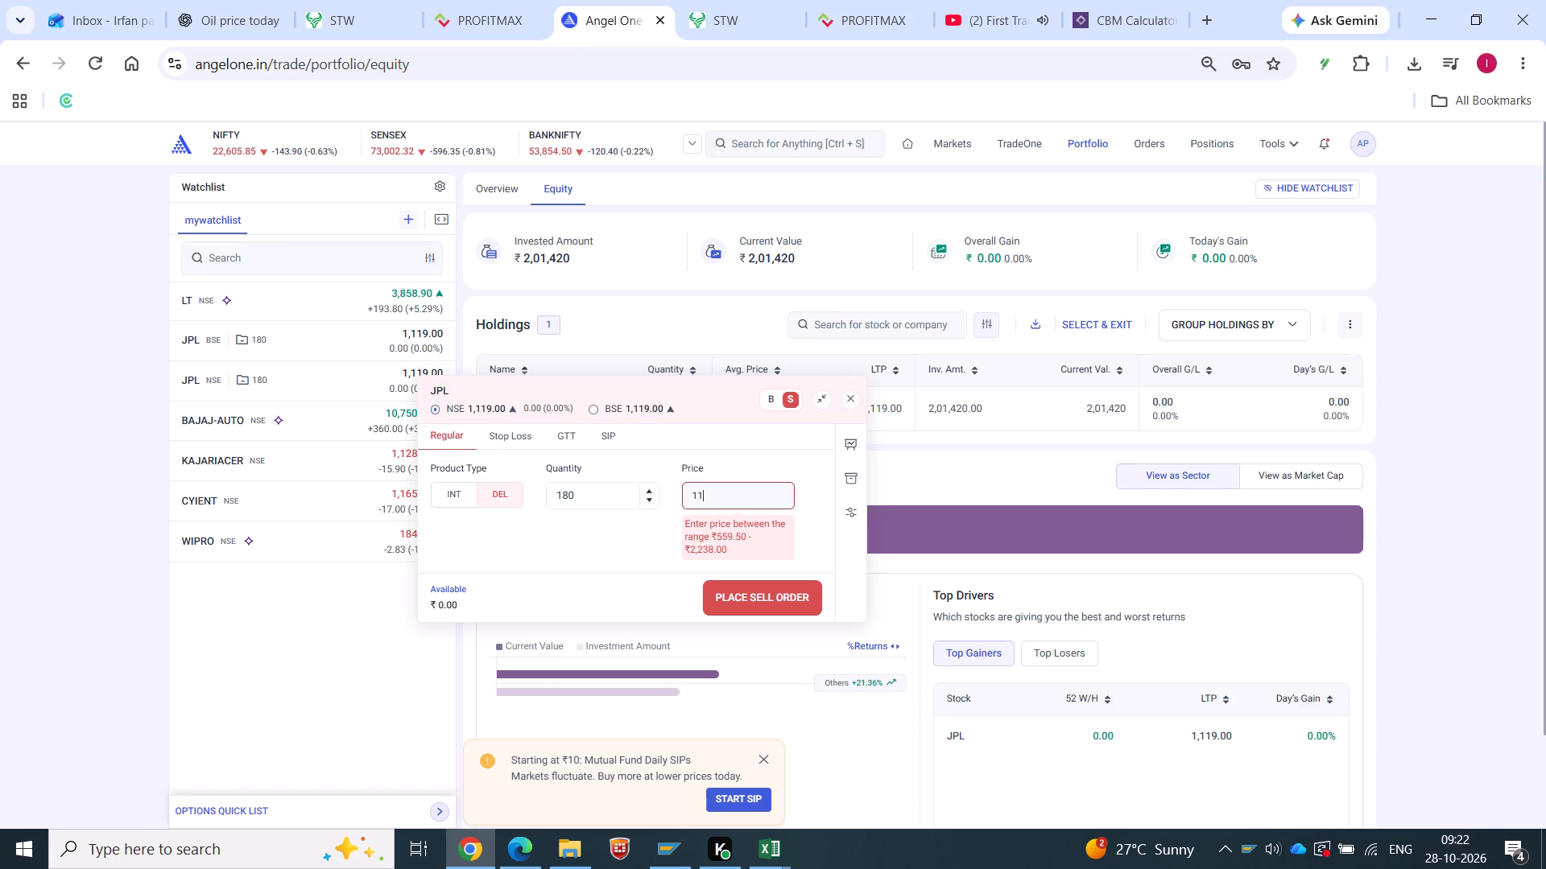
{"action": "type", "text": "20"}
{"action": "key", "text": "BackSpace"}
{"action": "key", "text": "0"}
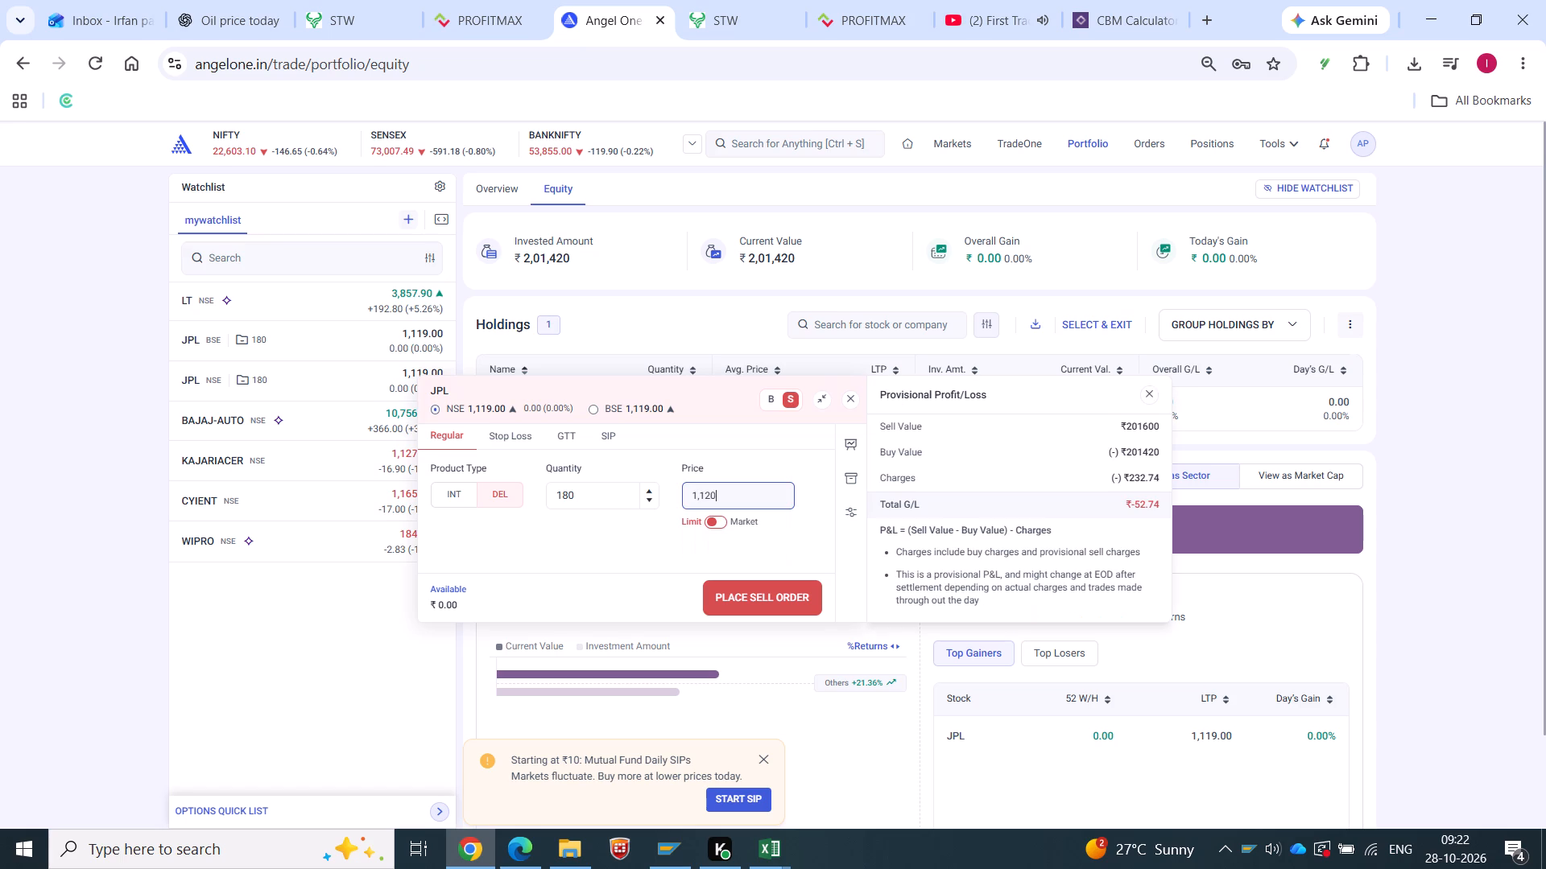
Try limit prices of 1,121, 1,120.1 and 1,120.2 for the JPL sell order, then set the price to 1,120.3.
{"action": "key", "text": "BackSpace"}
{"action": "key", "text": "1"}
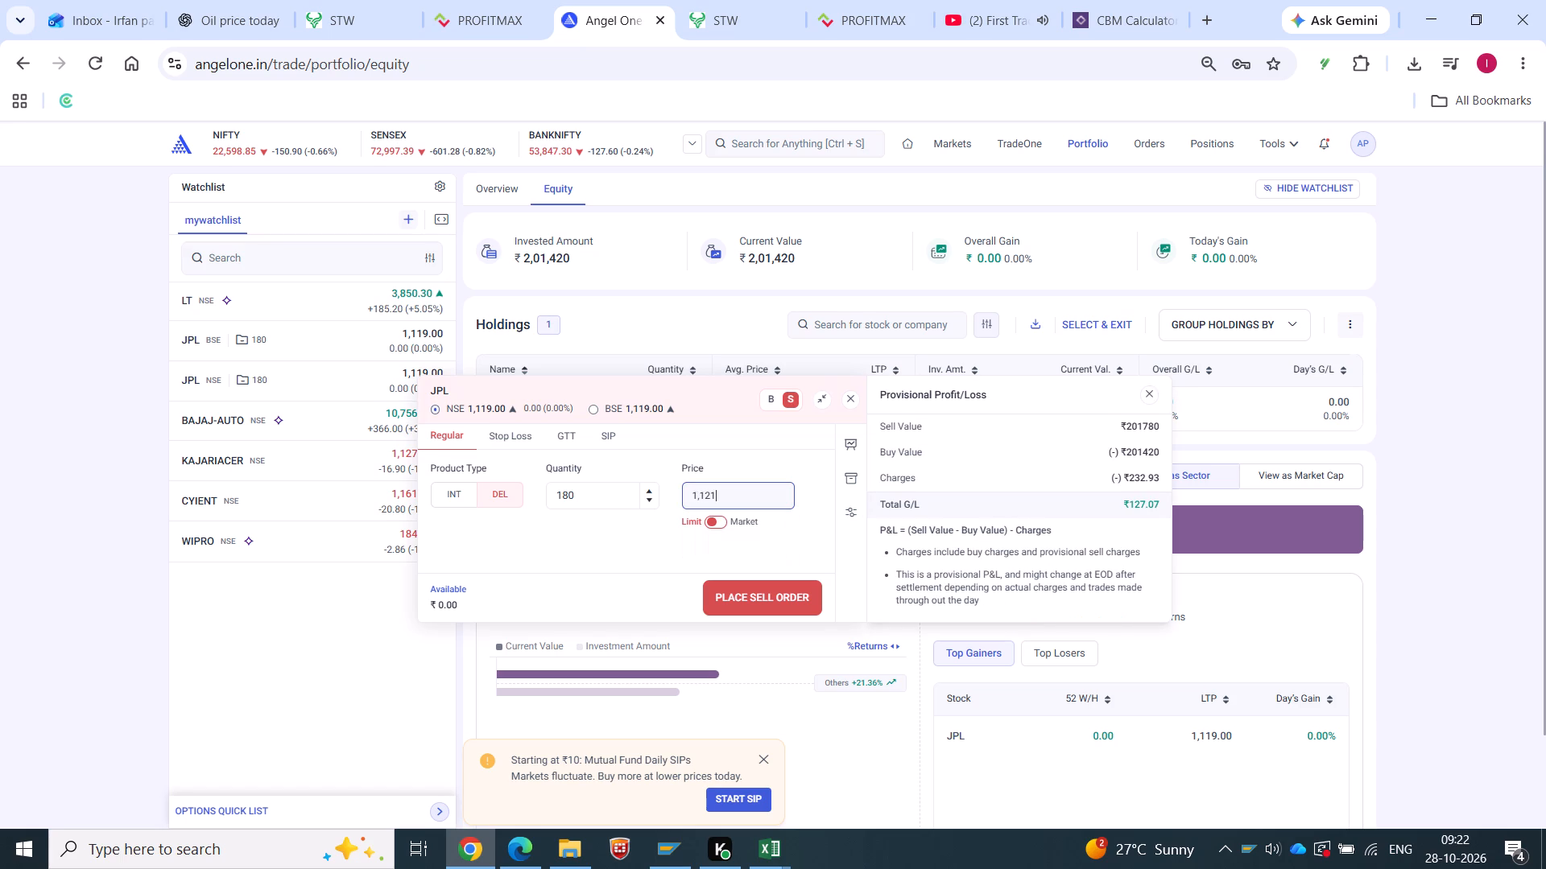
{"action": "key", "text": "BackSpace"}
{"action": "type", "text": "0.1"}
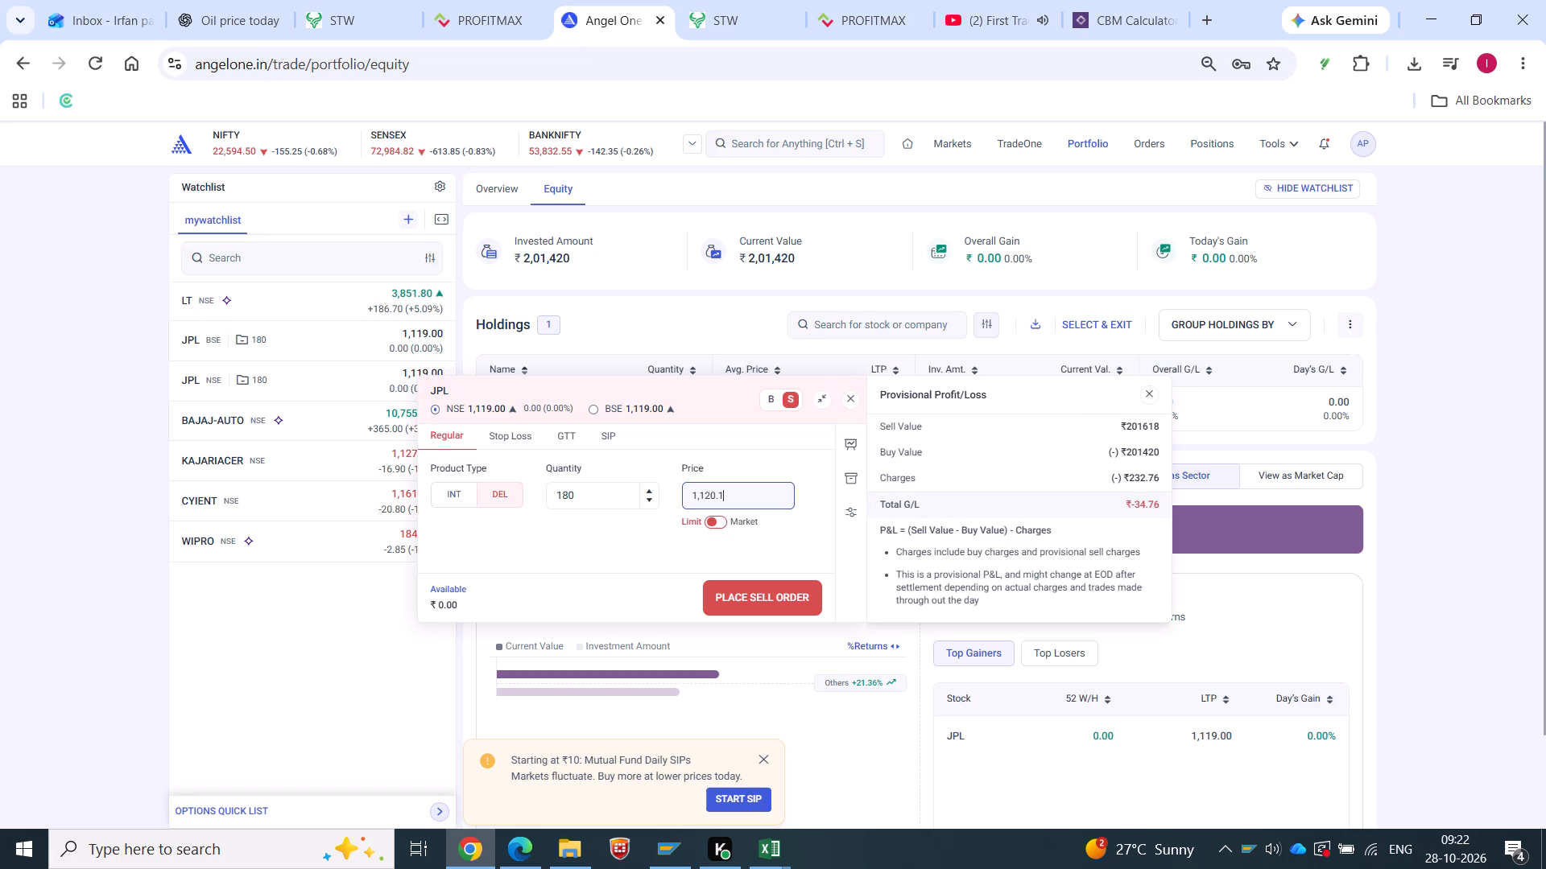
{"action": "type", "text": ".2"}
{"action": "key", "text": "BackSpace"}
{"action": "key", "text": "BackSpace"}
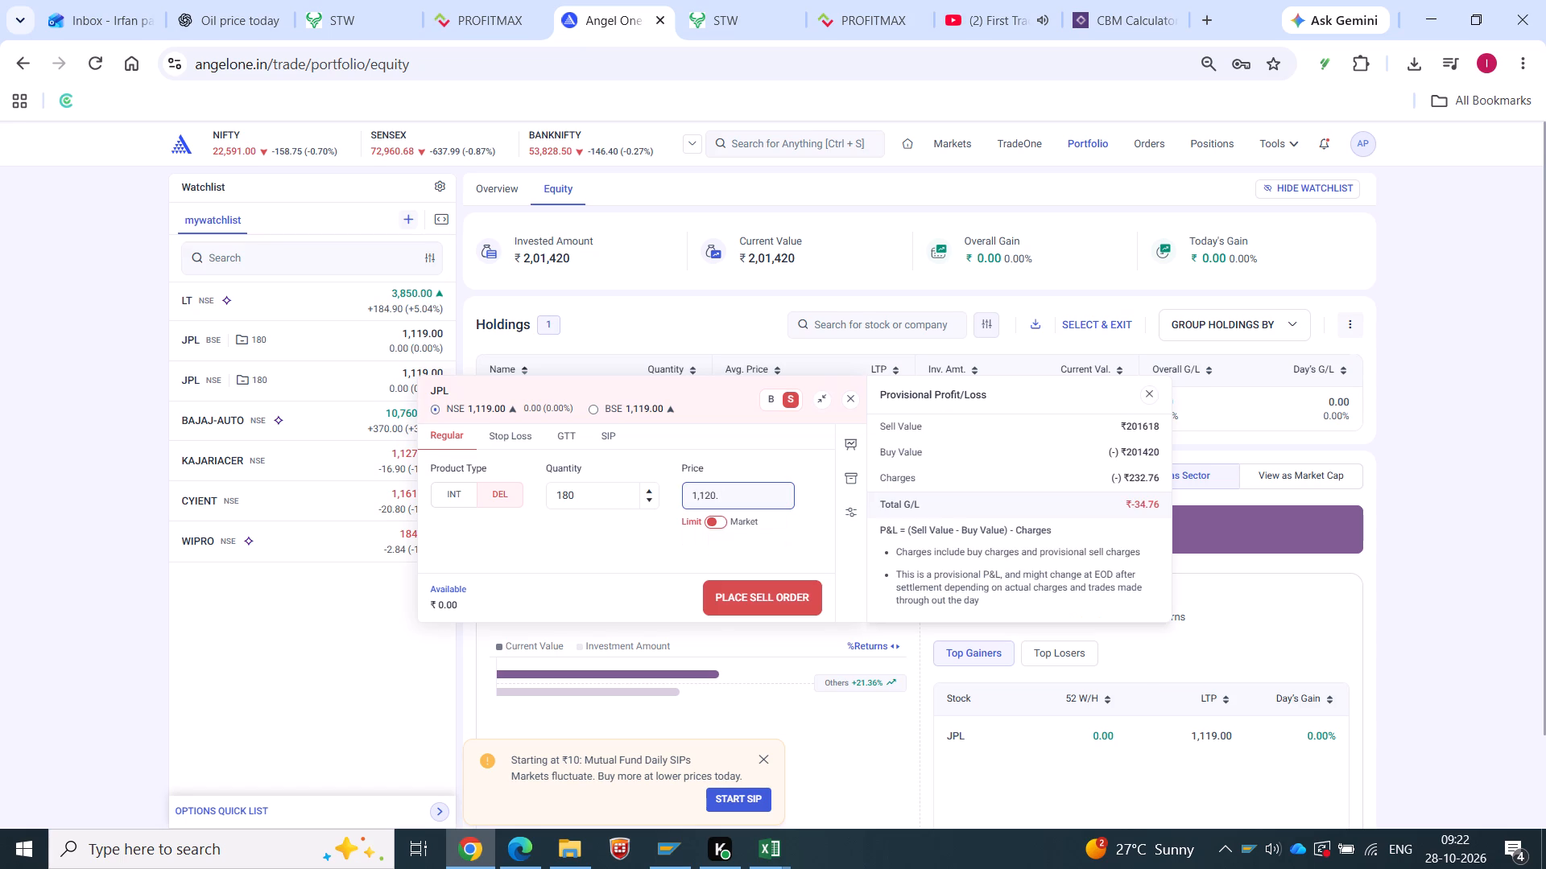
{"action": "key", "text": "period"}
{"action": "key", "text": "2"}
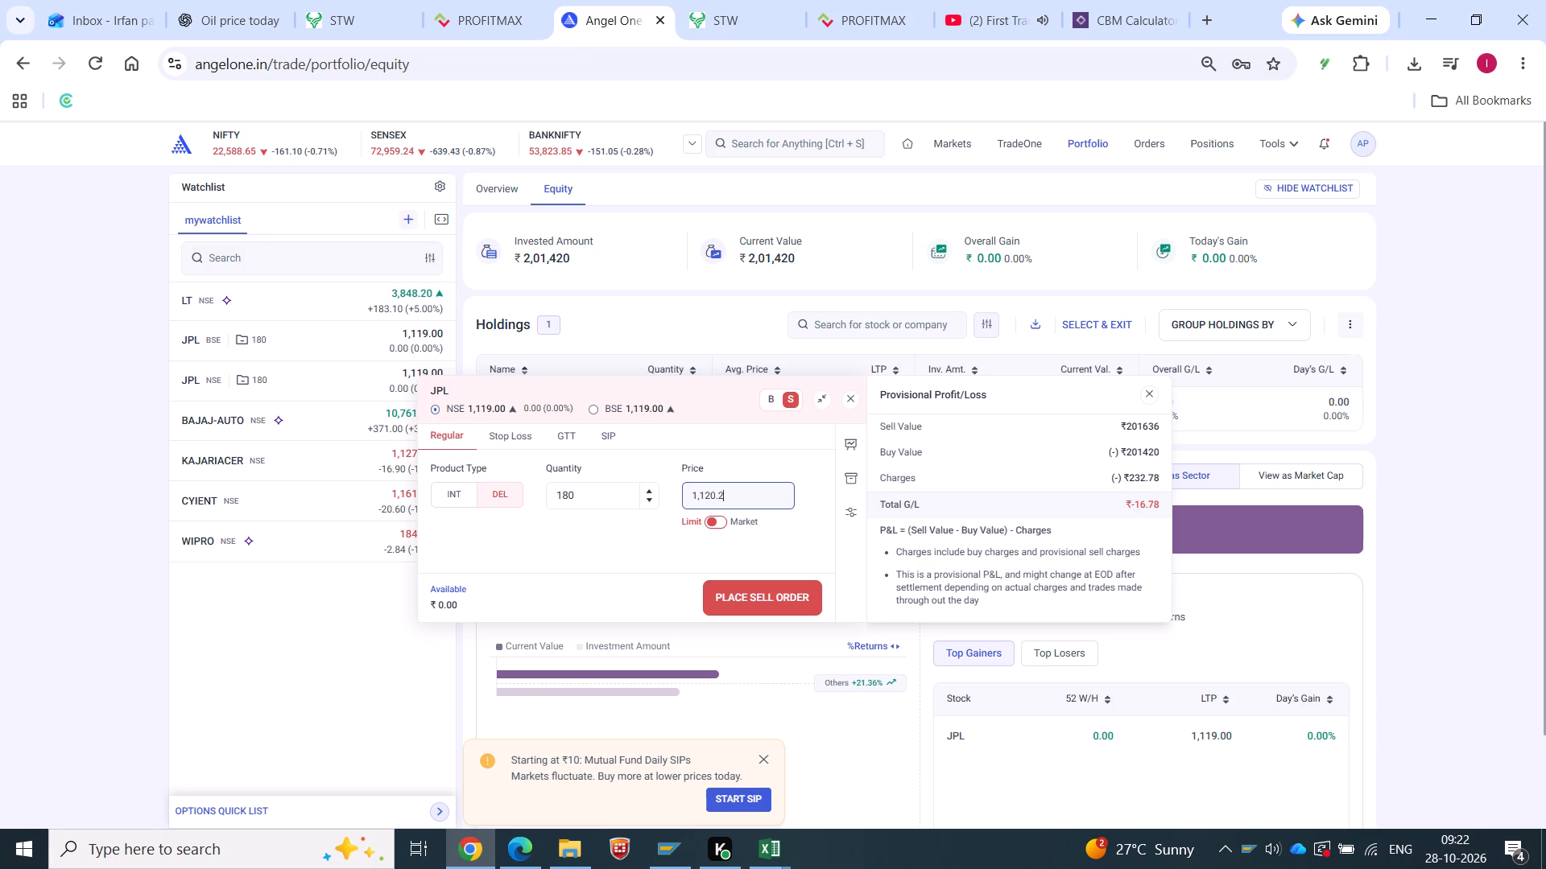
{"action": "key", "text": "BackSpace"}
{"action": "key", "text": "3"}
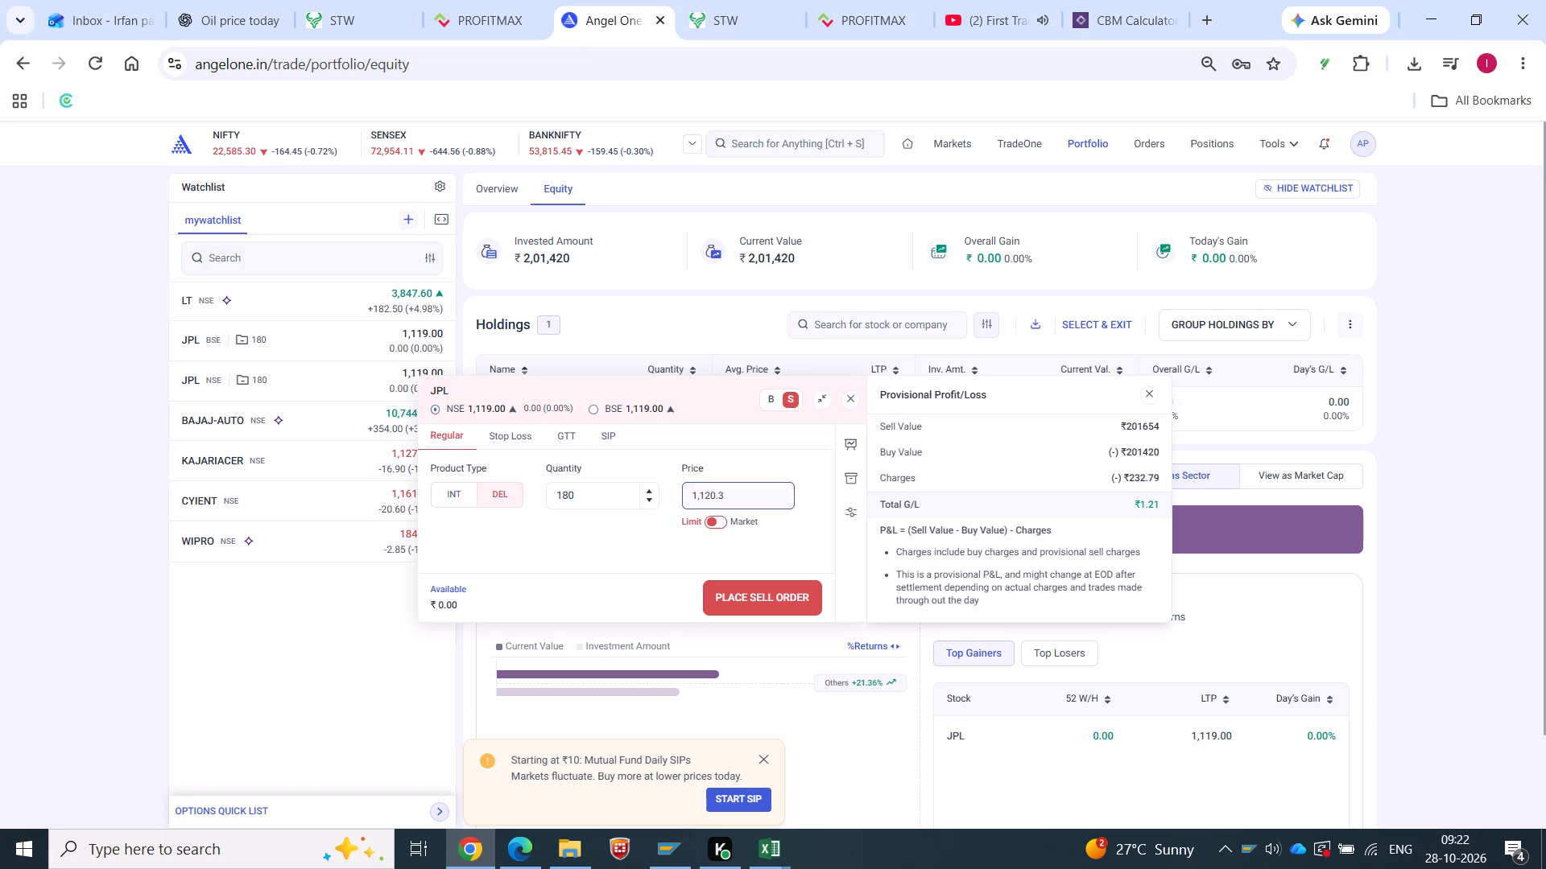
Copy the 1,120.3 limit price and place the sell order for 180 JPL shares on NSE.
{"action": "left_click_drag", "start_coordinate": [728, 497], "coordinate": [637, 496]}
{"action": "key", "text": "ctrl+c"}
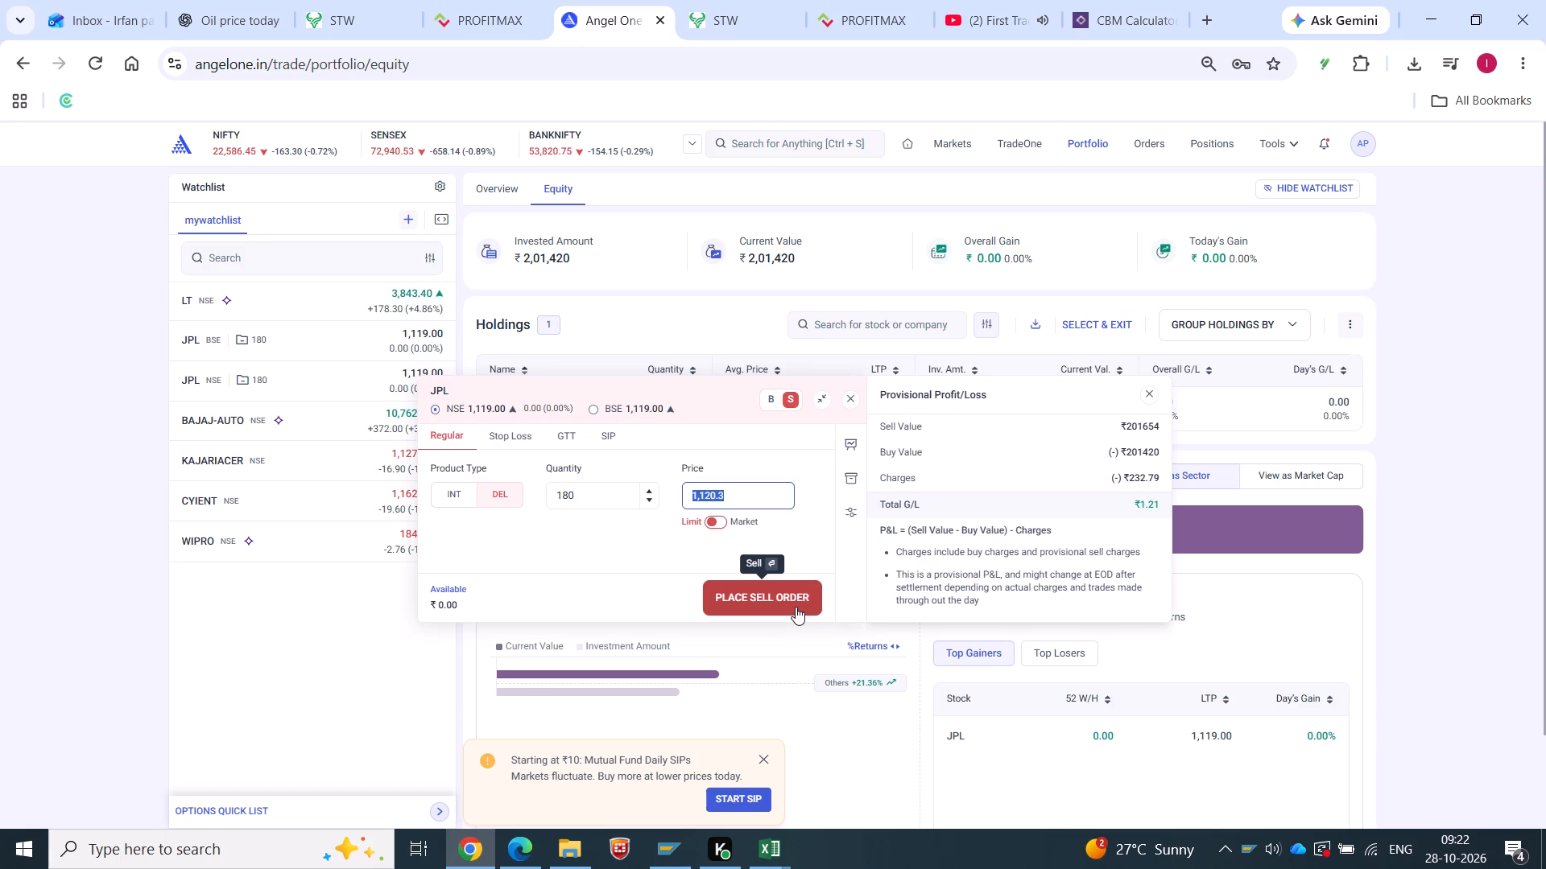
{"action": "left_click", "coordinate": [796, 607]}
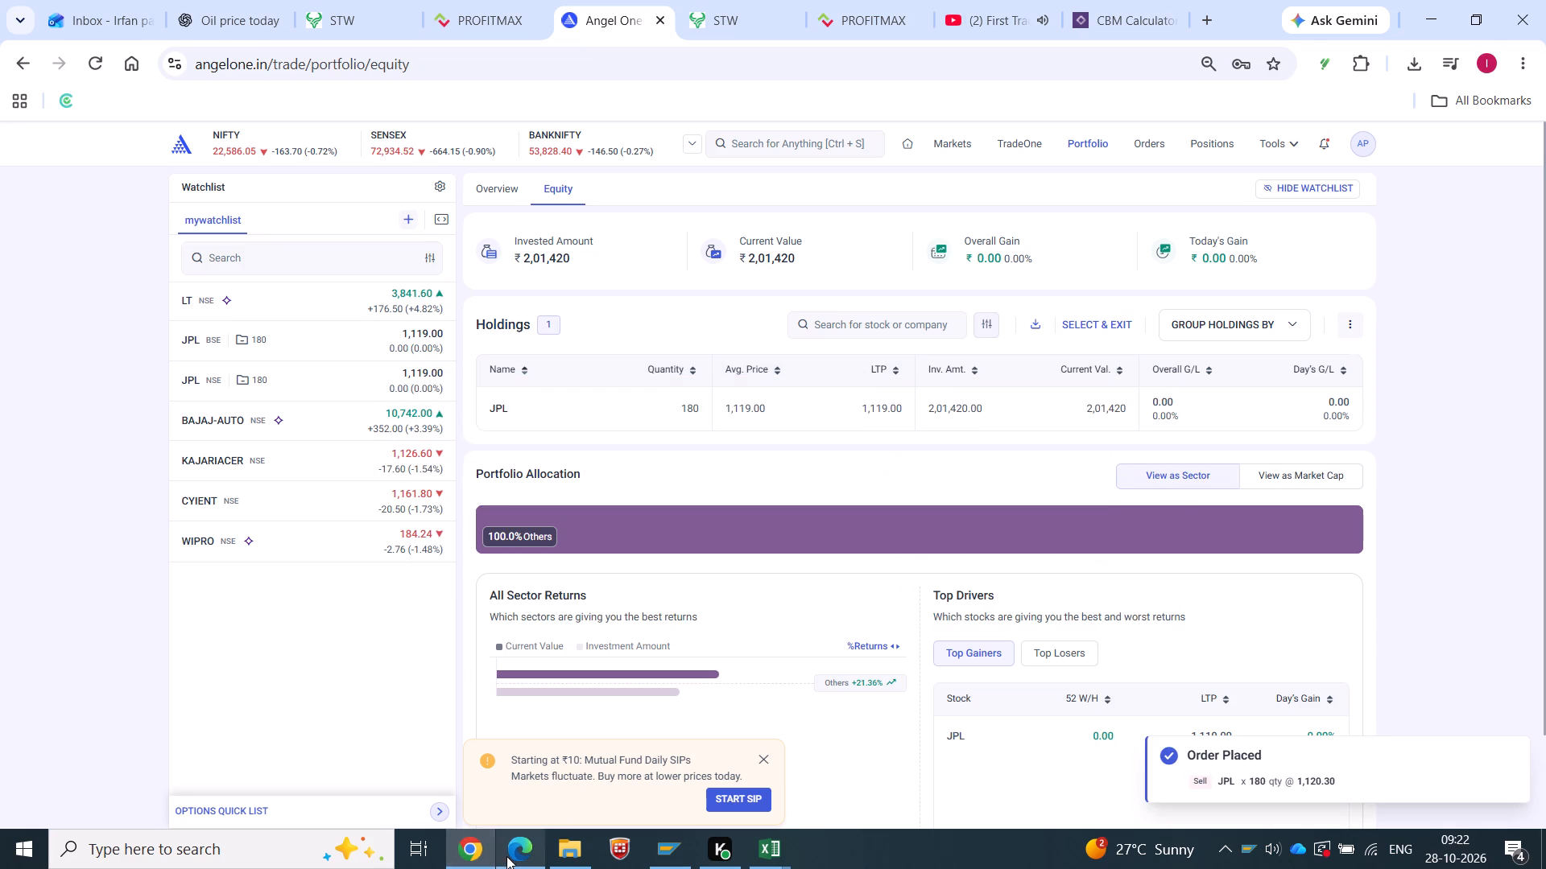
Switch to the Angel One portfolio open in Microsoft Edge.
{"action": "left_click", "coordinate": [506, 855]}
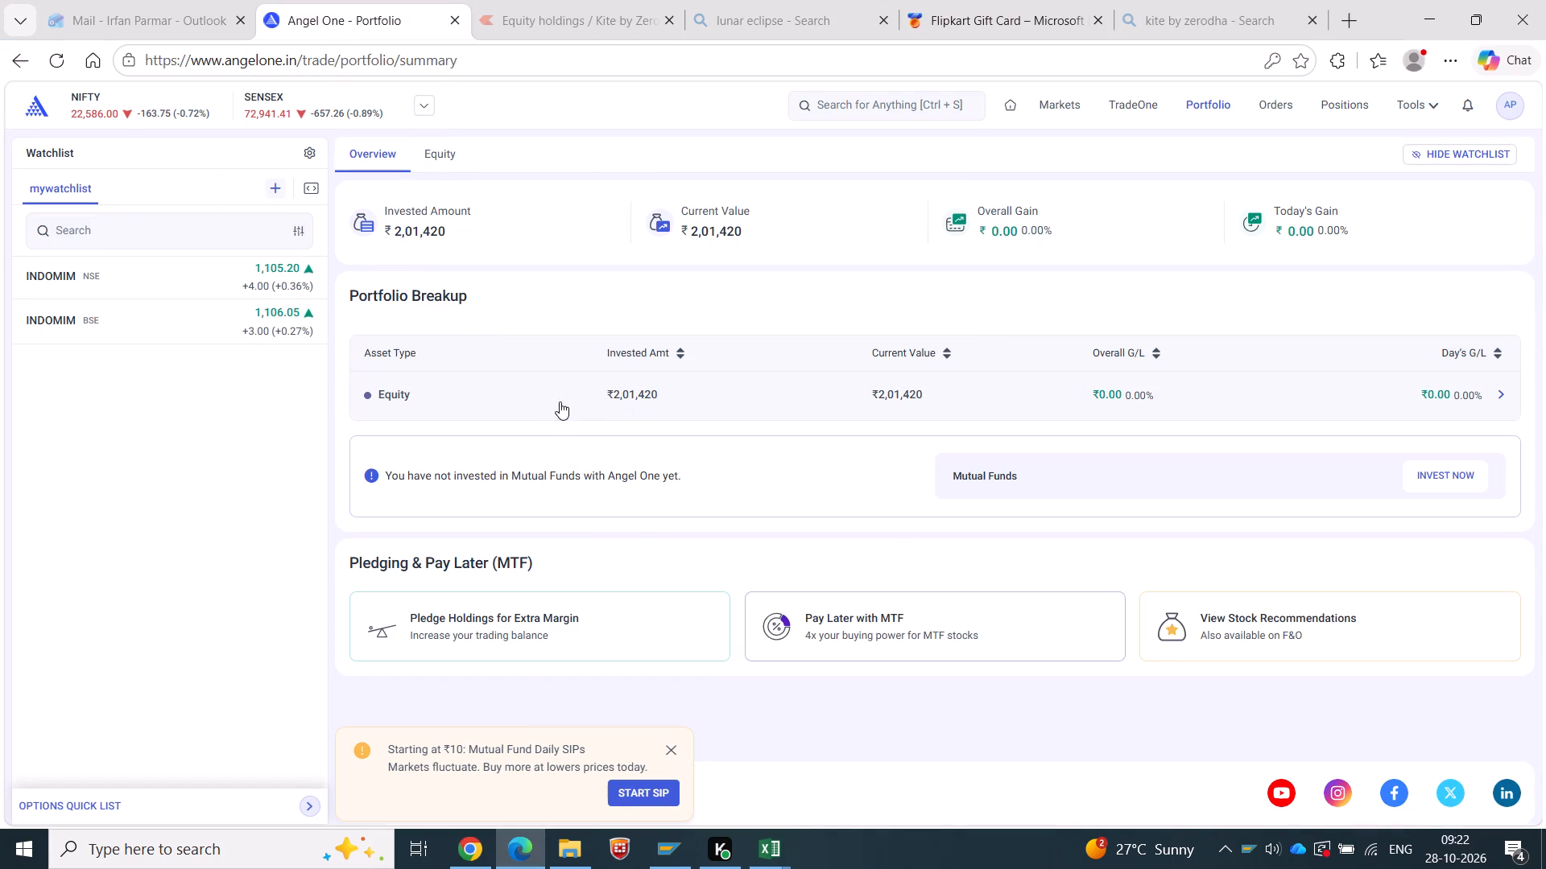
Review the equity holdings in the Edge Angel One account and the open orders in the Chrome one.
{"action": "left_click", "coordinate": [449, 146]}
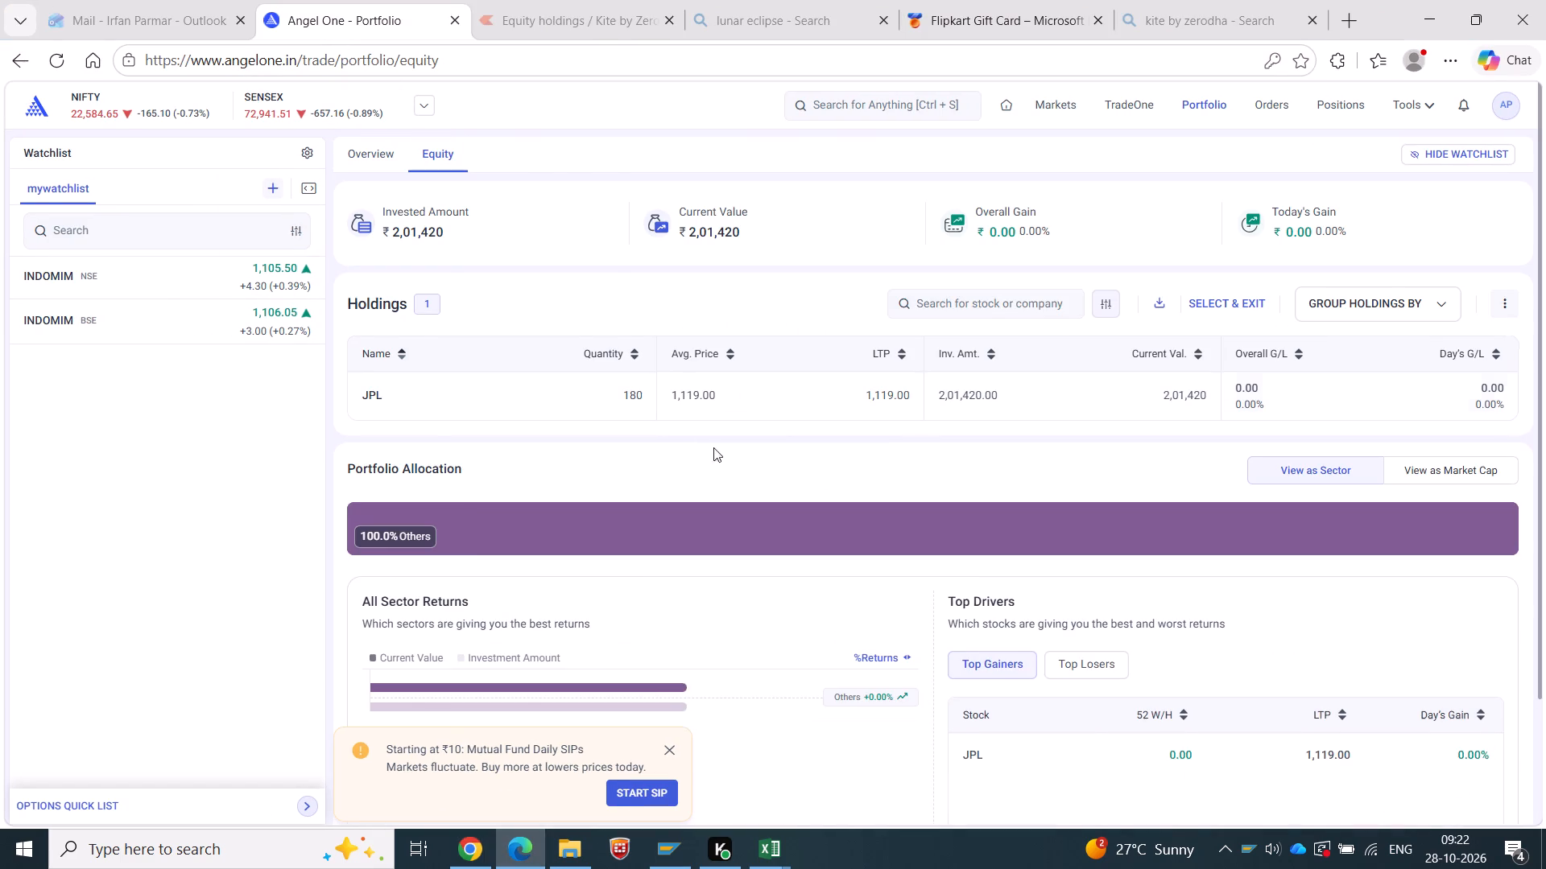
{"action": "key", "text": "alt+Tab"}
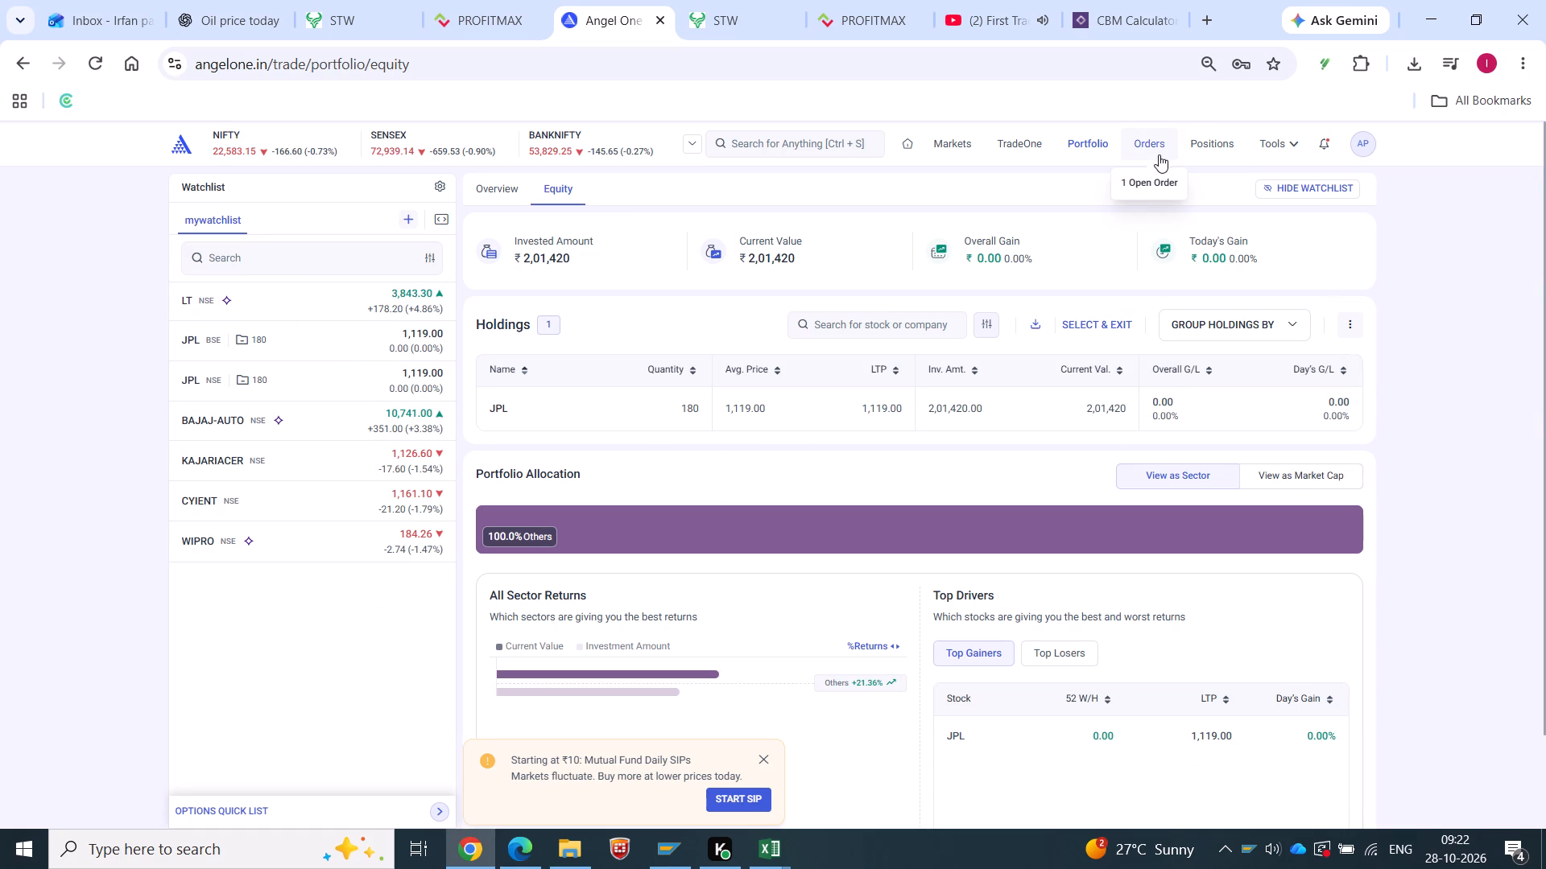
{"action": "left_click", "coordinate": [1159, 145]}
{"action": "scroll", "coordinate": [1081, 394], "scroll_direction": "up", "scroll_amount": 6}
In the Edge Angel One account, start a sell order for 180 JPL shares as a limit order at 1,120.30.
{"action": "key", "text": "alt+Tab"}
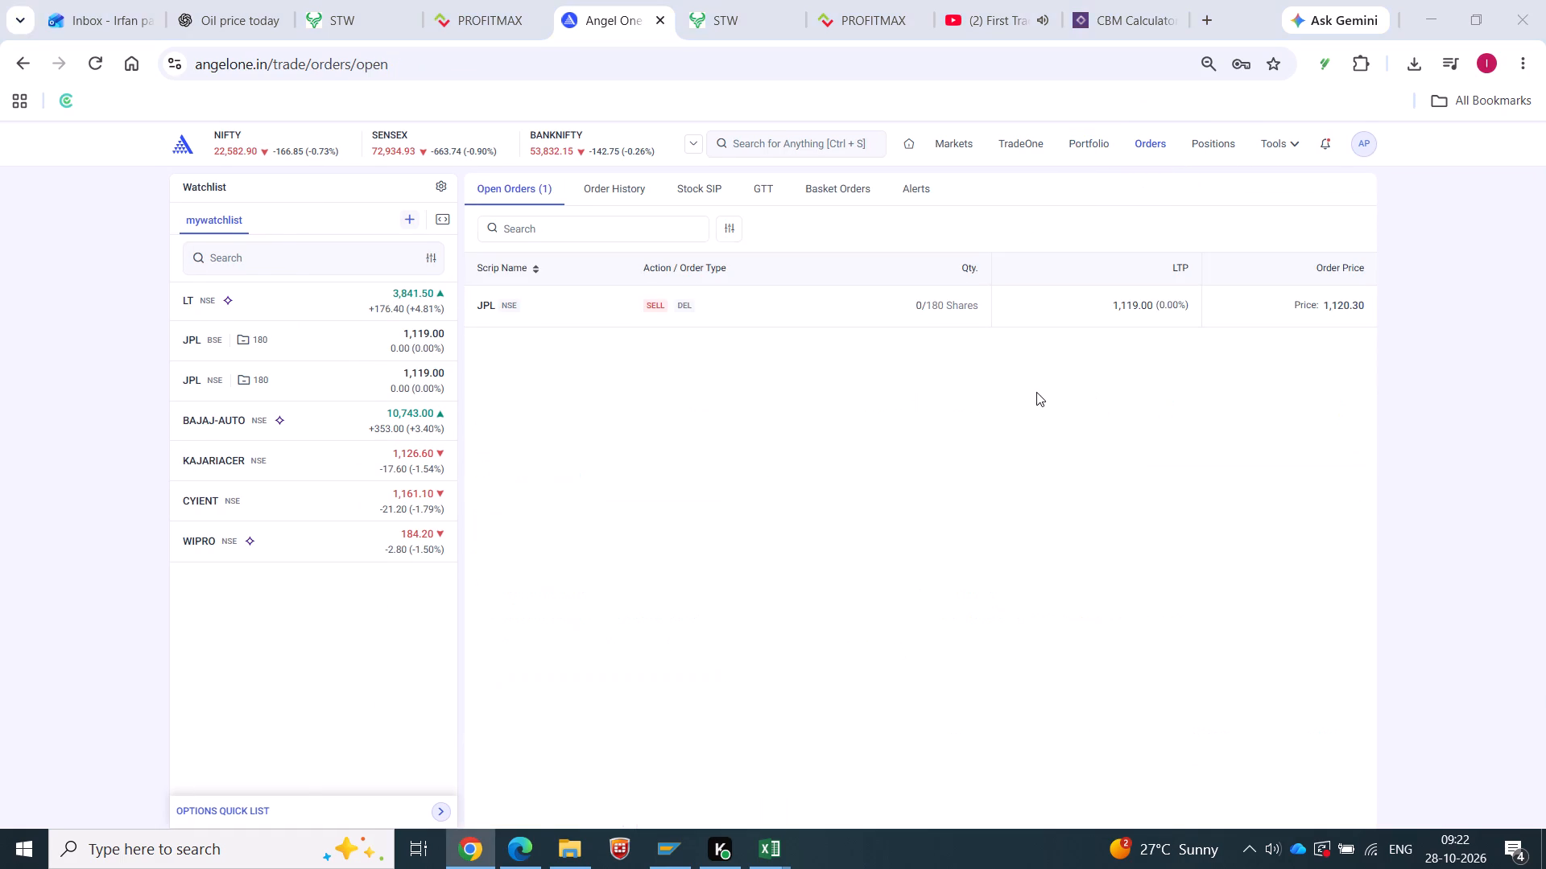
{"action": "left_click", "coordinate": [723, 393]}
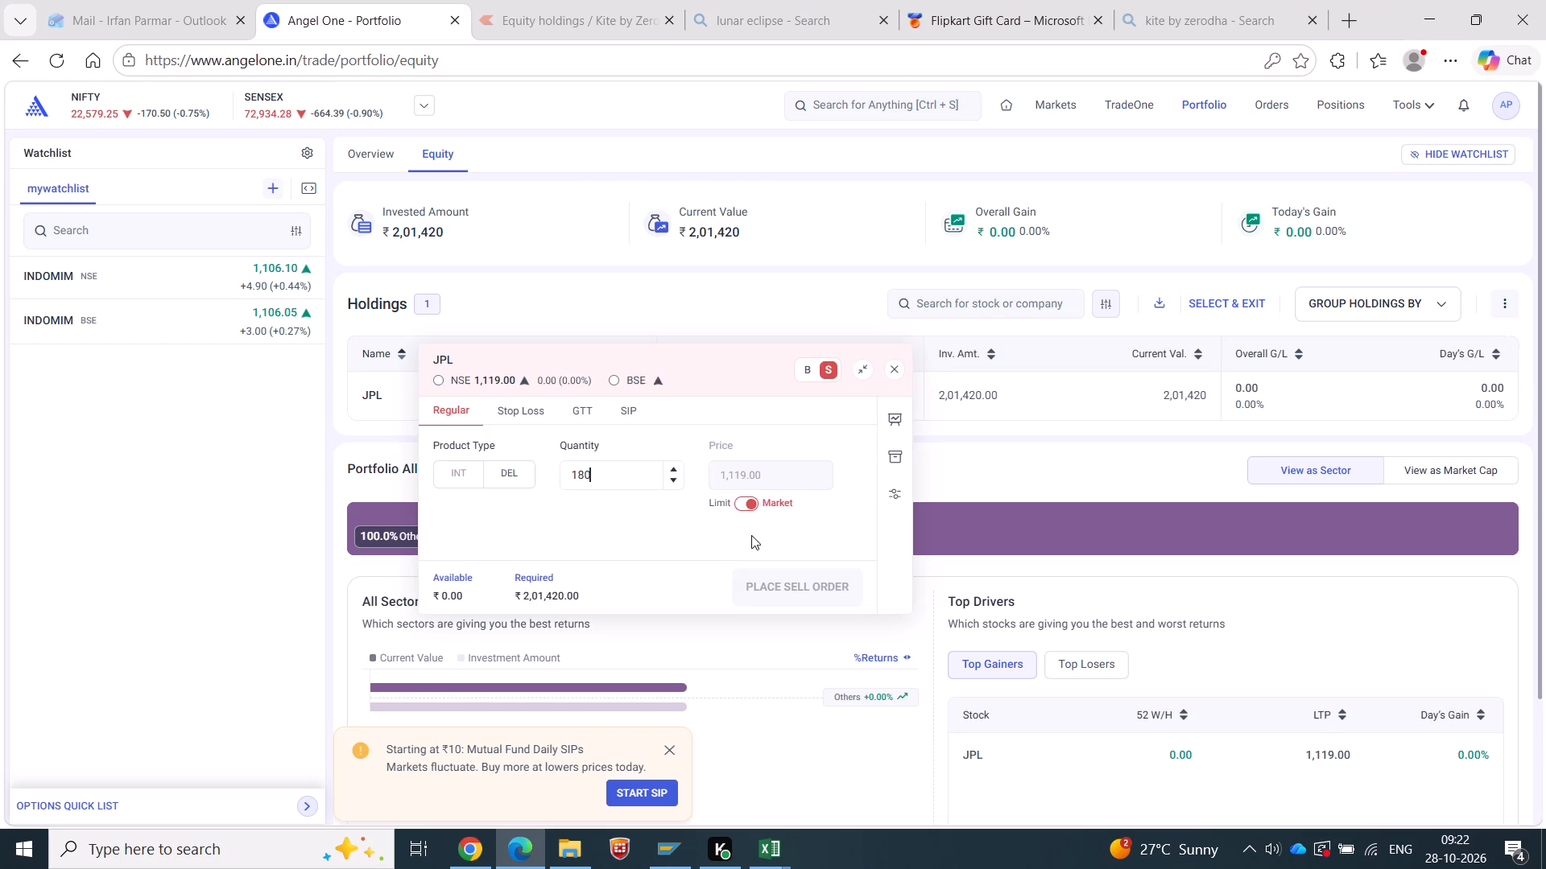
{"action": "left_click", "coordinate": [748, 507]}
{"action": "left_click_drag", "start_coordinate": [773, 477], "coordinate": [651, 477]}
{"action": "key", "text": "ctrl+v"}
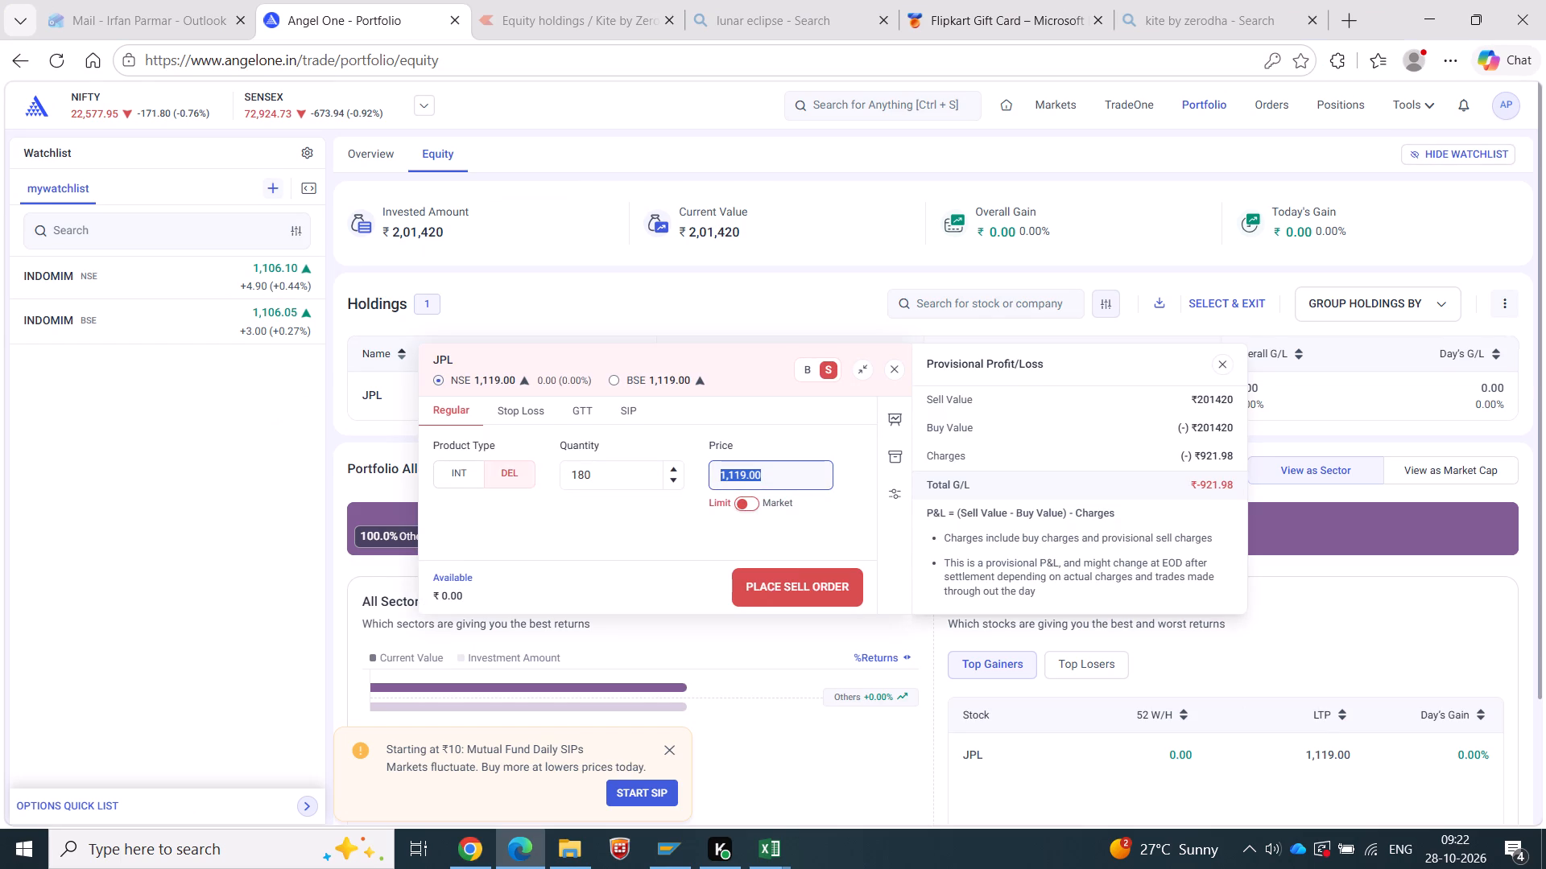
{"action": "type", "text": "1120.30"}
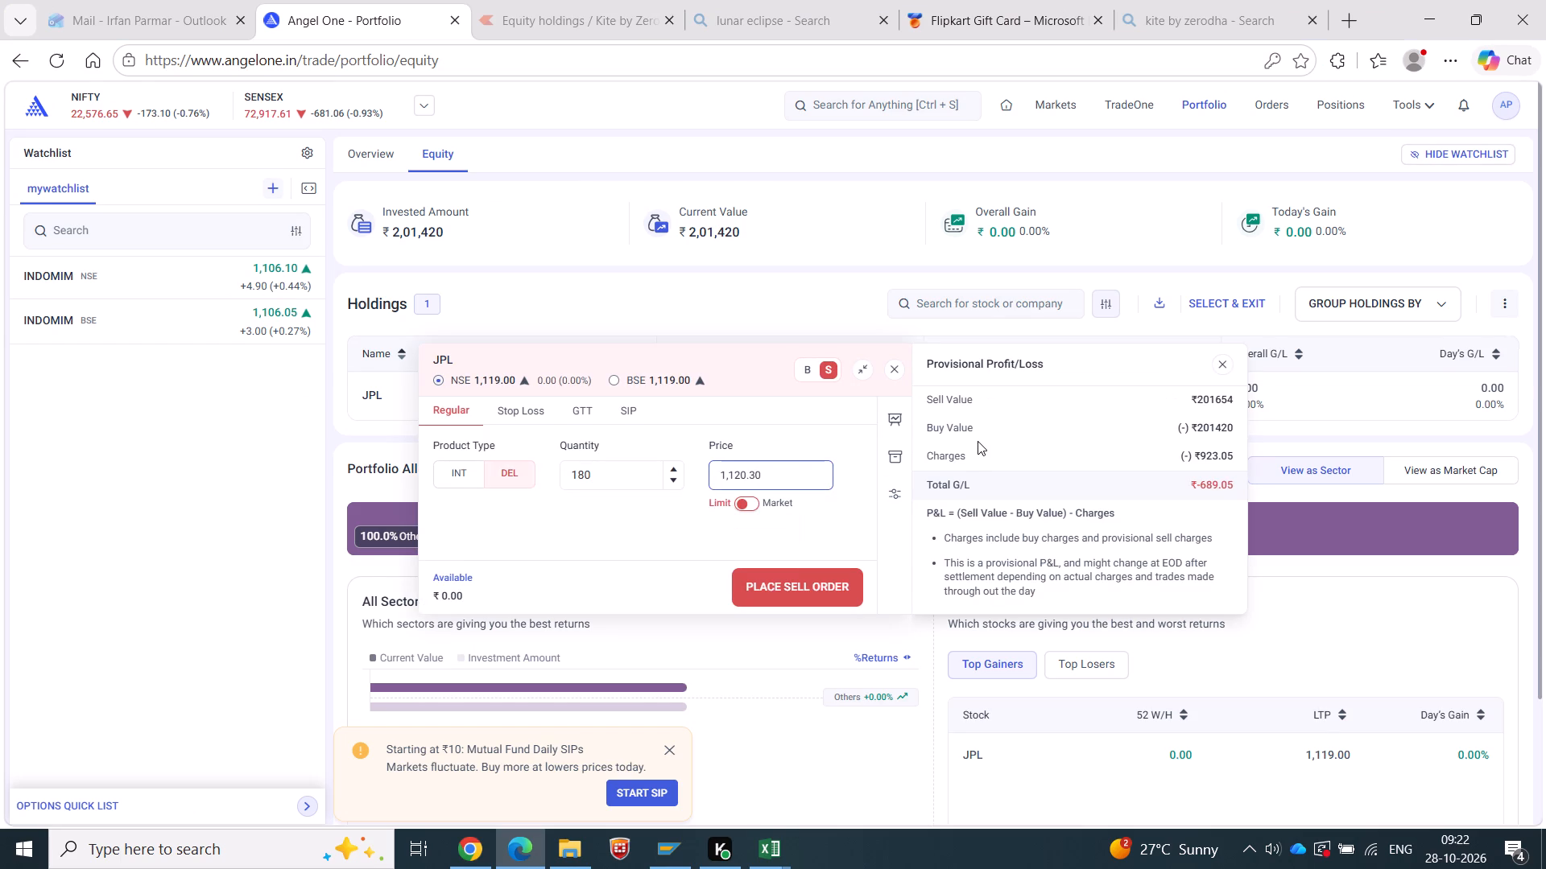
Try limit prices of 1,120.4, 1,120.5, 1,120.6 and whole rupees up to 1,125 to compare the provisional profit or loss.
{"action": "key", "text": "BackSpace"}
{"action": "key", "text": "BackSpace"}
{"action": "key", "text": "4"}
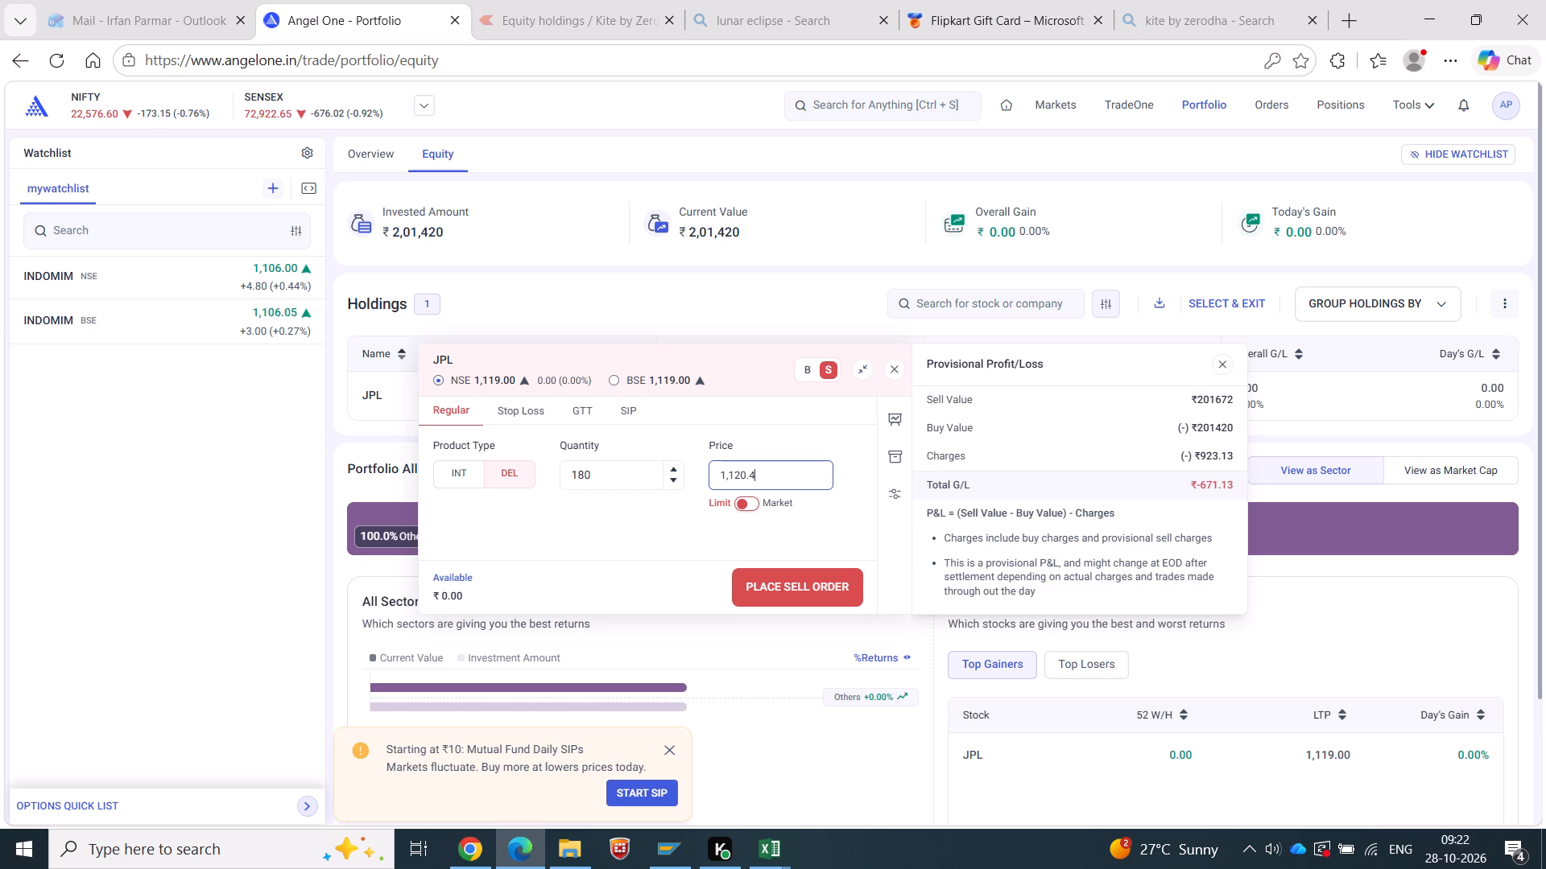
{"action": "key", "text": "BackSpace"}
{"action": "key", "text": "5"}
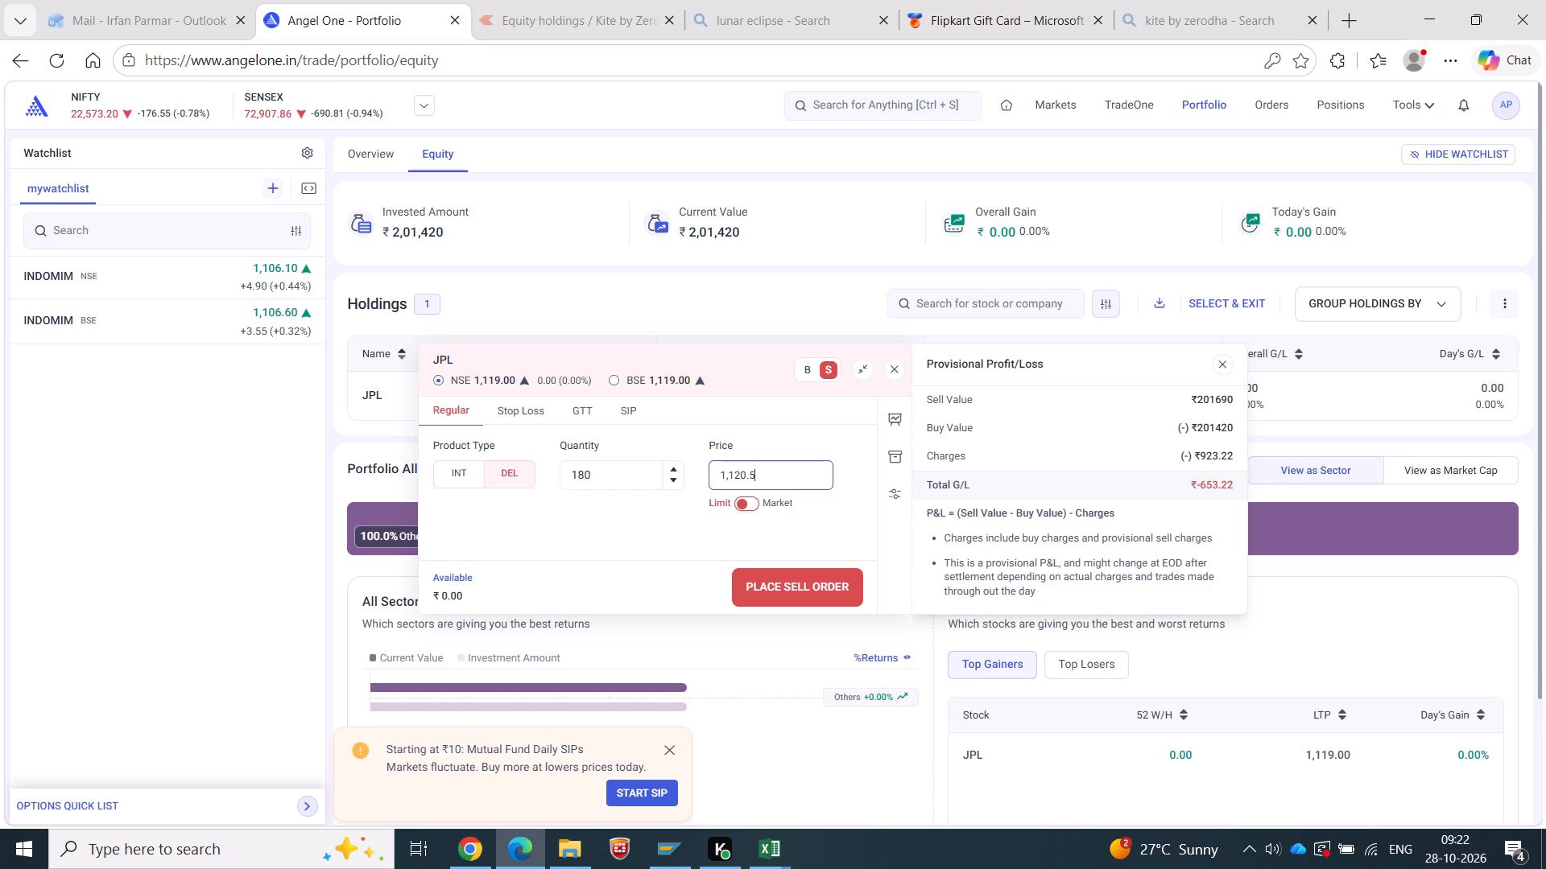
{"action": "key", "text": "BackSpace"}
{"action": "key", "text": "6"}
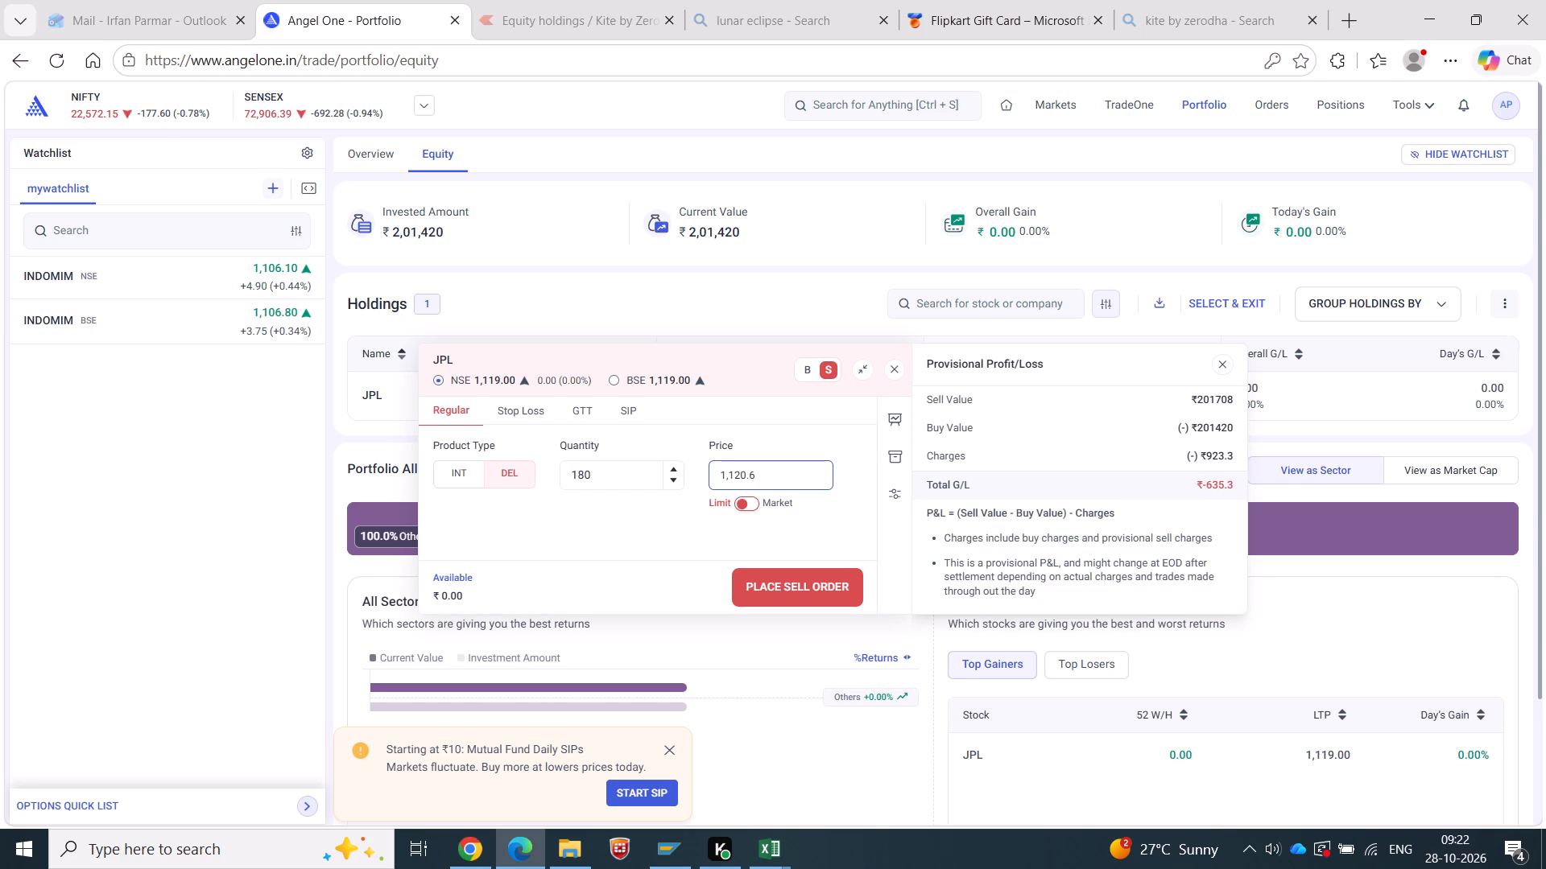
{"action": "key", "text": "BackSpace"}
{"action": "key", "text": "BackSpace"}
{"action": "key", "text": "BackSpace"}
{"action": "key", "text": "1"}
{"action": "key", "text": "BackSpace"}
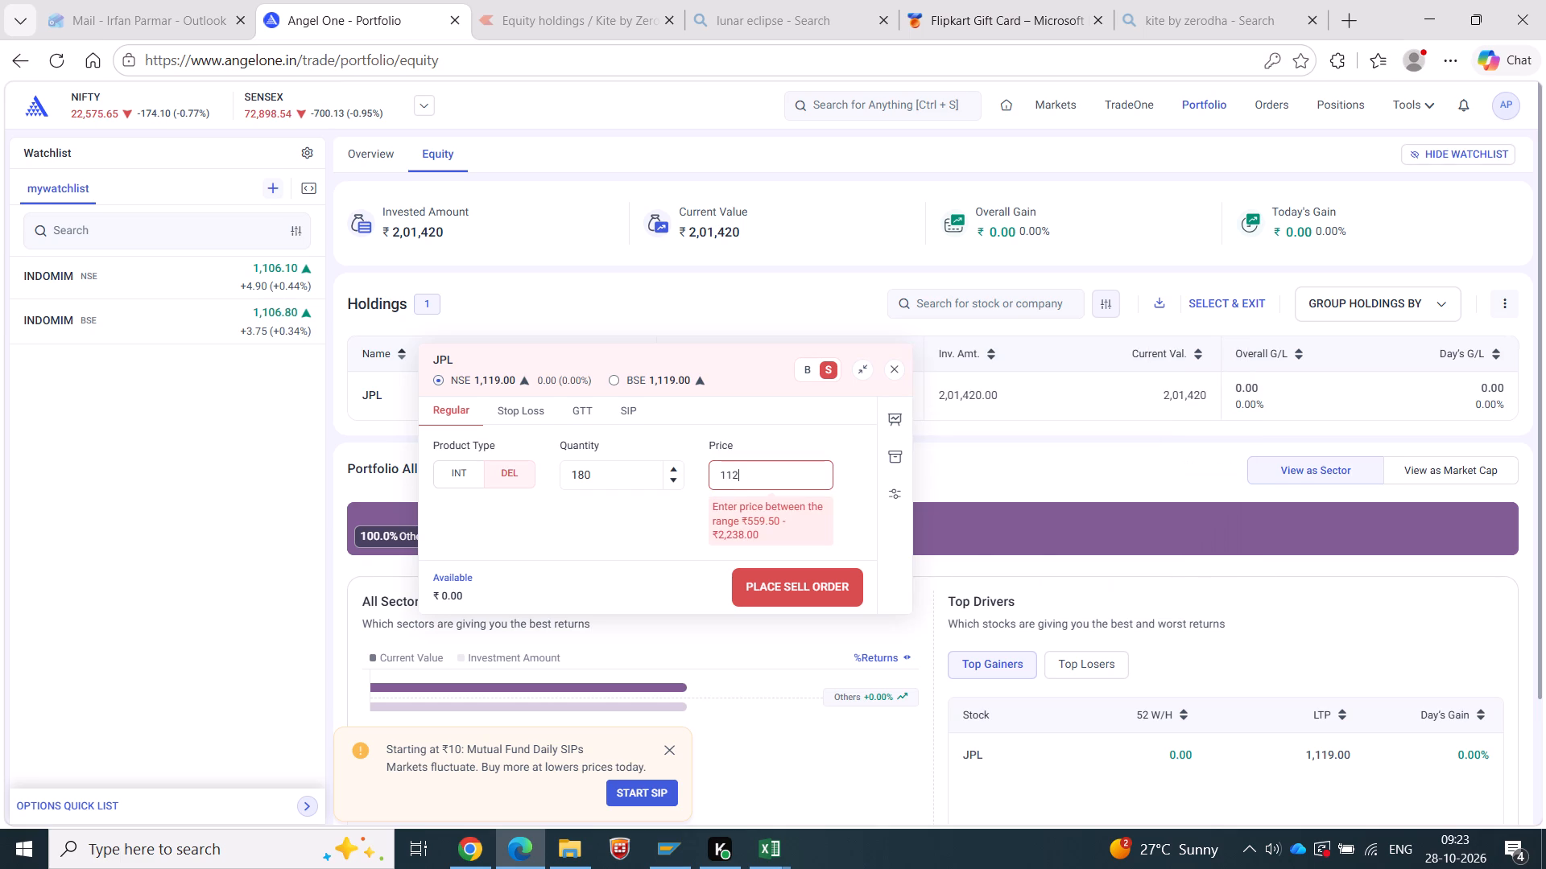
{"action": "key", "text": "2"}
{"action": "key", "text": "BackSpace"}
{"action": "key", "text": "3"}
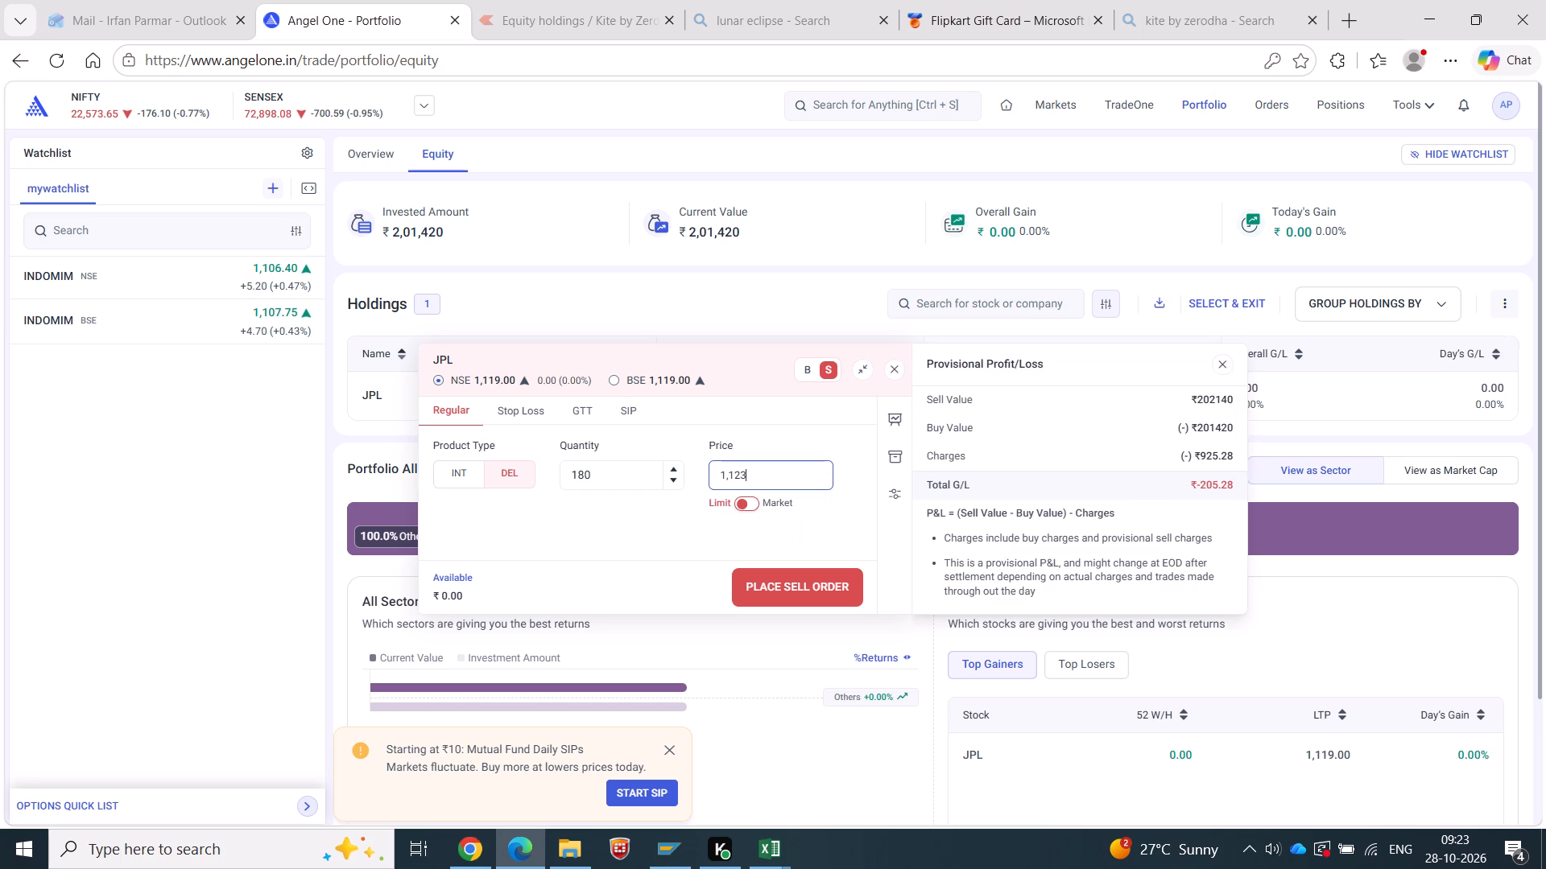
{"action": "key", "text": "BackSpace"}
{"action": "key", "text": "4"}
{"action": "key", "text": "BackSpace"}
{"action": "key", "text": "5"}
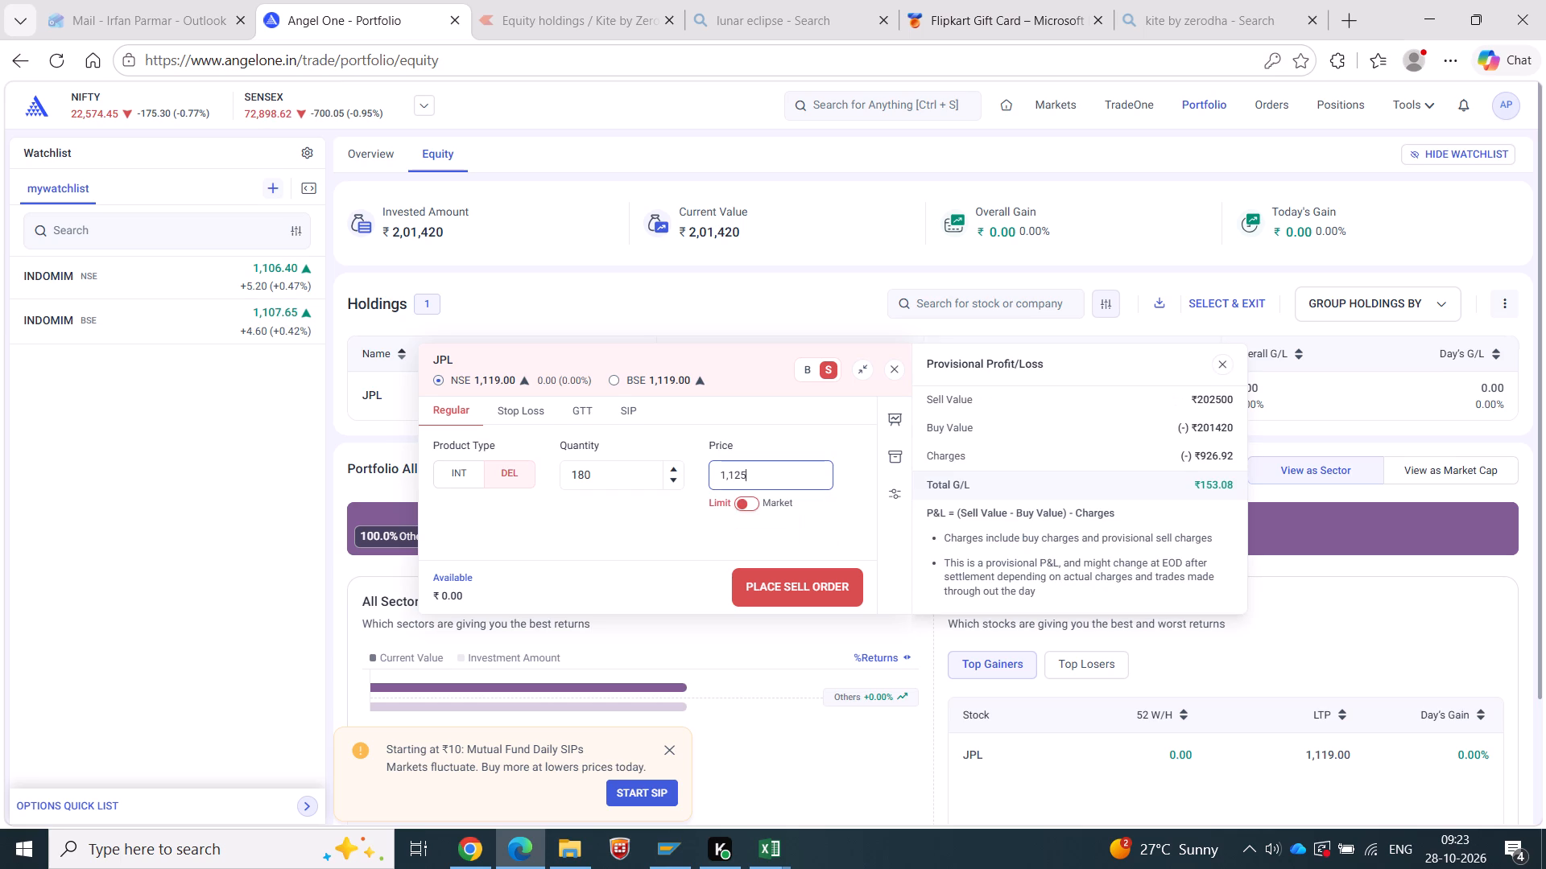
Set the JPL limit price to 1,124.2 and place the sell order.
{"action": "key", "text": "BackSpace"}
{"action": "type", "text": "4.1"}
{"action": "key", "text": "BackSpace"}
{"action": "key", "text": "2"}
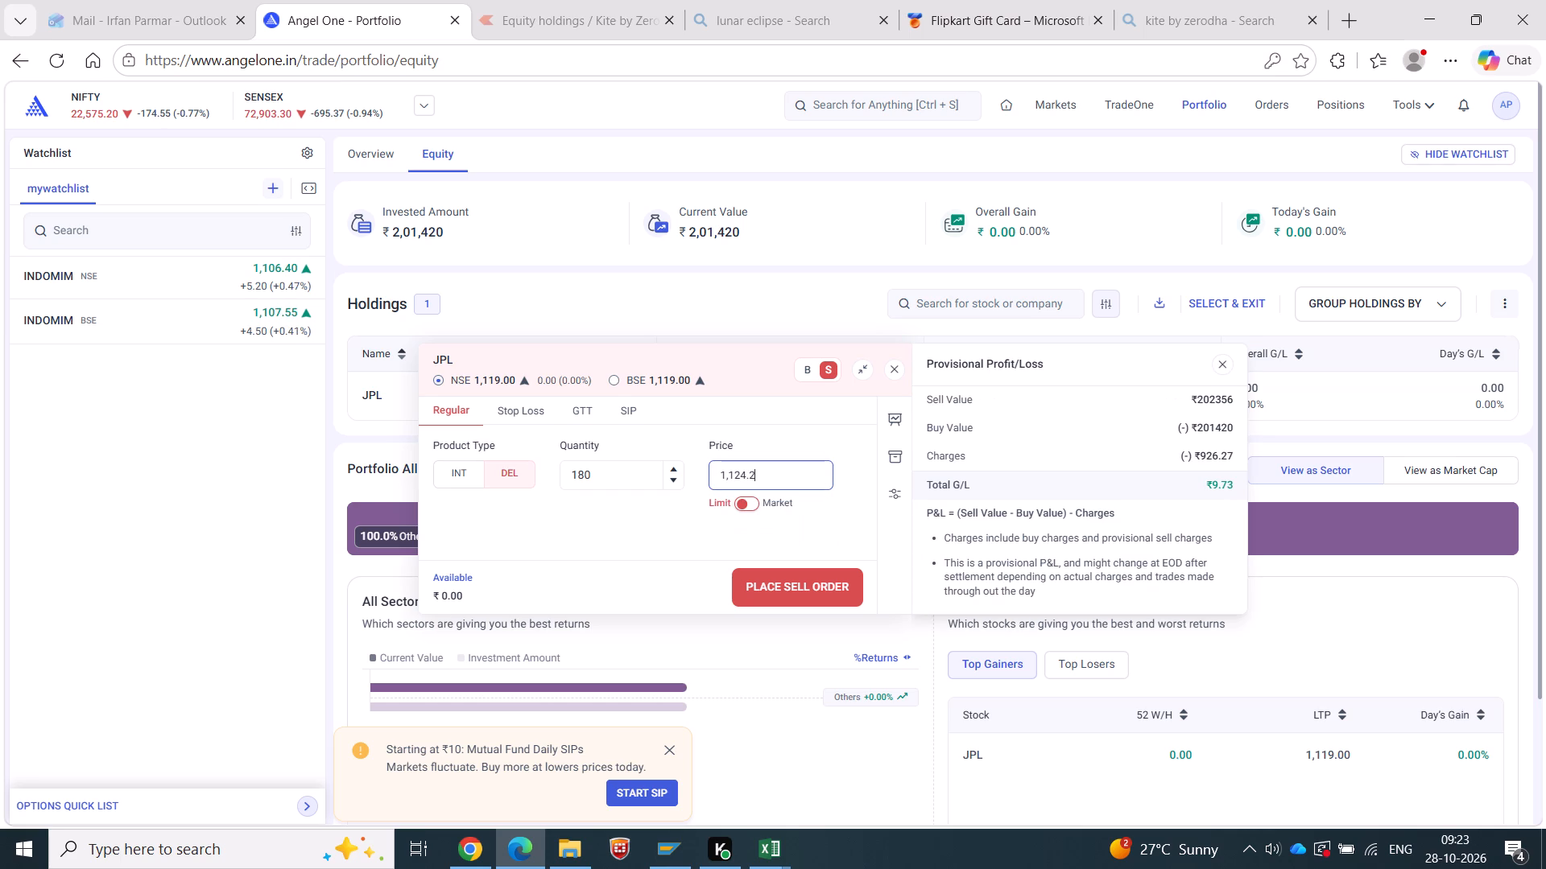
{"action": "left_click", "coordinate": [818, 605]}
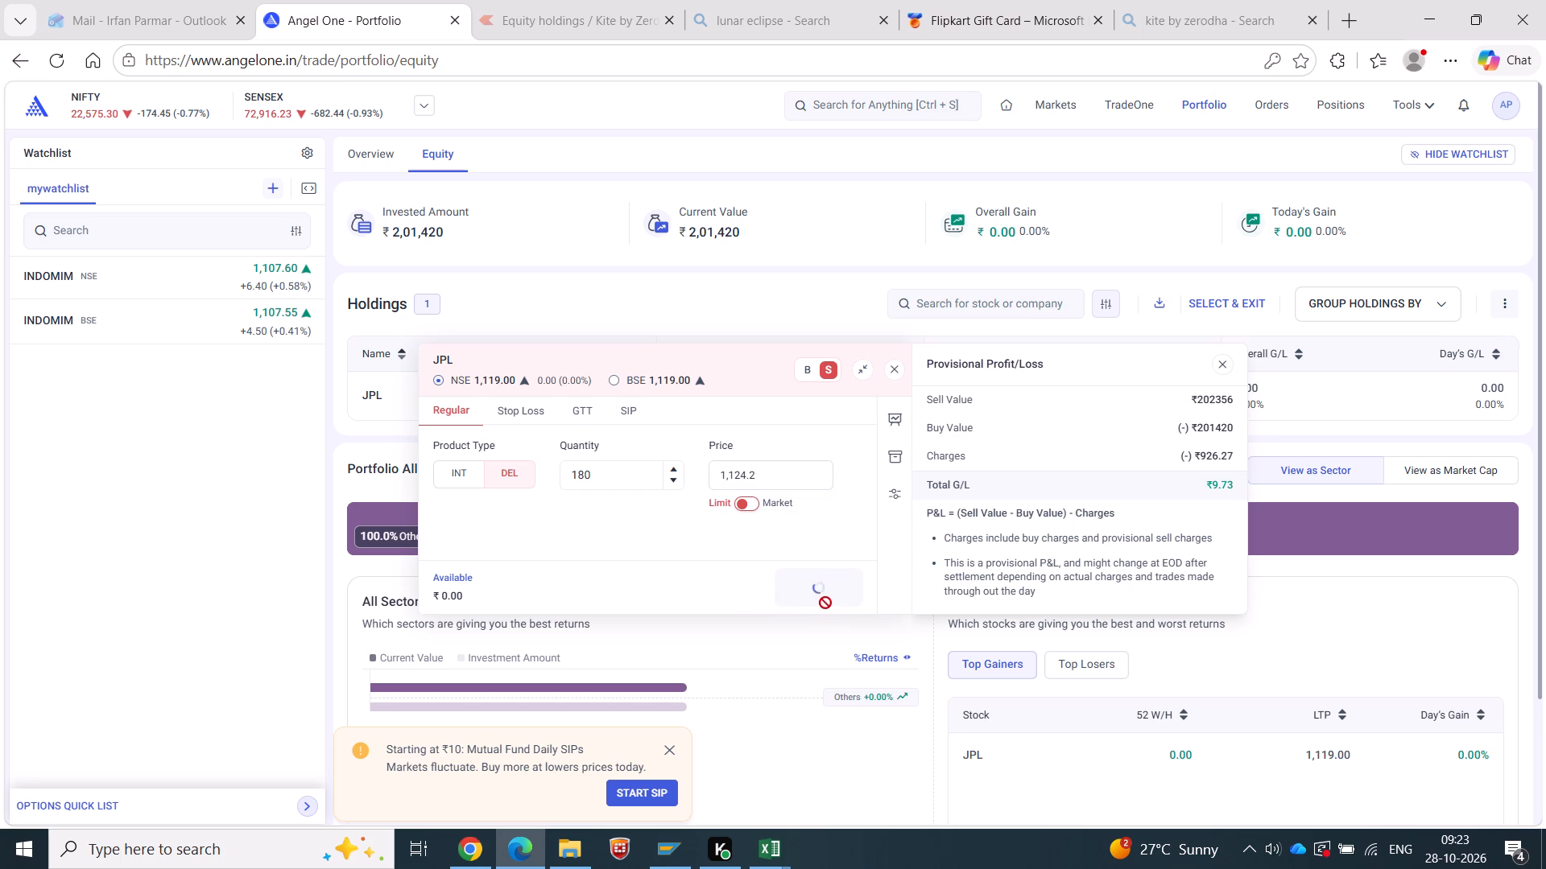
In Chrome's Angel One account, amend the open JPL sell order's limit price to 1,124.20 and submit the edit.
{"action": "key", "text": "alt+Tab"}
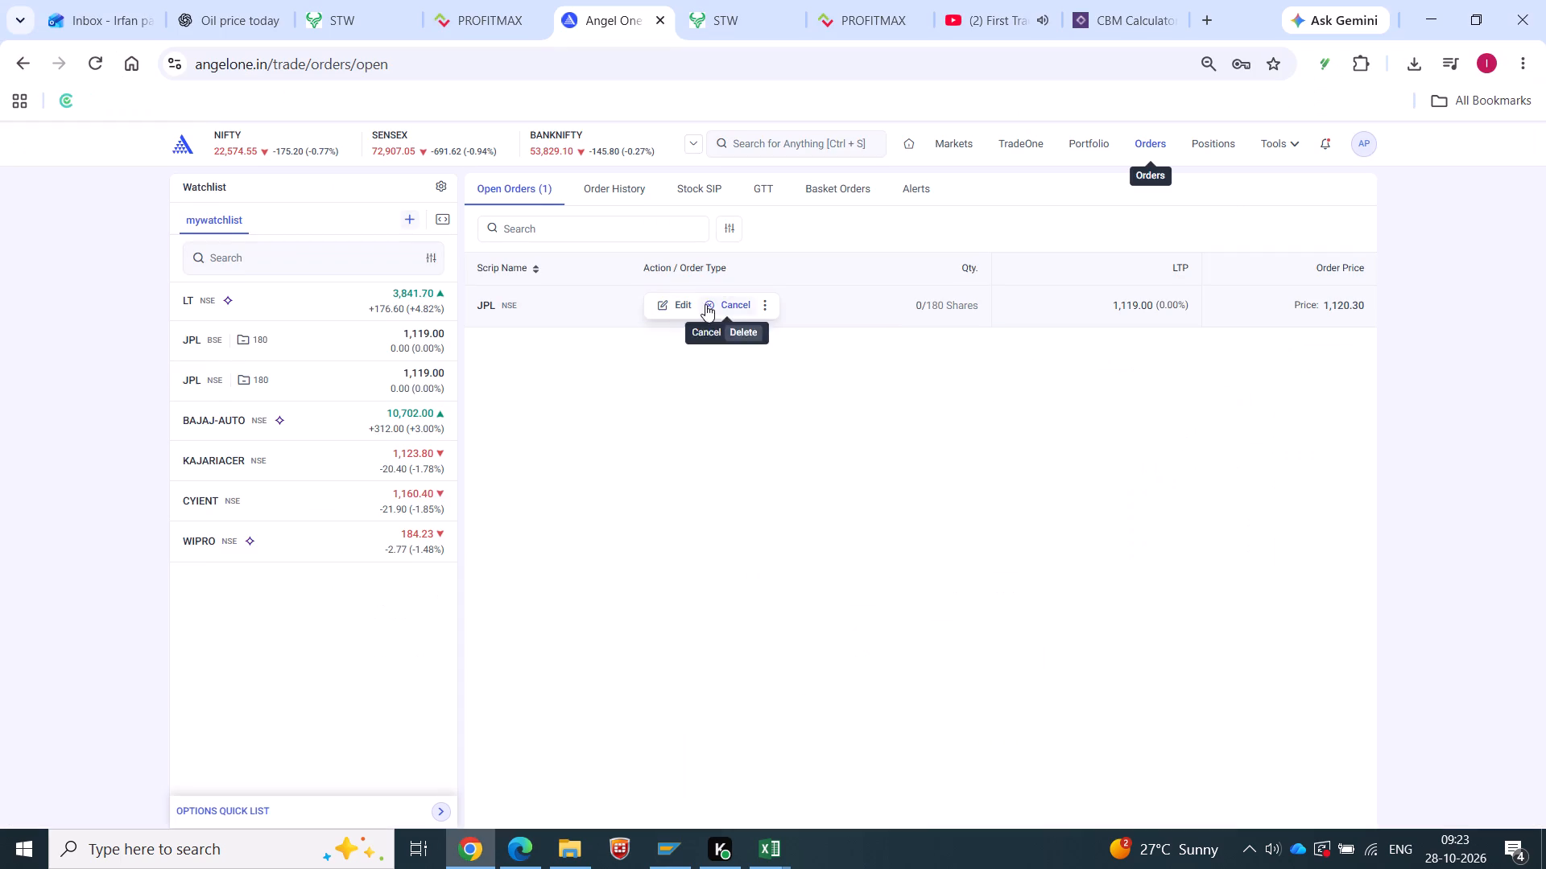
{"action": "left_click", "coordinate": [689, 306]}
{"action": "left_click_drag", "start_coordinate": [707, 472], "coordinate": [720, 472]}
{"action": "left_click", "coordinate": [713, 472]}
{"action": "left_click_drag", "start_coordinate": [709, 468], "coordinate": [868, 484]}
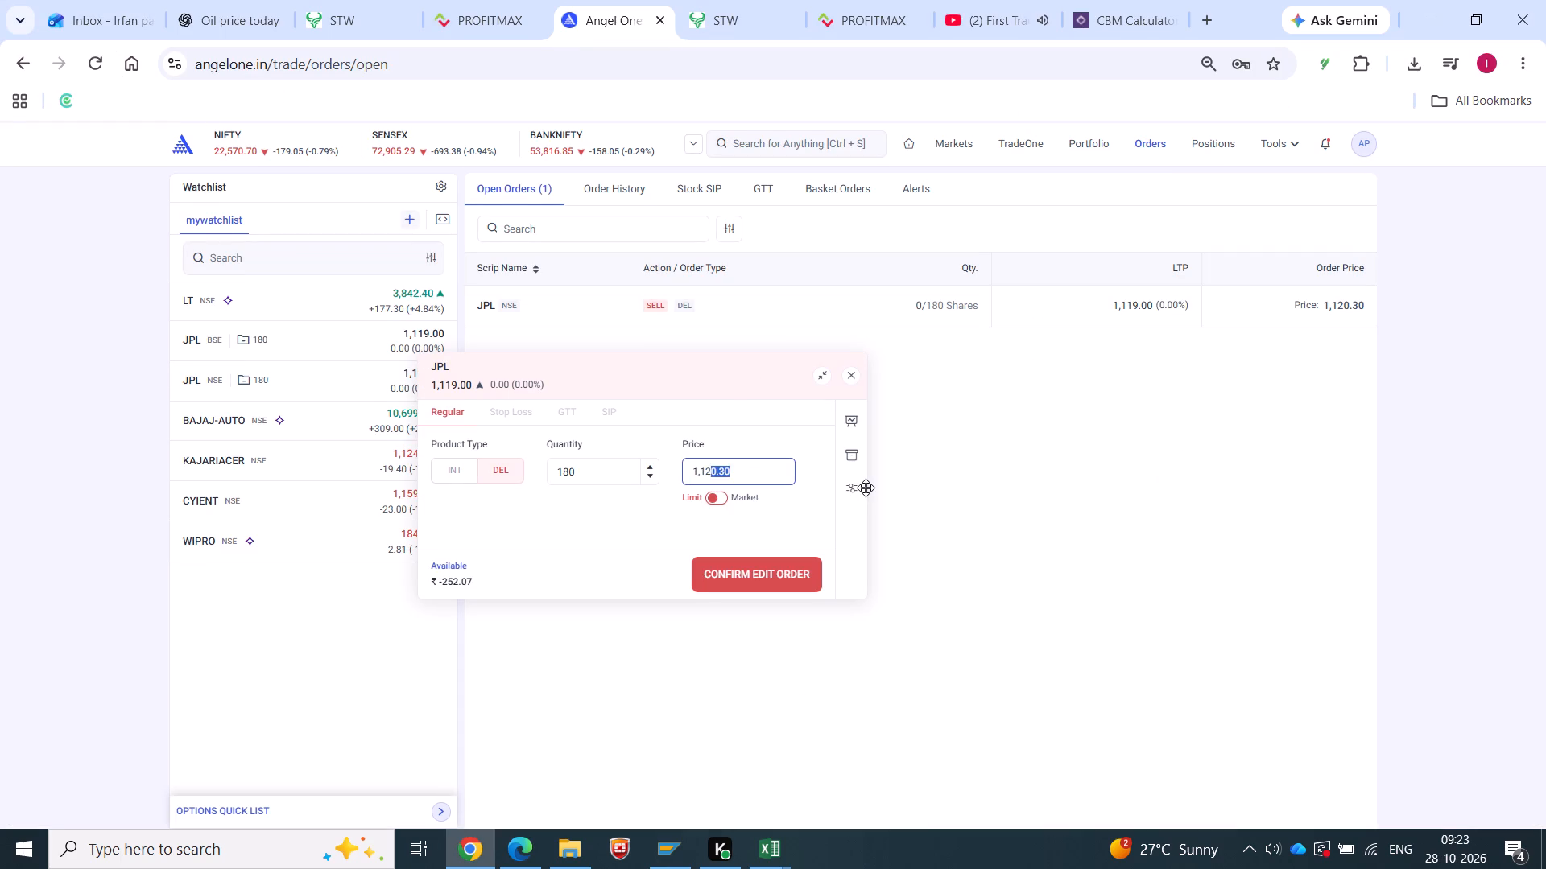
{"action": "type", "text": "4.20"}
{"action": "left_click", "coordinate": [766, 573]}
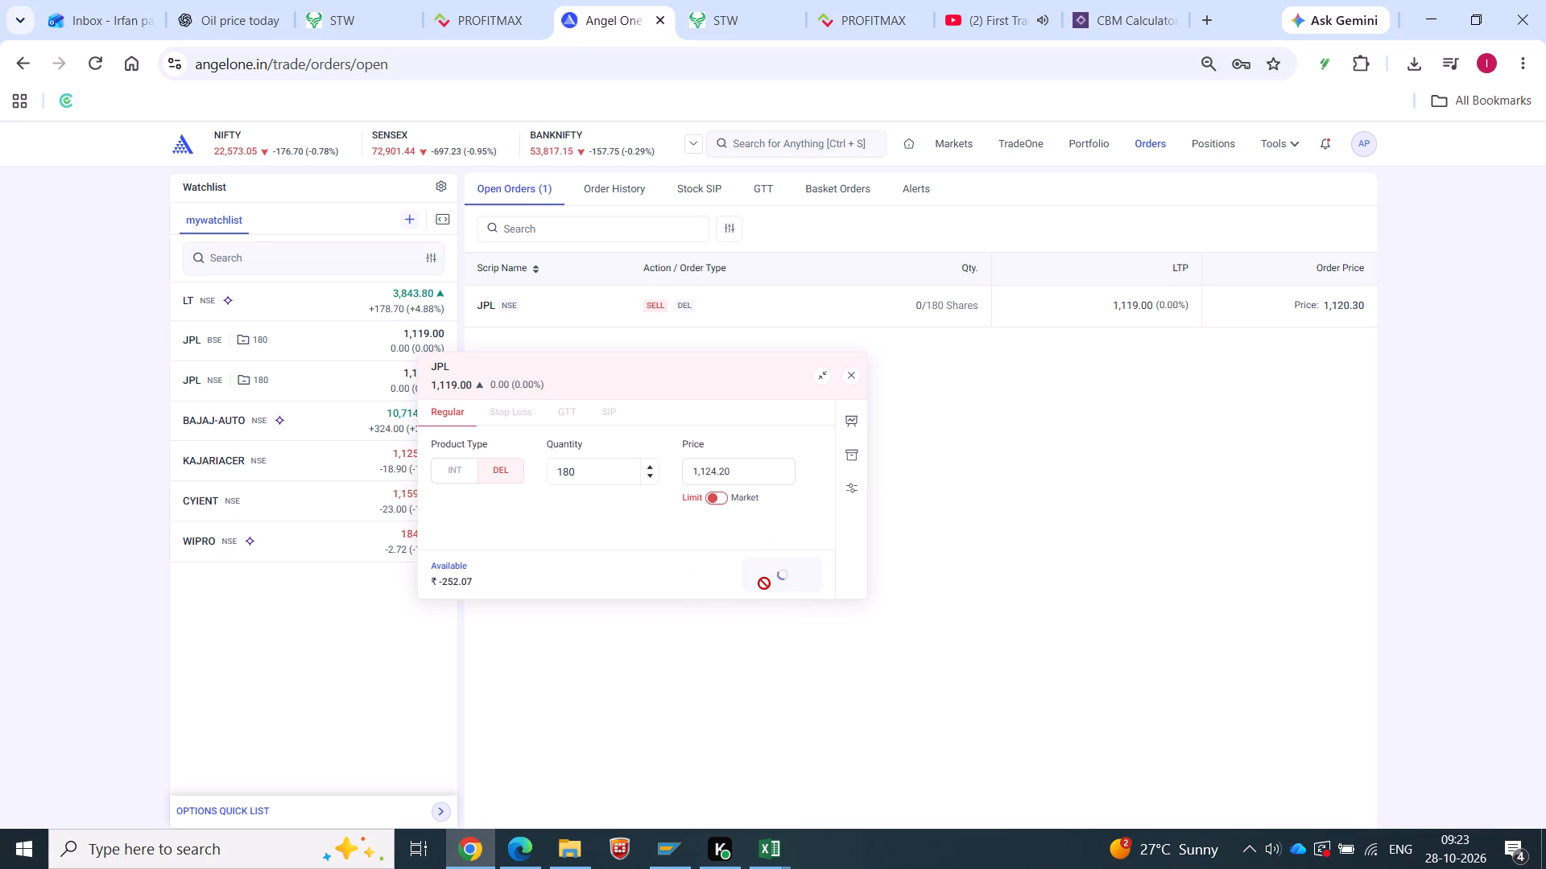
{"action": "left_click", "coordinate": [973, 567]}
{"action": "scroll", "coordinate": [920, 558], "scroll_direction": "up", "scroll_amount": 3}
Check the open orders in the Edge Angel One account.
{"action": "key", "text": "alt+Tab"}
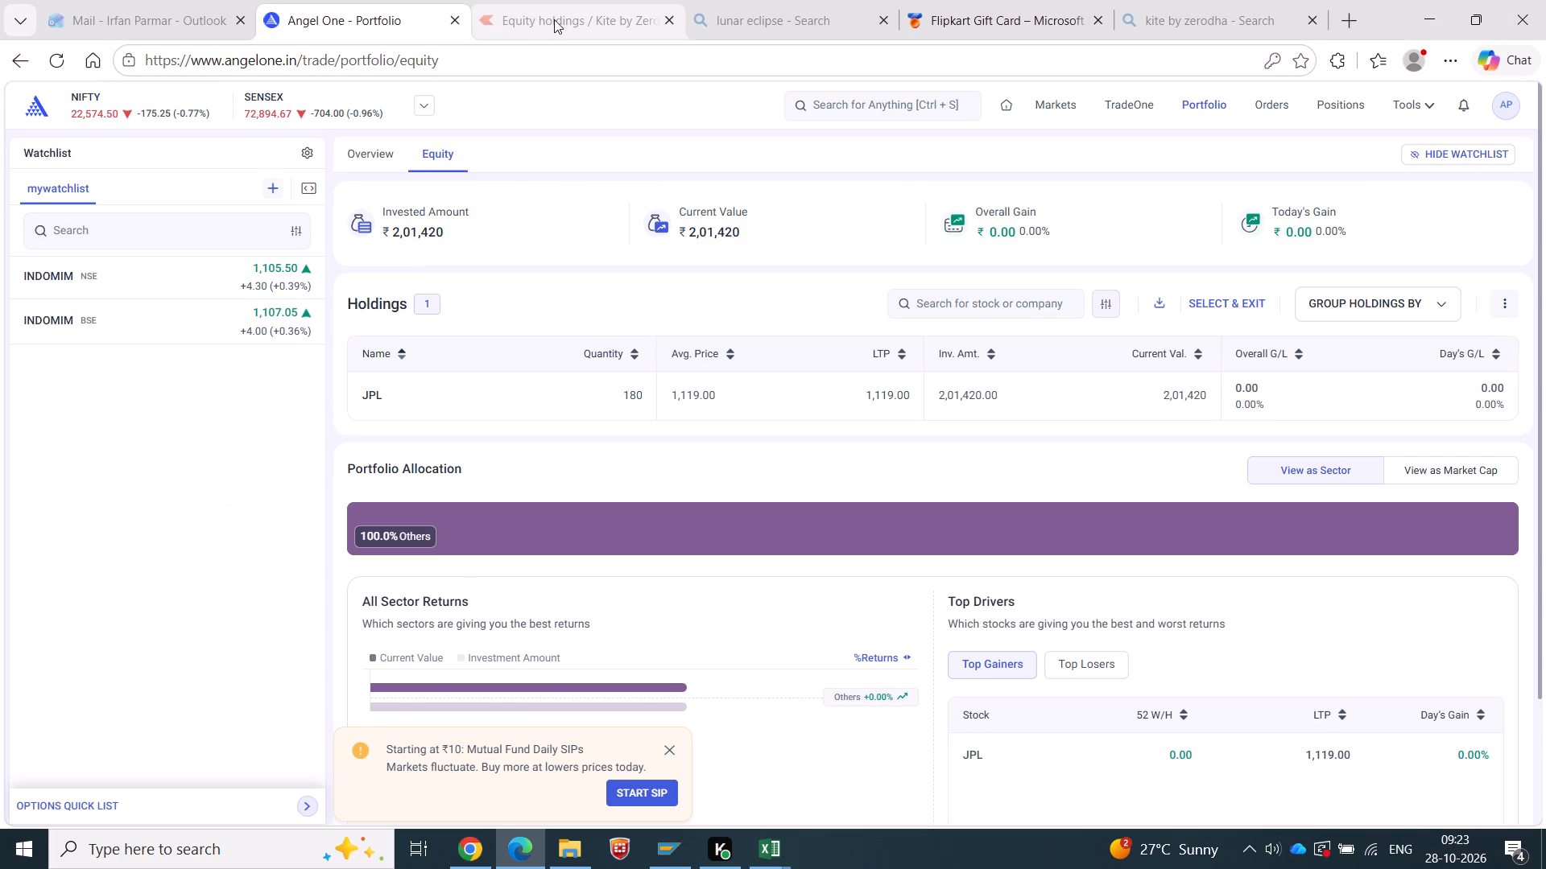
{"action": "left_click", "coordinate": [1275, 104]}
{"action": "scroll", "coordinate": [1139, 305], "scroll_direction": "up", "scroll_amount": 4}
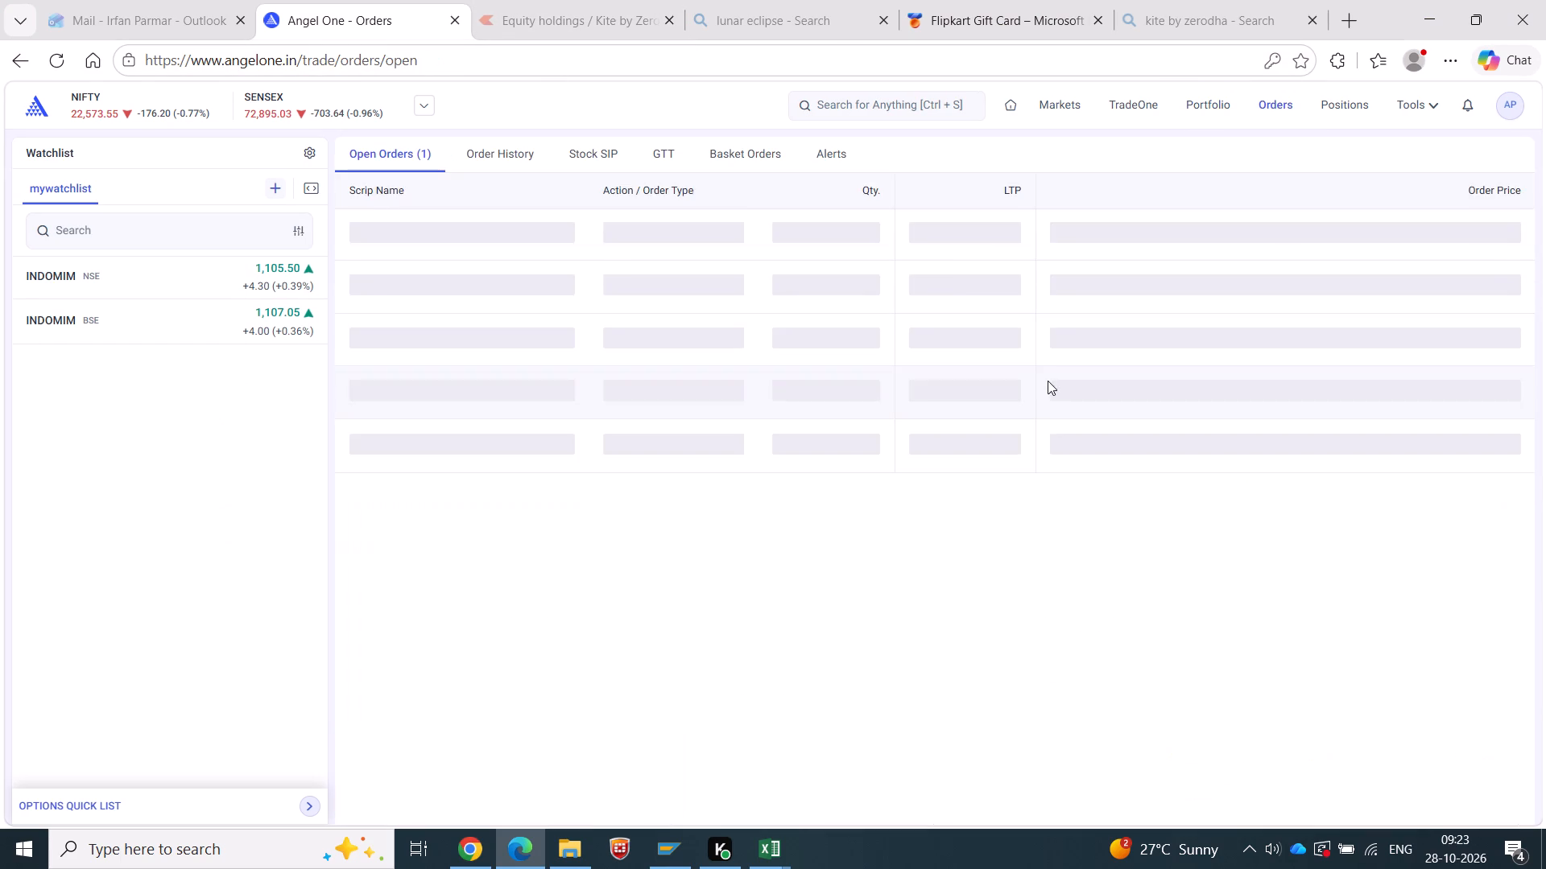
{"action": "scroll", "coordinate": [1326, 328], "scroll_direction": "up", "scroll_amount": 3}
In Kite by Zerodha, place a long-term NSE limit sell order for the 180 JPL shares held at 1124.20.
{"action": "left_click", "coordinate": [535, 3]}
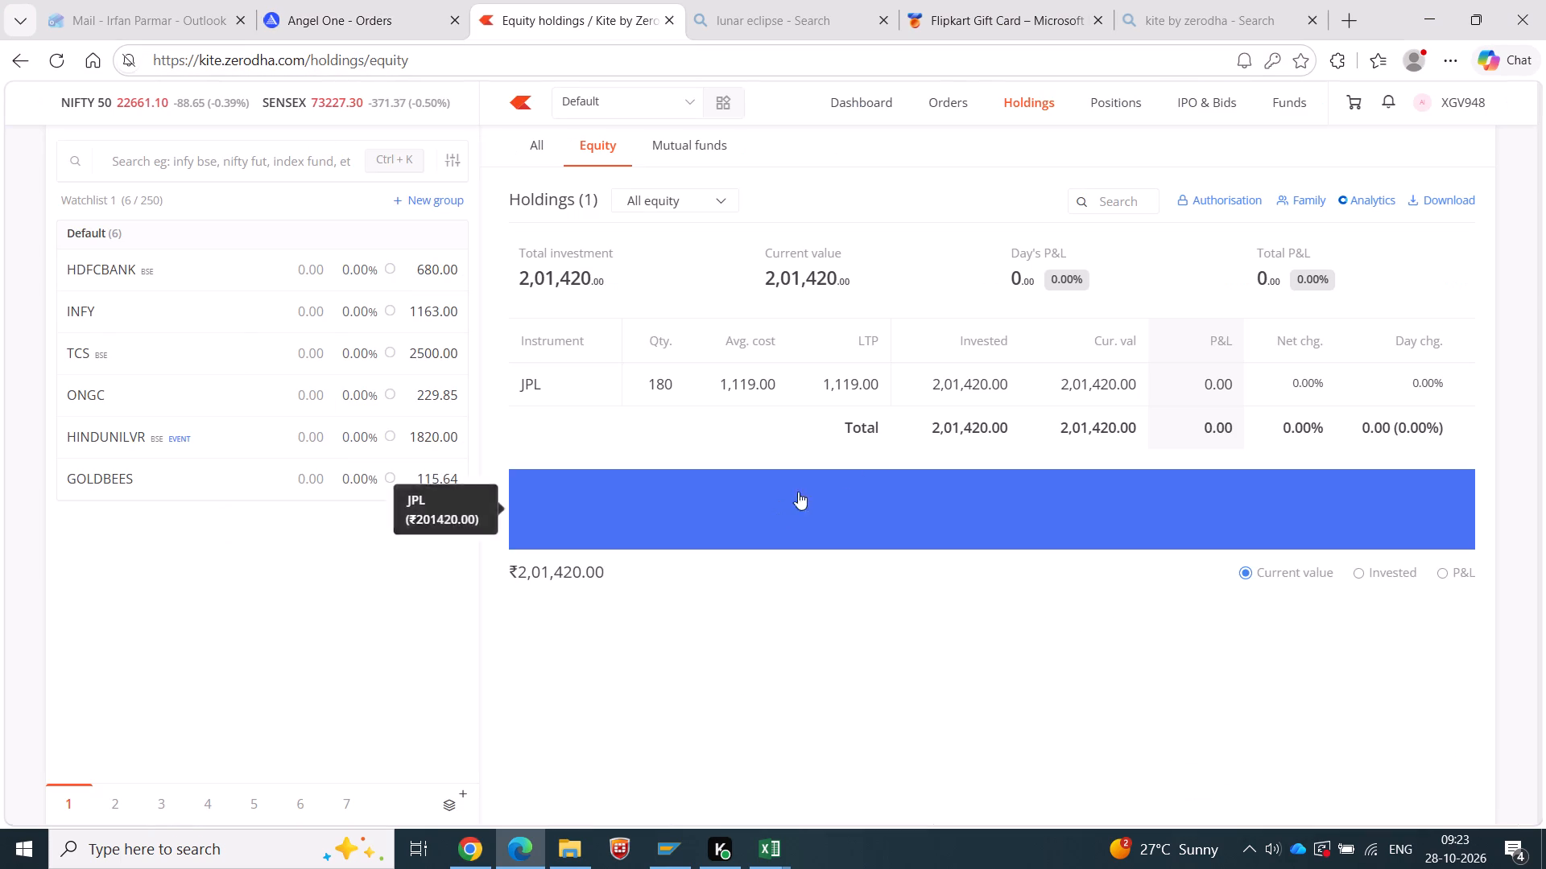
{"action": "left_click", "coordinate": [1471, 385]}
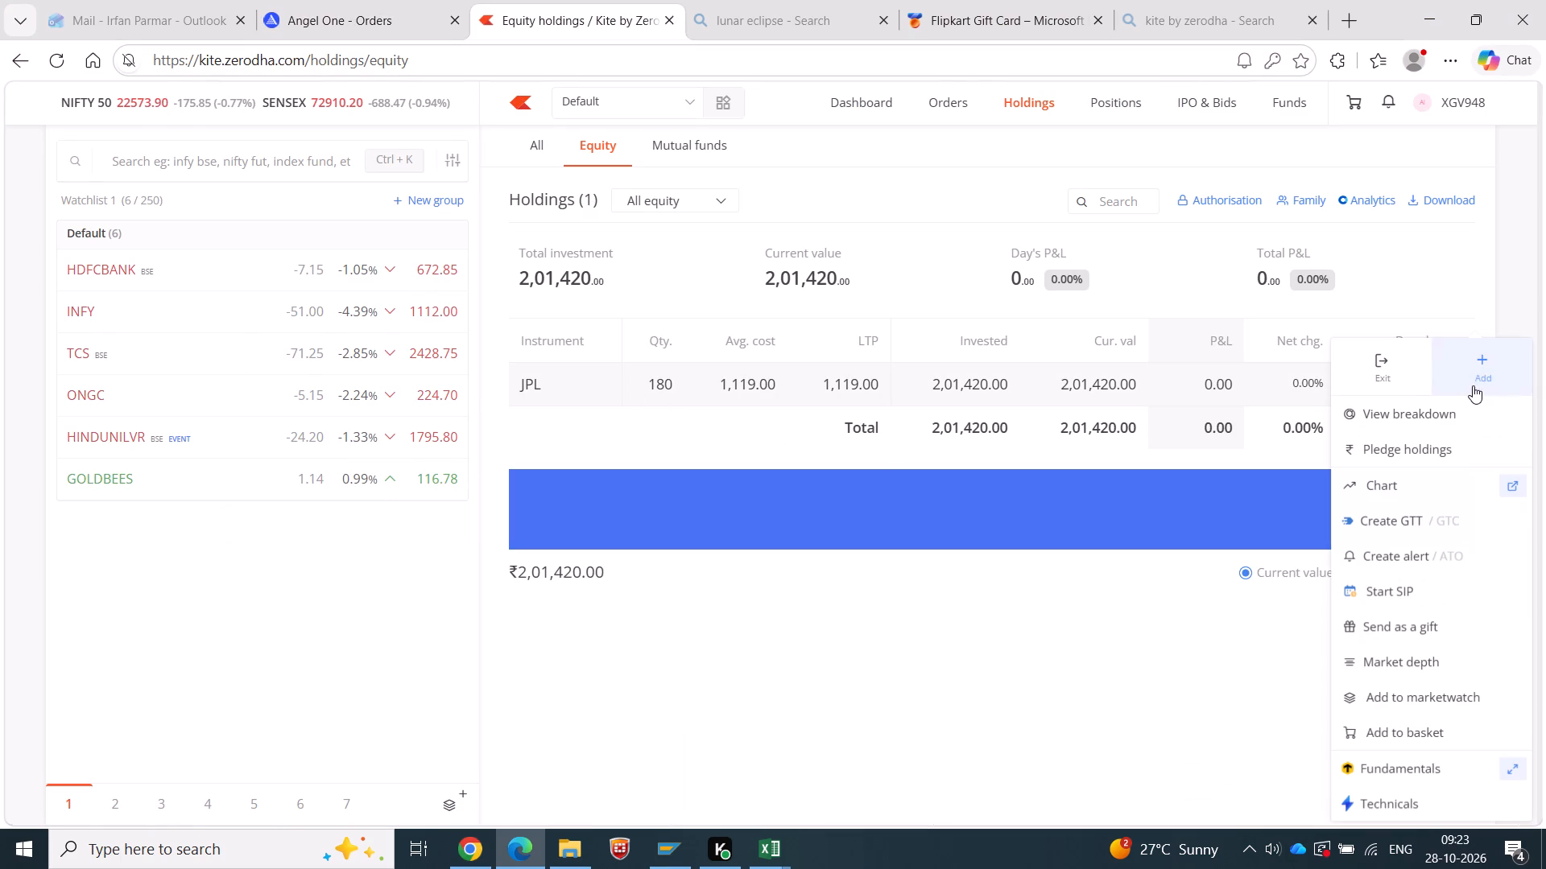
{"action": "left_click", "coordinate": [1374, 374]}
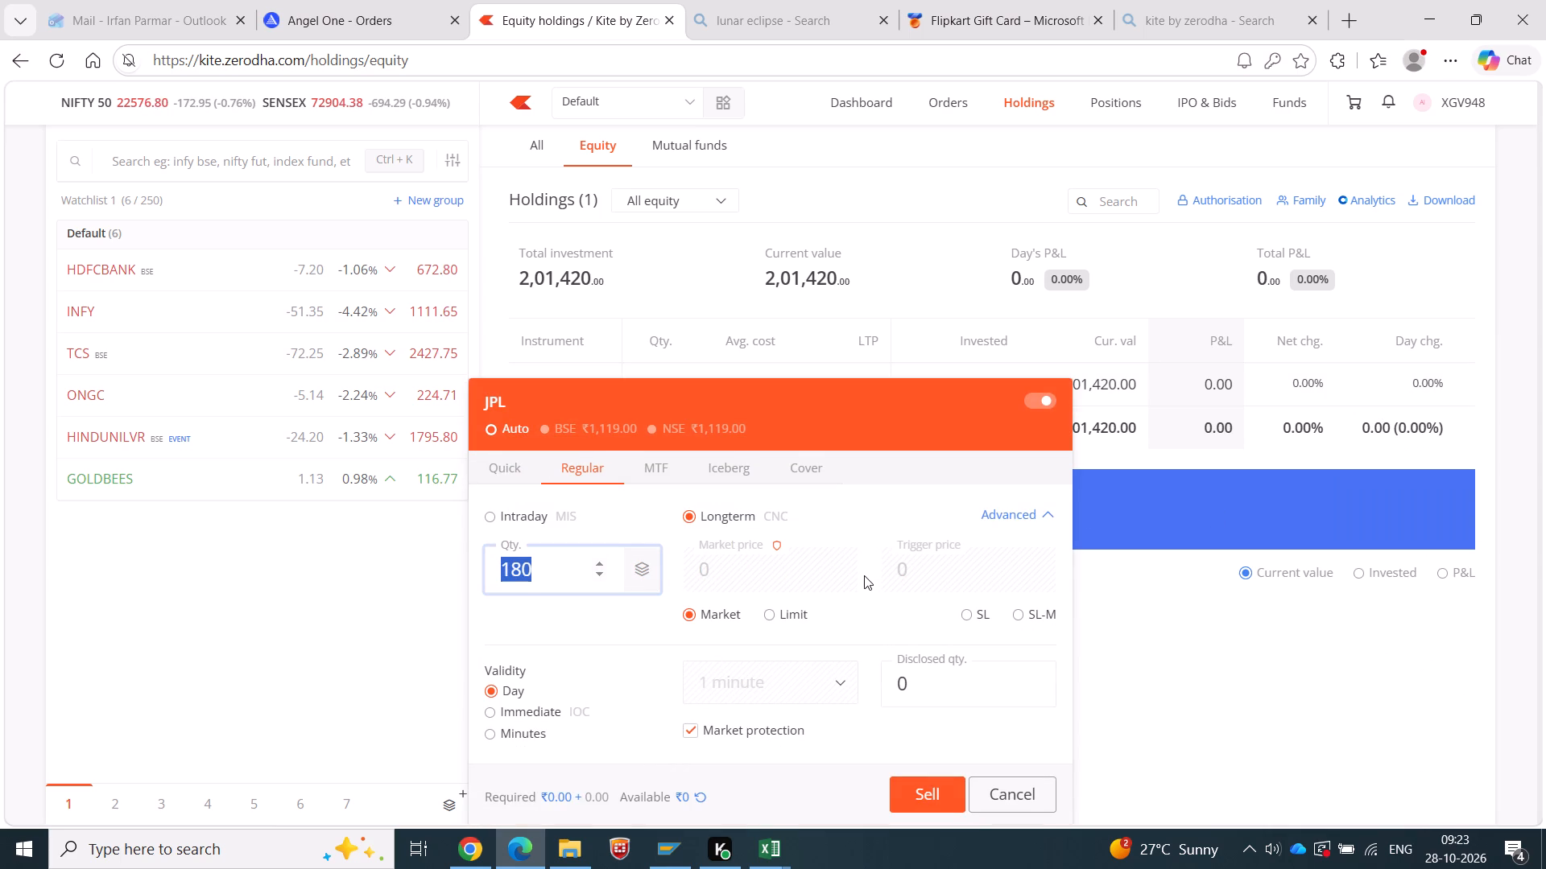
{"action": "scroll", "coordinate": [860, 607], "scroll_direction": "down", "scroll_amount": 2}
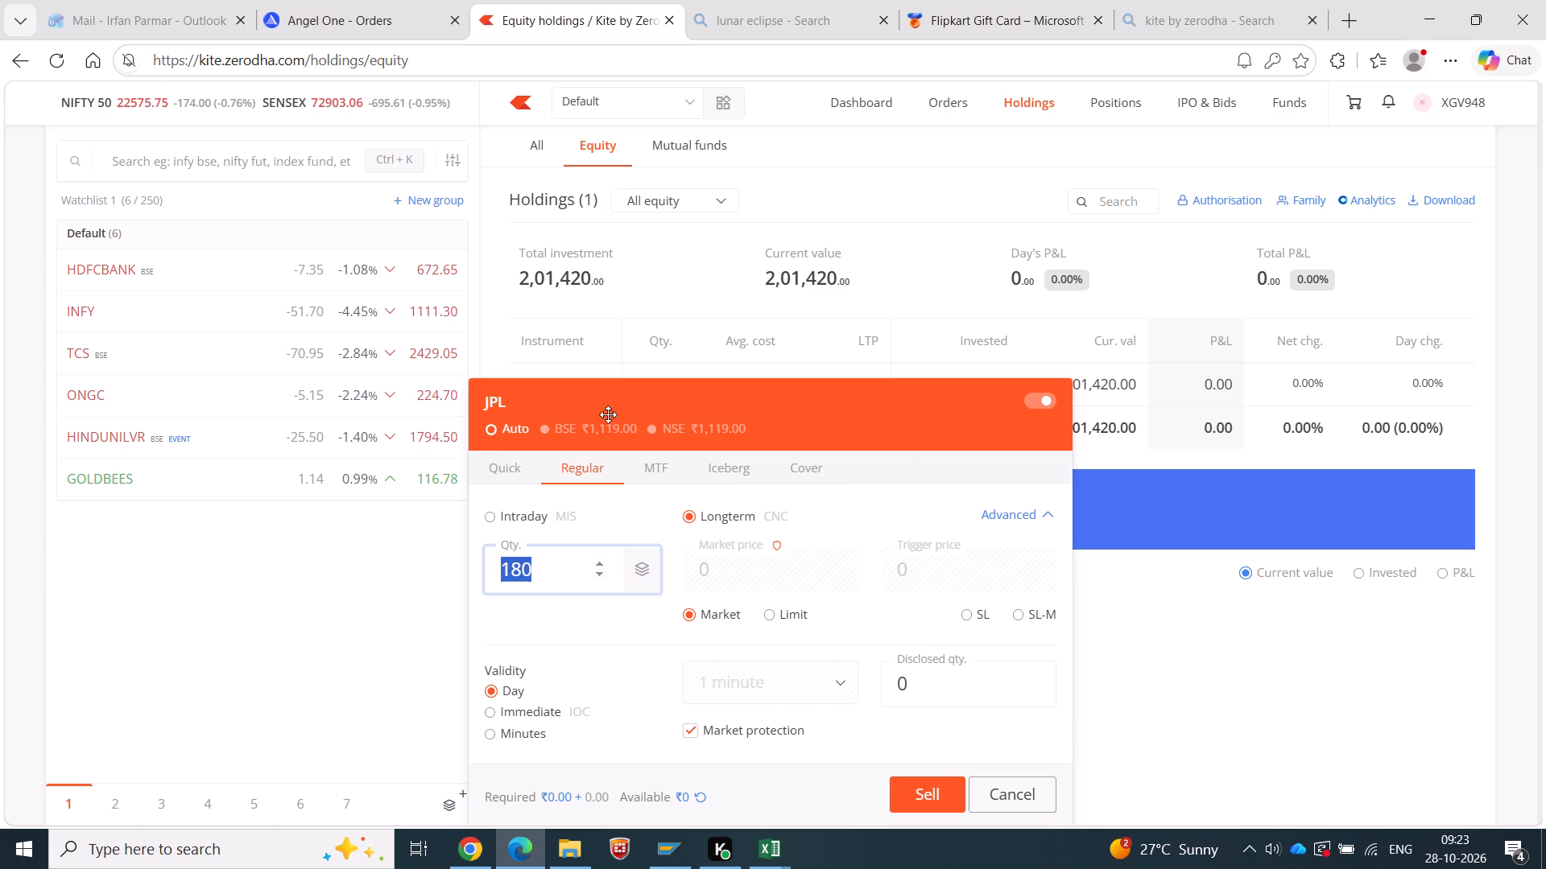
{"action": "left_click", "coordinate": [651, 428]}
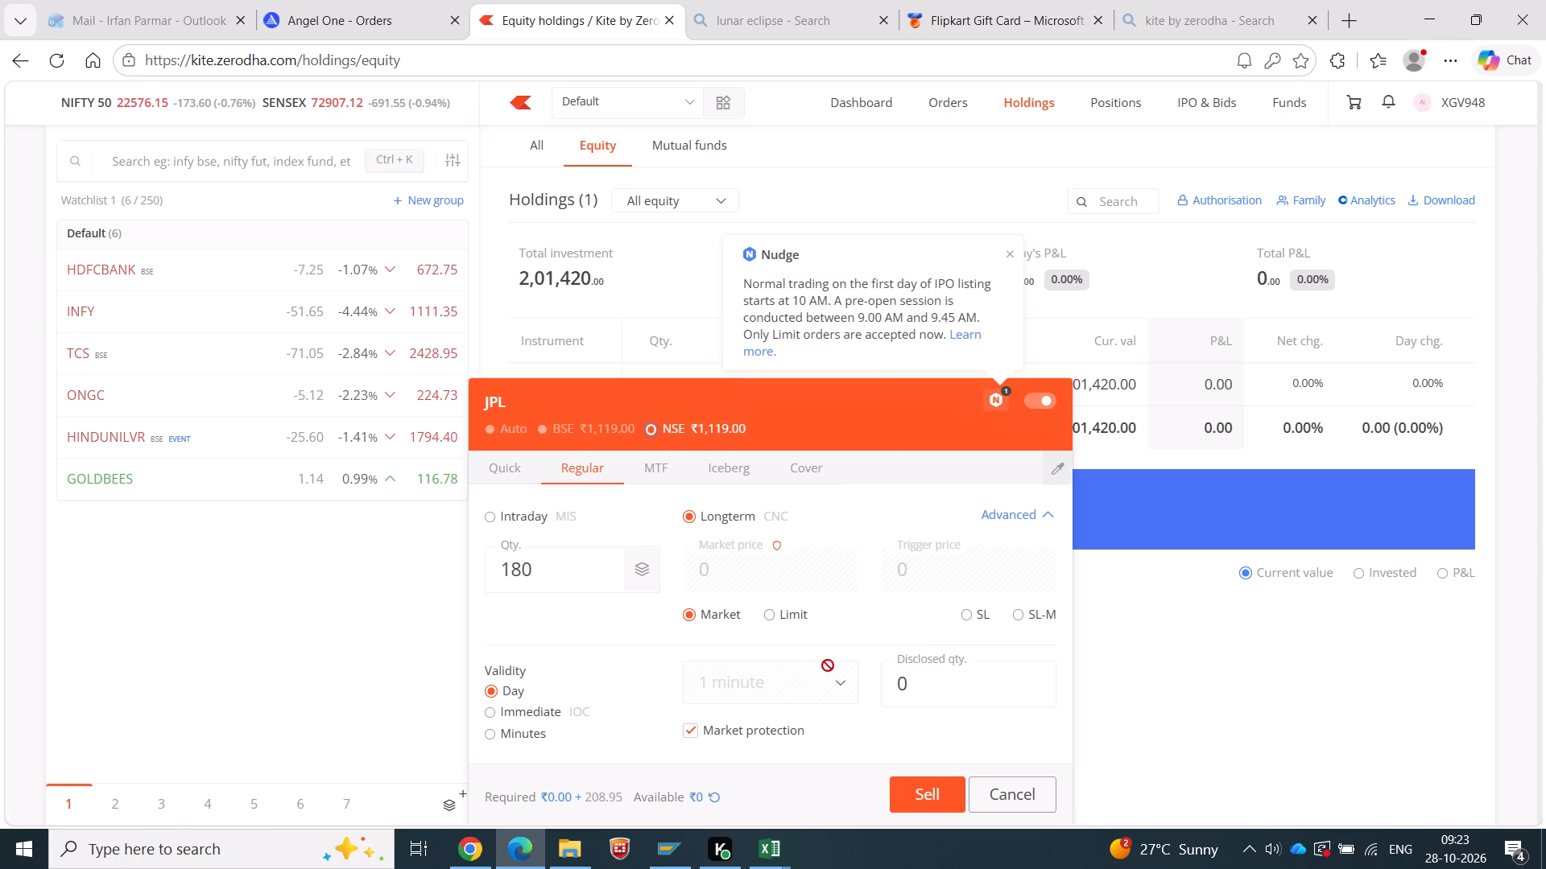
{"action": "left_click", "coordinate": [945, 562]}
{"action": "left_click", "coordinate": [752, 572]}
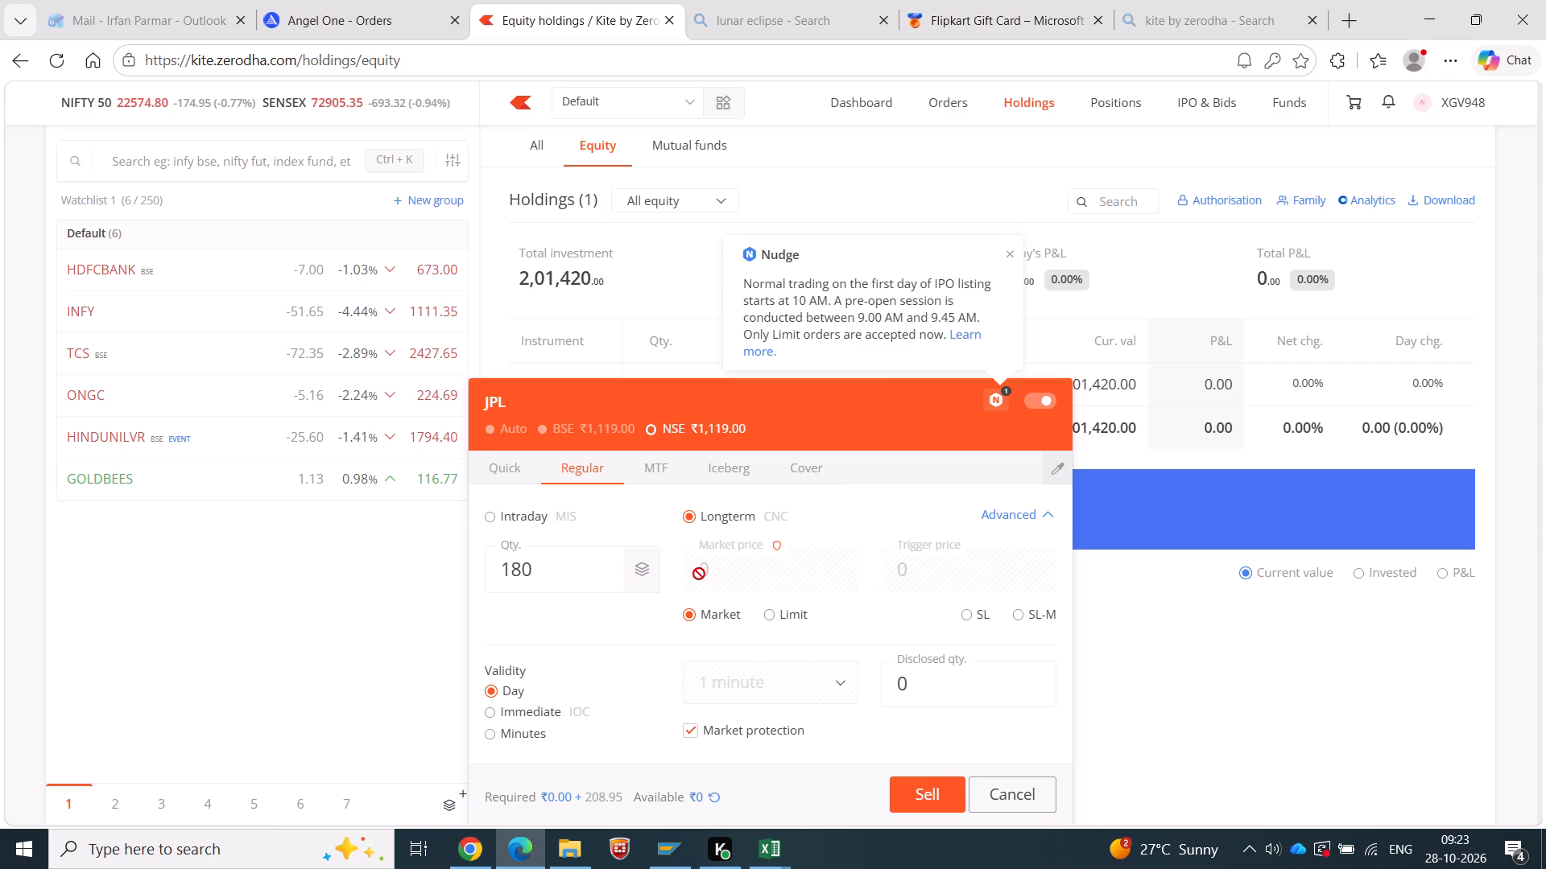
{"action": "left_click", "coordinate": [765, 616]}
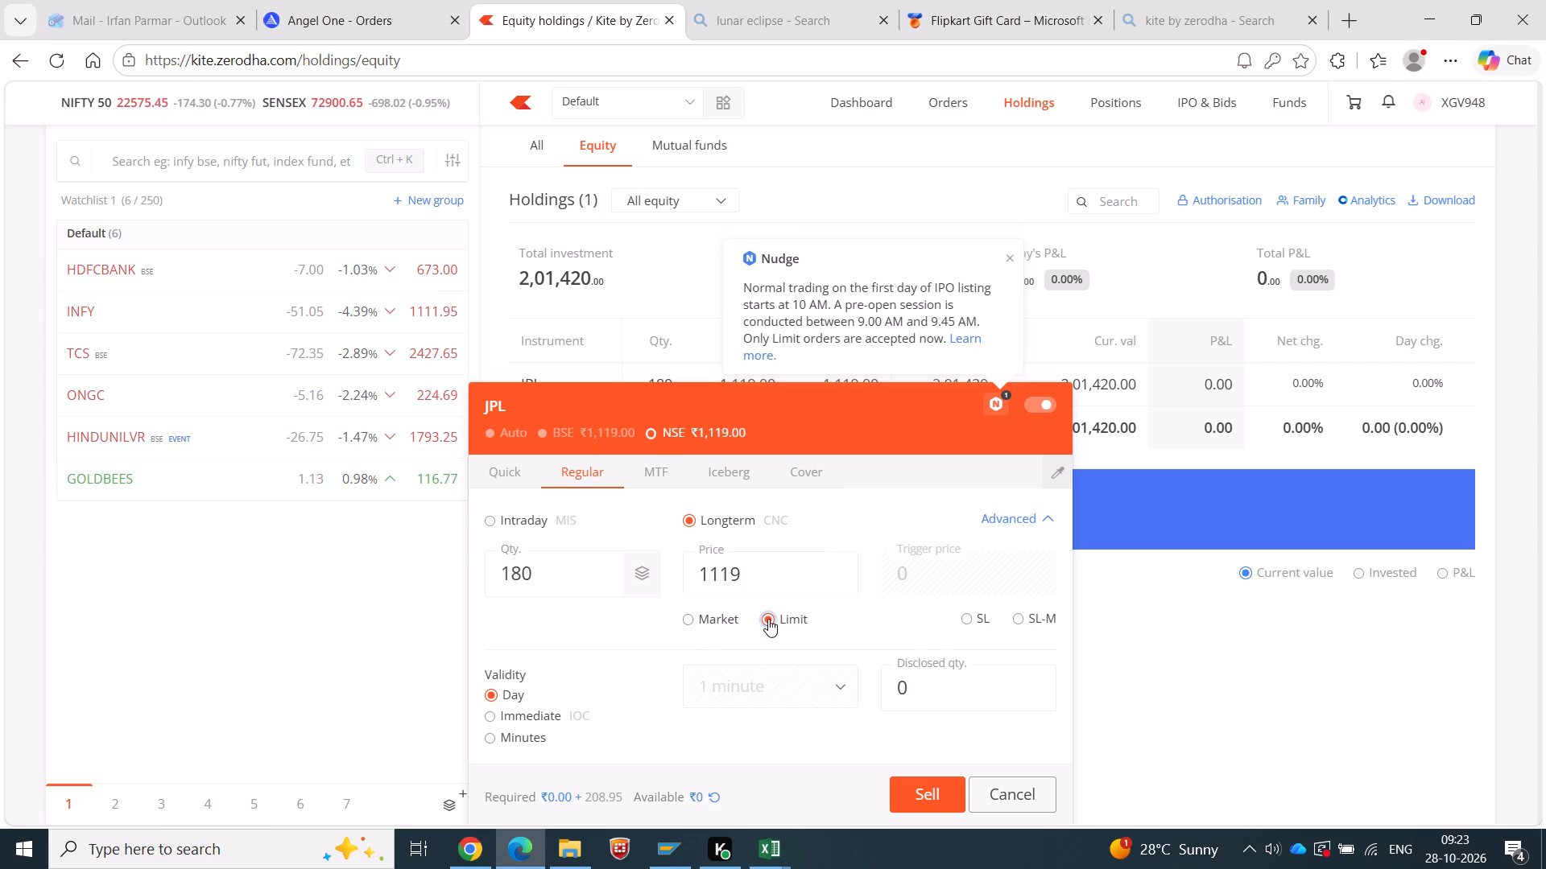
{"action": "left_click", "coordinate": [762, 575]}
{"action": "key", "text": "BackSpace"}
{"action": "key", "text": "BackSpace"}
{"action": "key", "text": "BackSpace"}
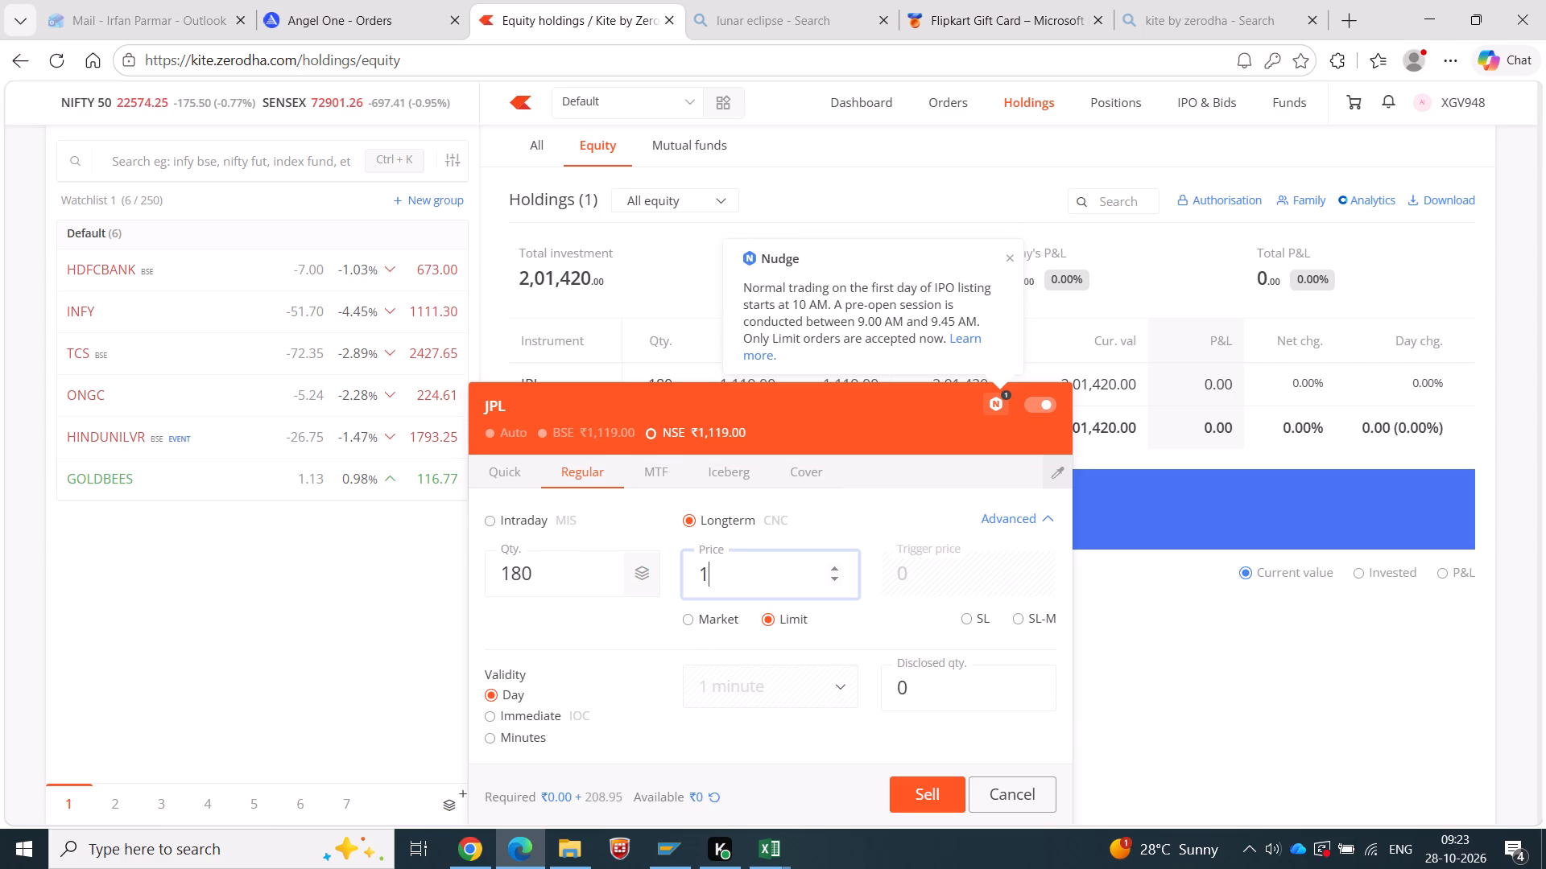
{"action": "type", "text": "124.20"}
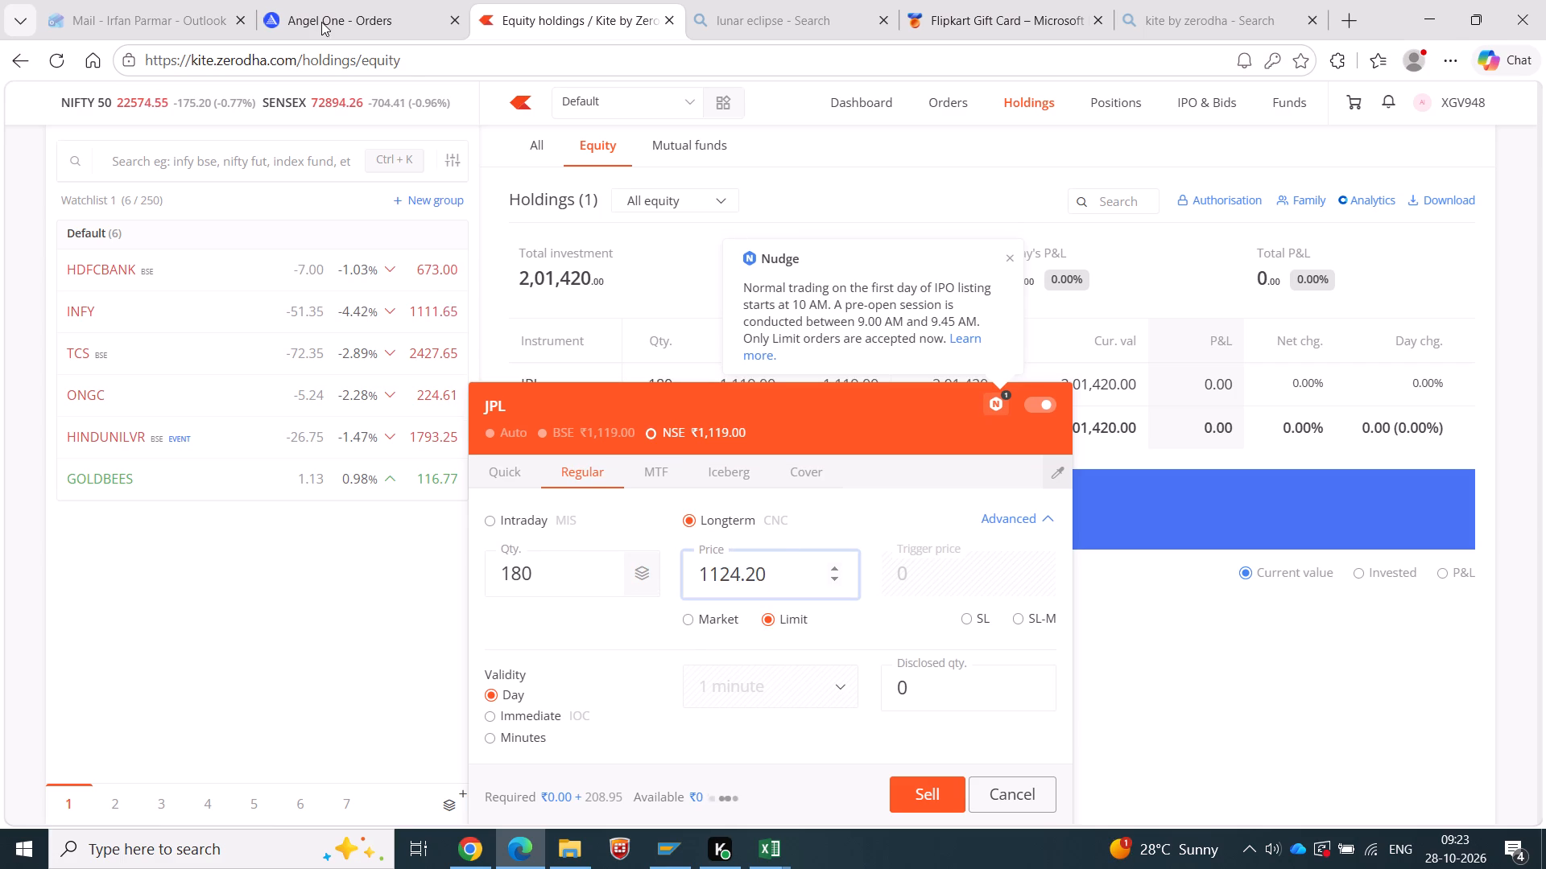
{"action": "left_click", "coordinate": [279, 0]}
{"action": "left_click", "coordinate": [494, 0]}
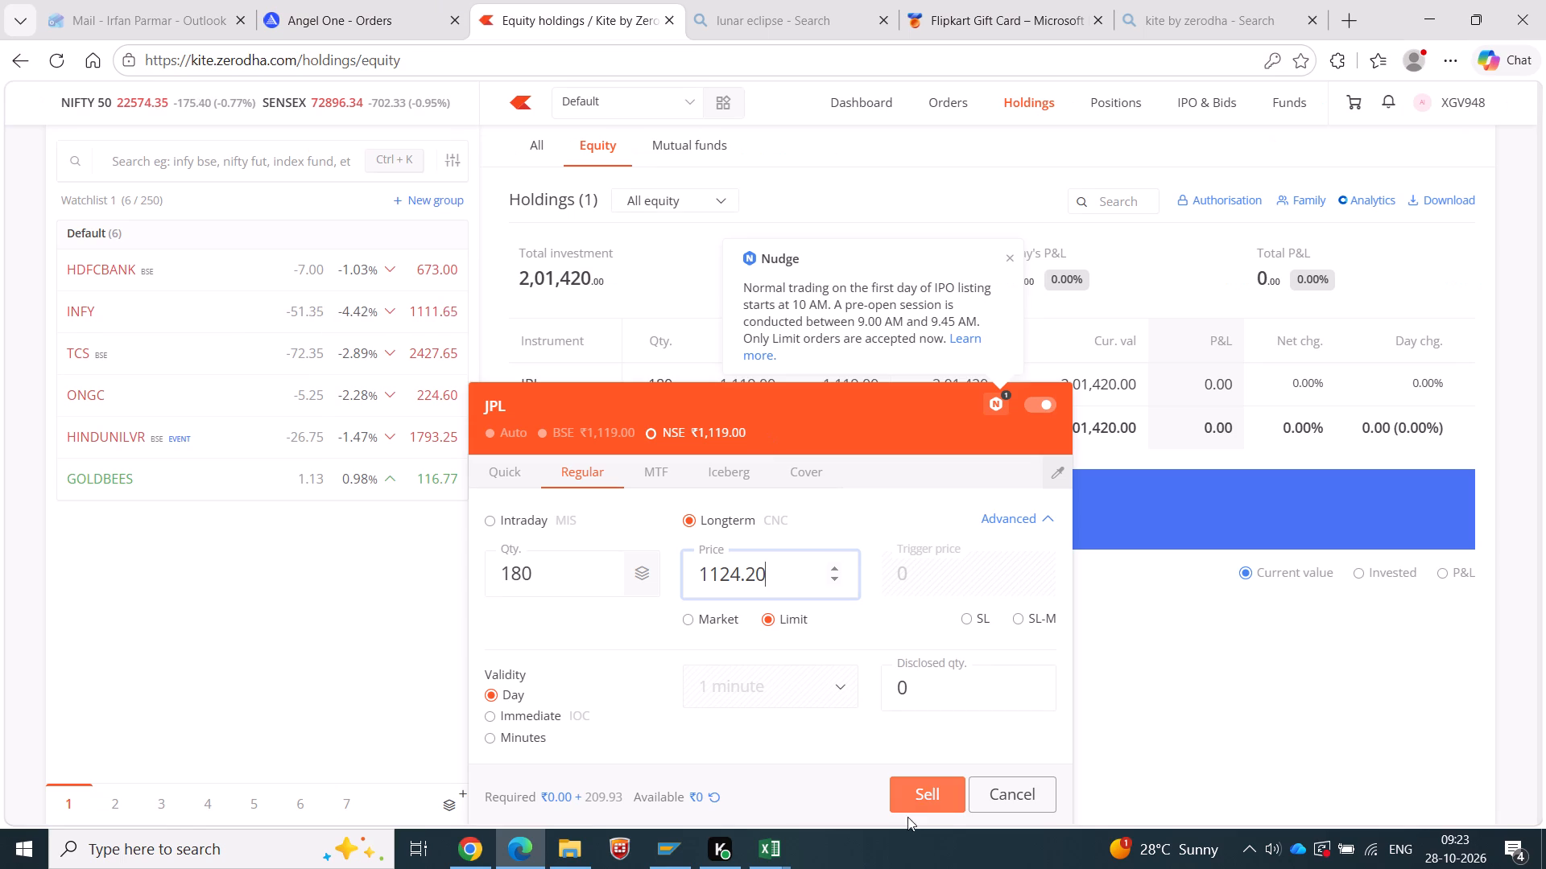
{"action": "left_click", "coordinate": [918, 801]}
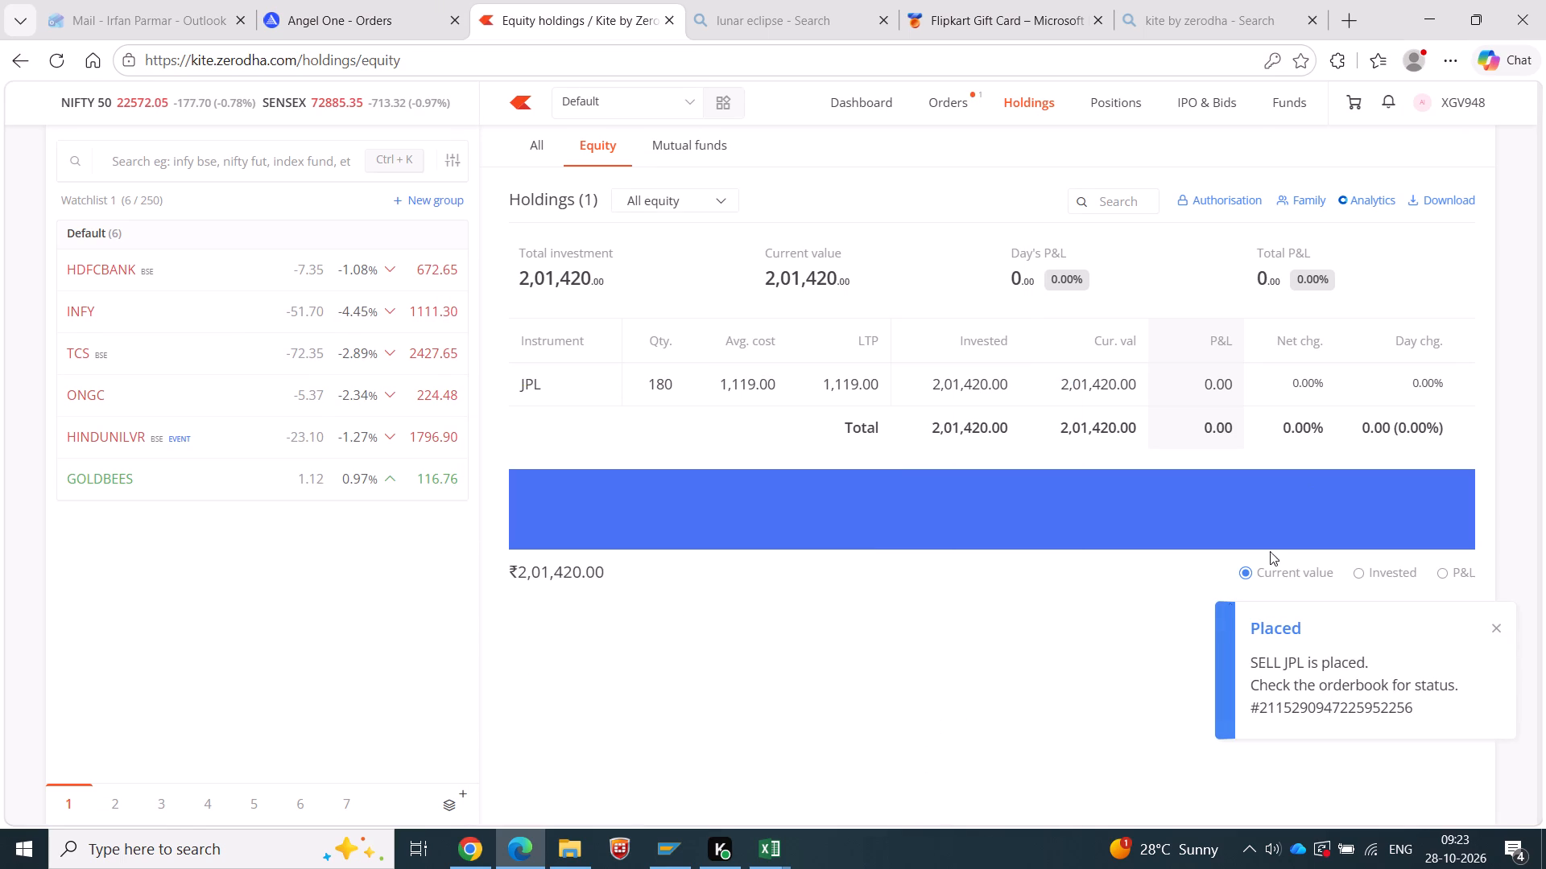
Check the open JPL sell orders in Kite and in Chrome's Angel One account.
{"action": "left_click", "coordinate": [958, 104]}
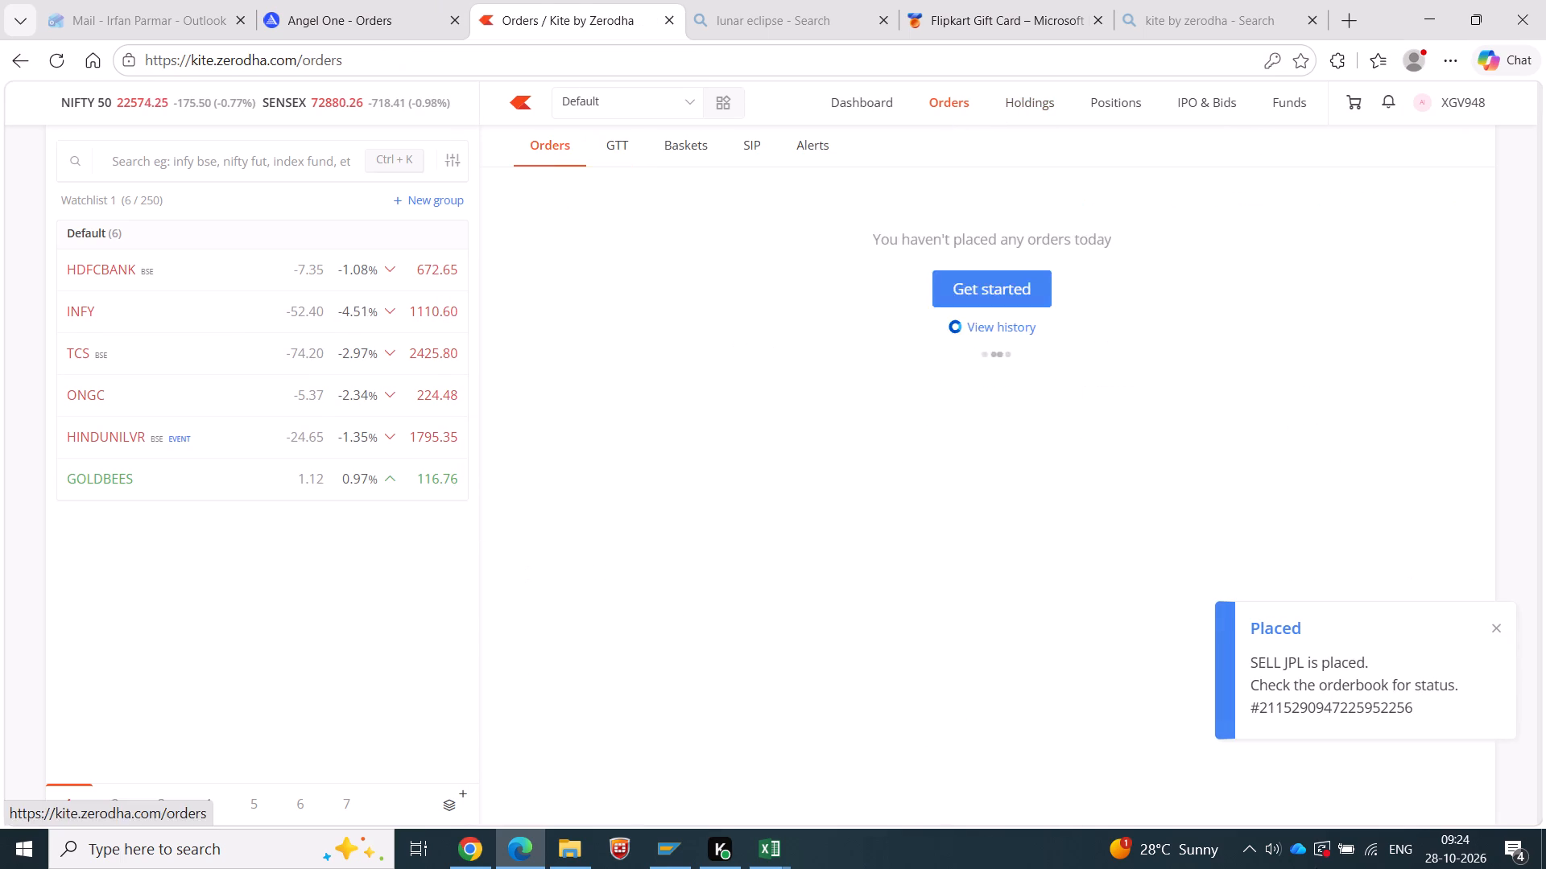
{"action": "left_click", "coordinate": [713, 266]}
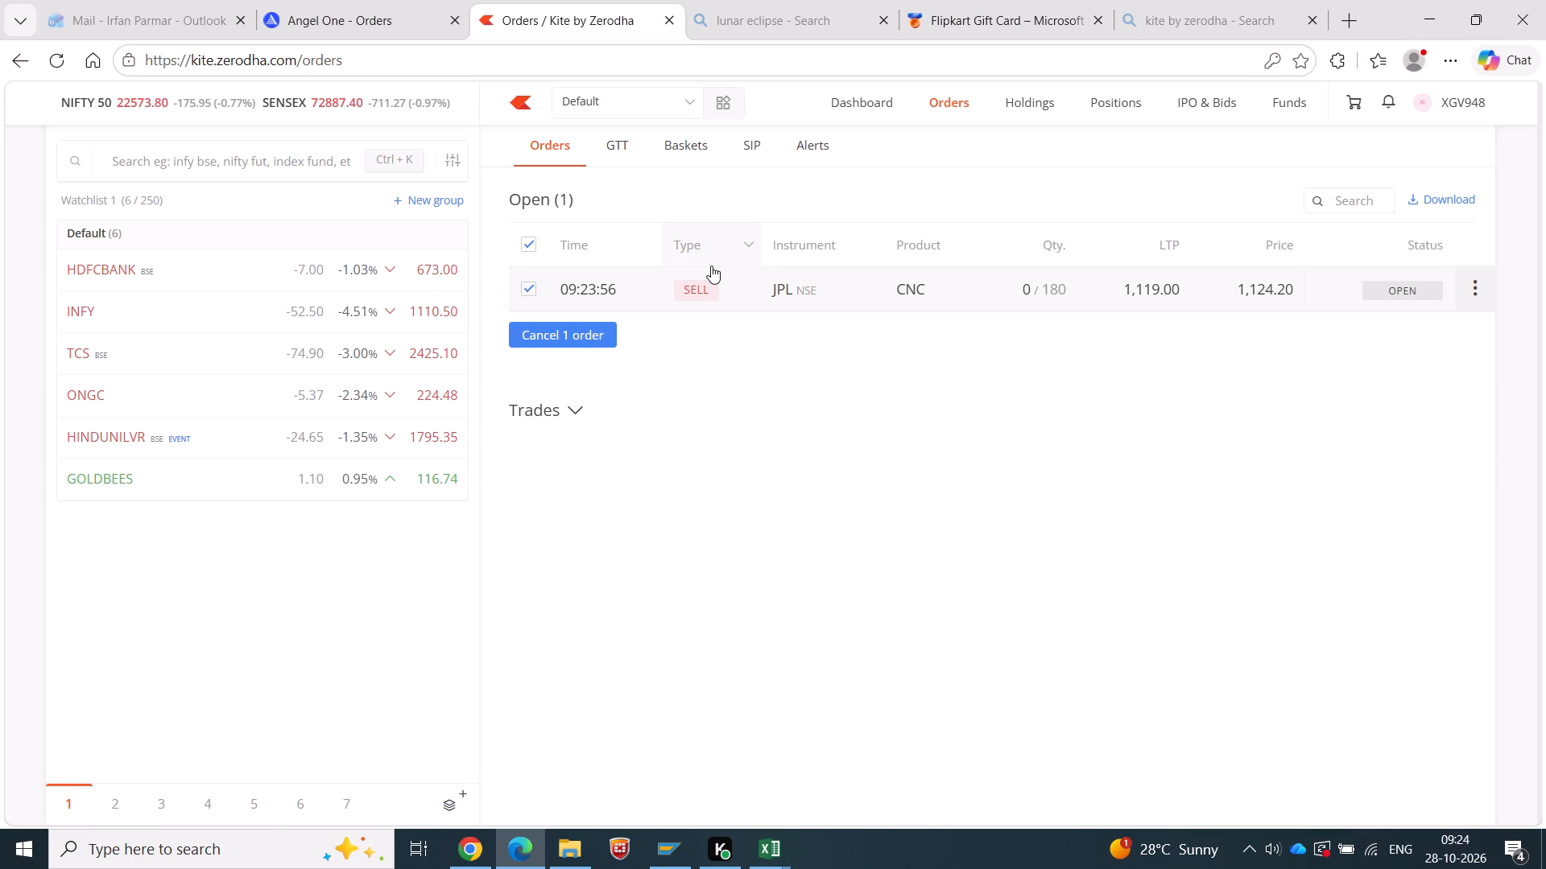
{"action": "scroll", "coordinate": [711, 266], "scroll_direction": "up", "scroll_amount": 1}
{"action": "scroll", "coordinate": [527, 379], "scroll_direction": "up", "scroll_amount": 3}
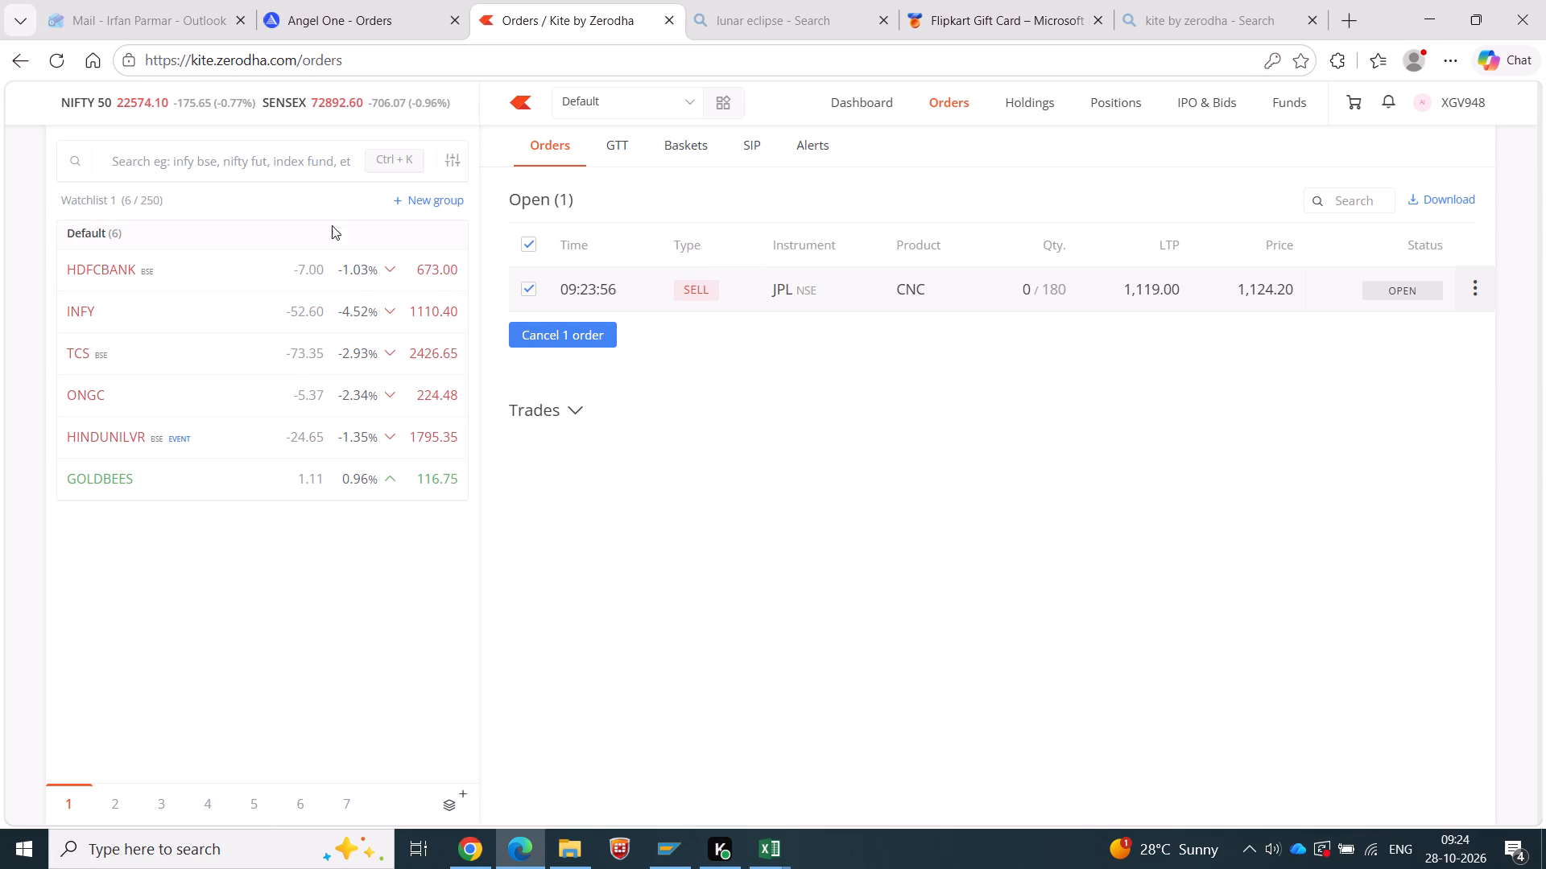
{"action": "left_click", "coordinate": [473, 854]}
{"action": "scroll", "coordinate": [606, 349], "scroll_direction": "up", "scroll_amount": 6}
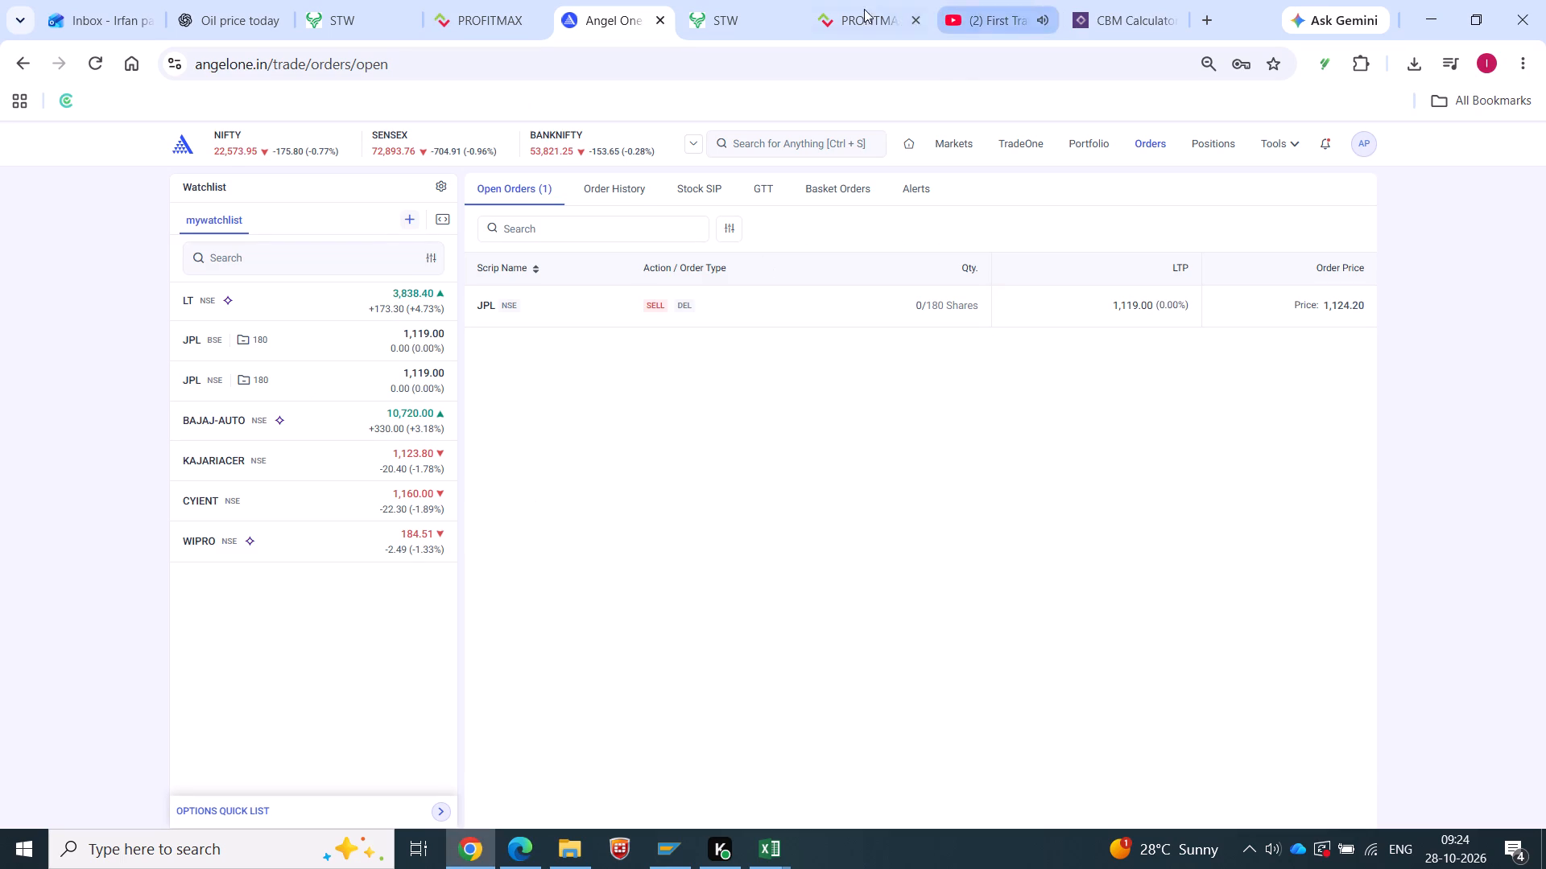
Review the NIFTY put option positions in the Stoxkart portfolio.
{"action": "left_click", "coordinate": [735, 6]}
{"action": "scroll", "coordinate": [1141, 402], "scroll_direction": "up", "scroll_amount": 6}
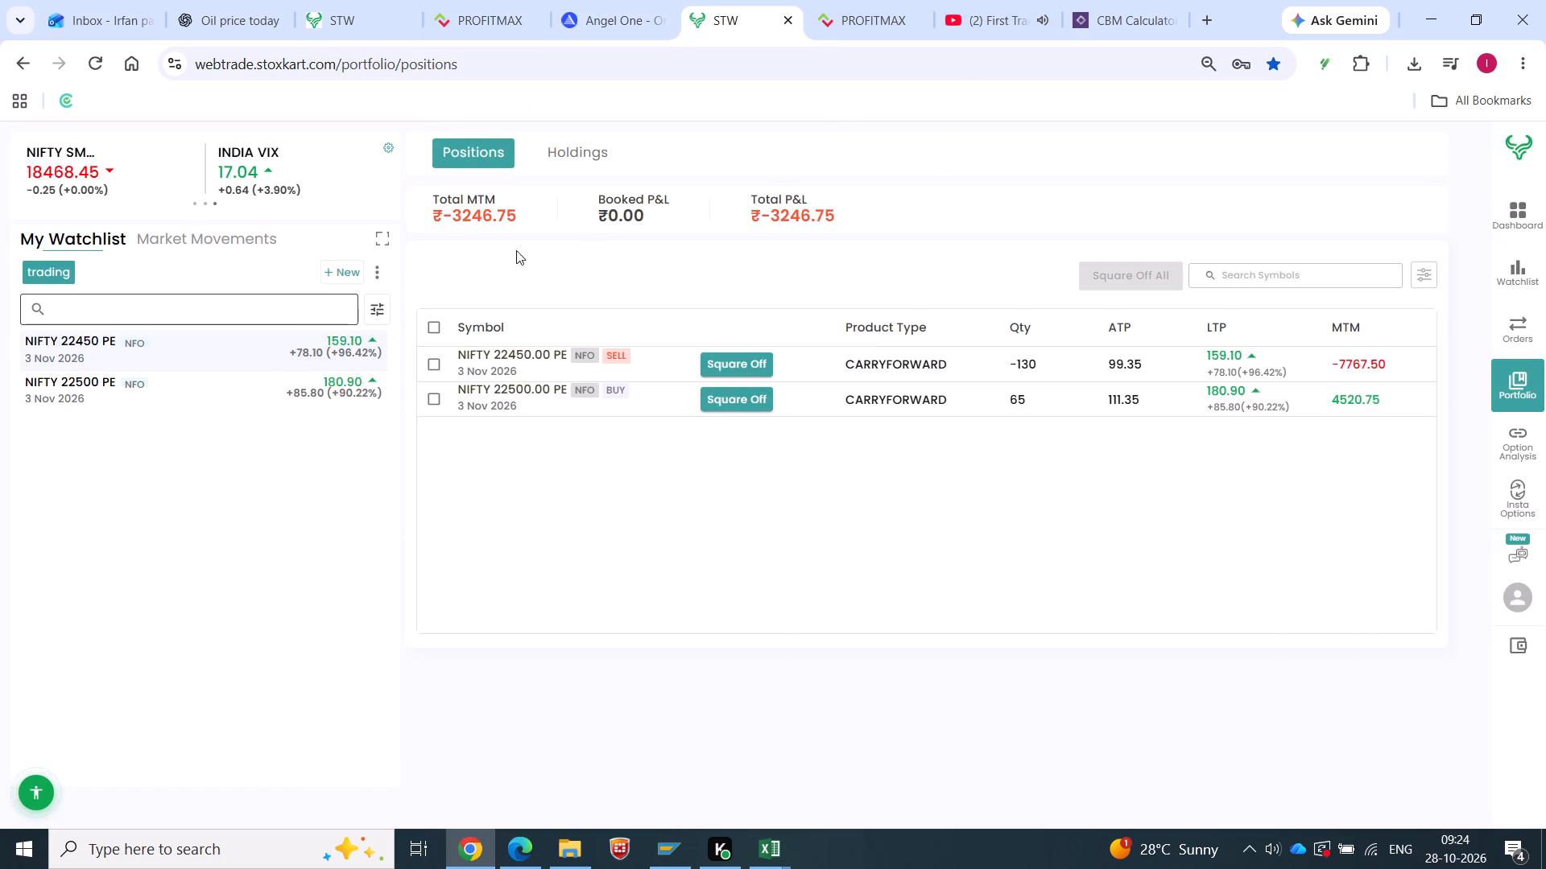
{"action": "key", "text": "alt+Tab"}
{"action": "left_click", "coordinate": [460, 845]}
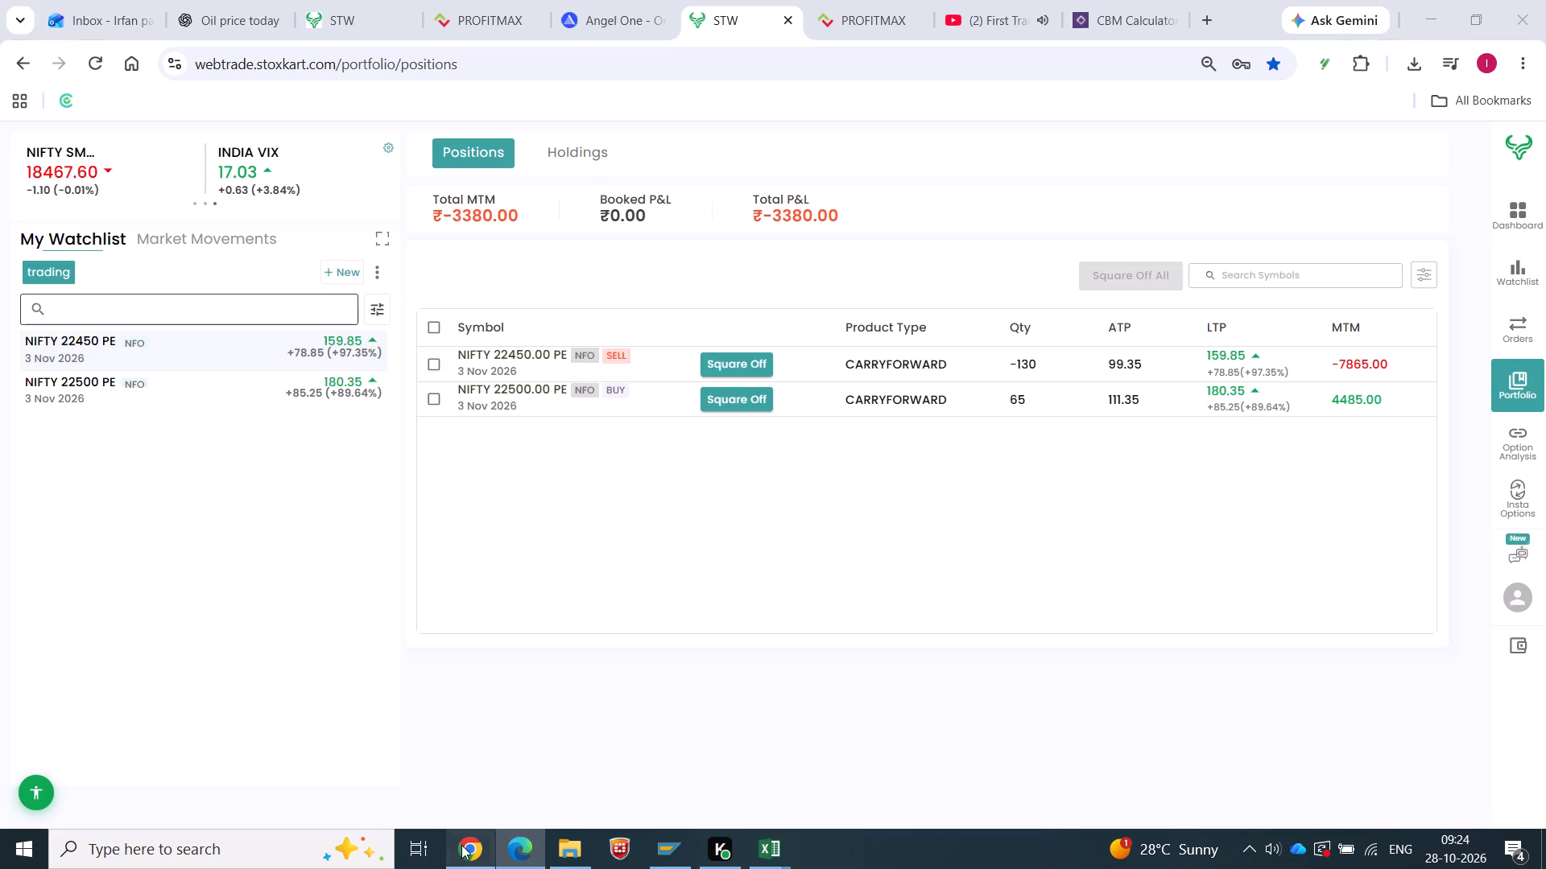
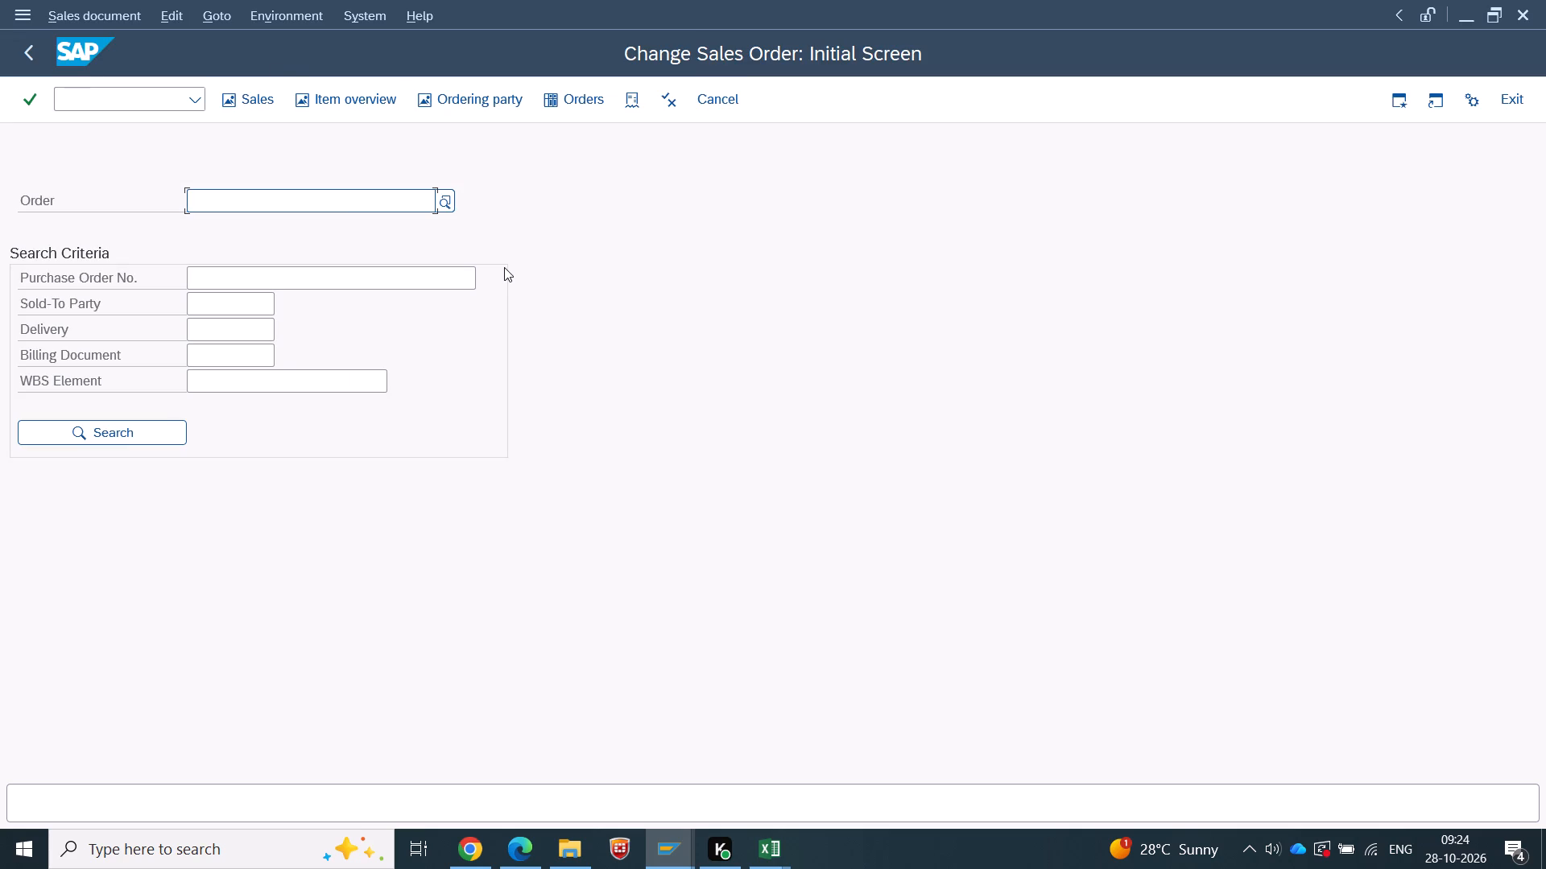
Open sales order 13003448, copied from the TOYOTA IRAQ workbook, for change in SAP and show its item overview.
{"action": "key", "text": "alt+Tab"}
{"action": "left_click", "coordinate": [57, 635]}
{"action": "key", "text": "ctrl+c"}
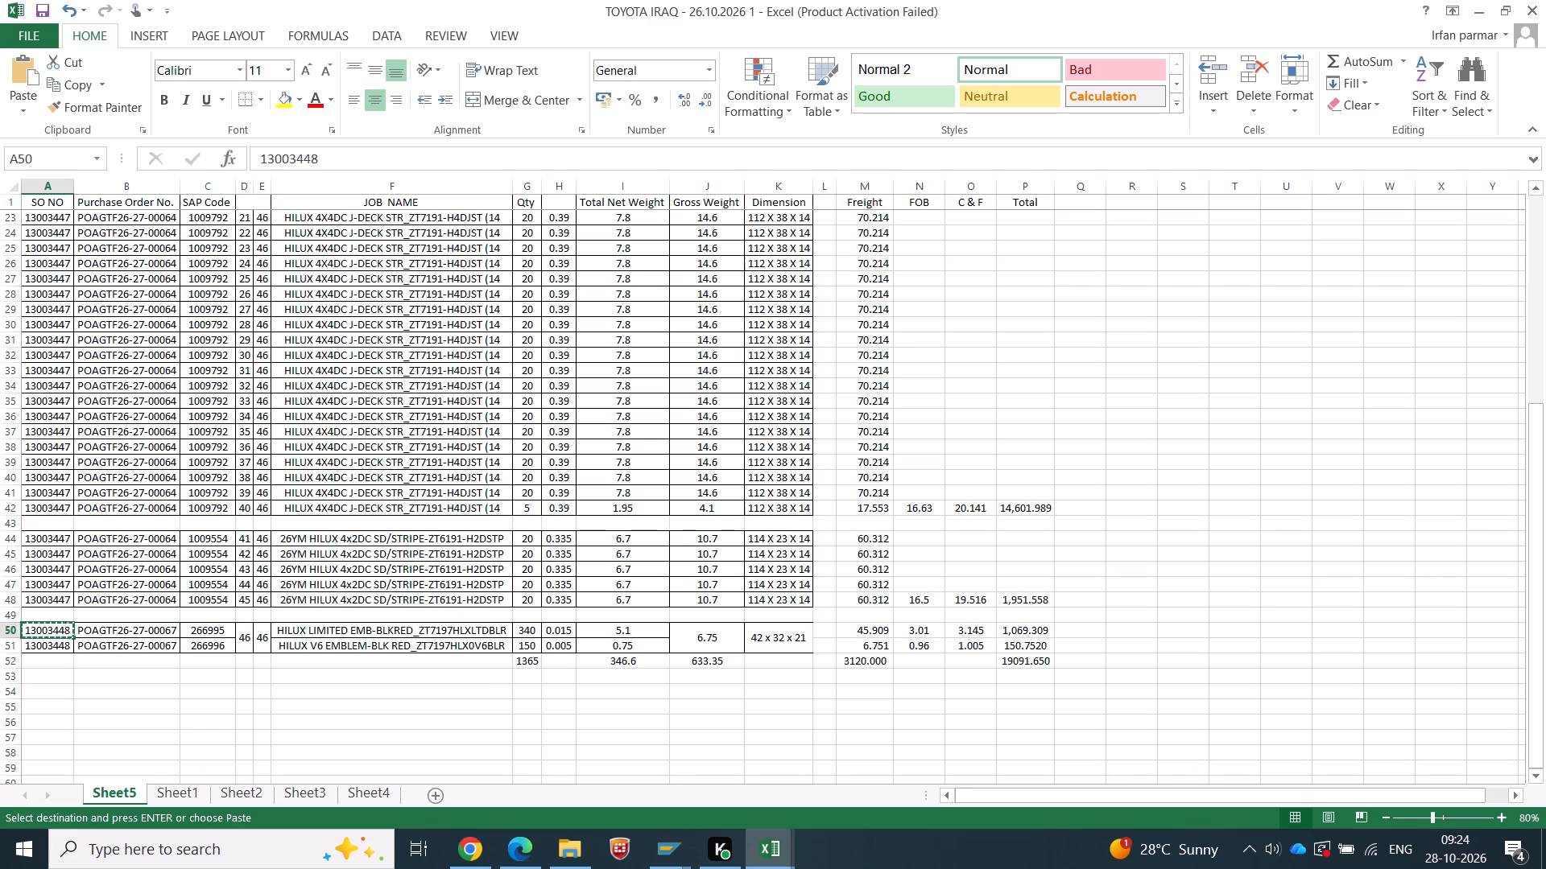
{"action": "key", "text": "alt+Tab"}
{"action": "key", "text": "ctrl+v"}
{"action": "key", "text": "Return"}
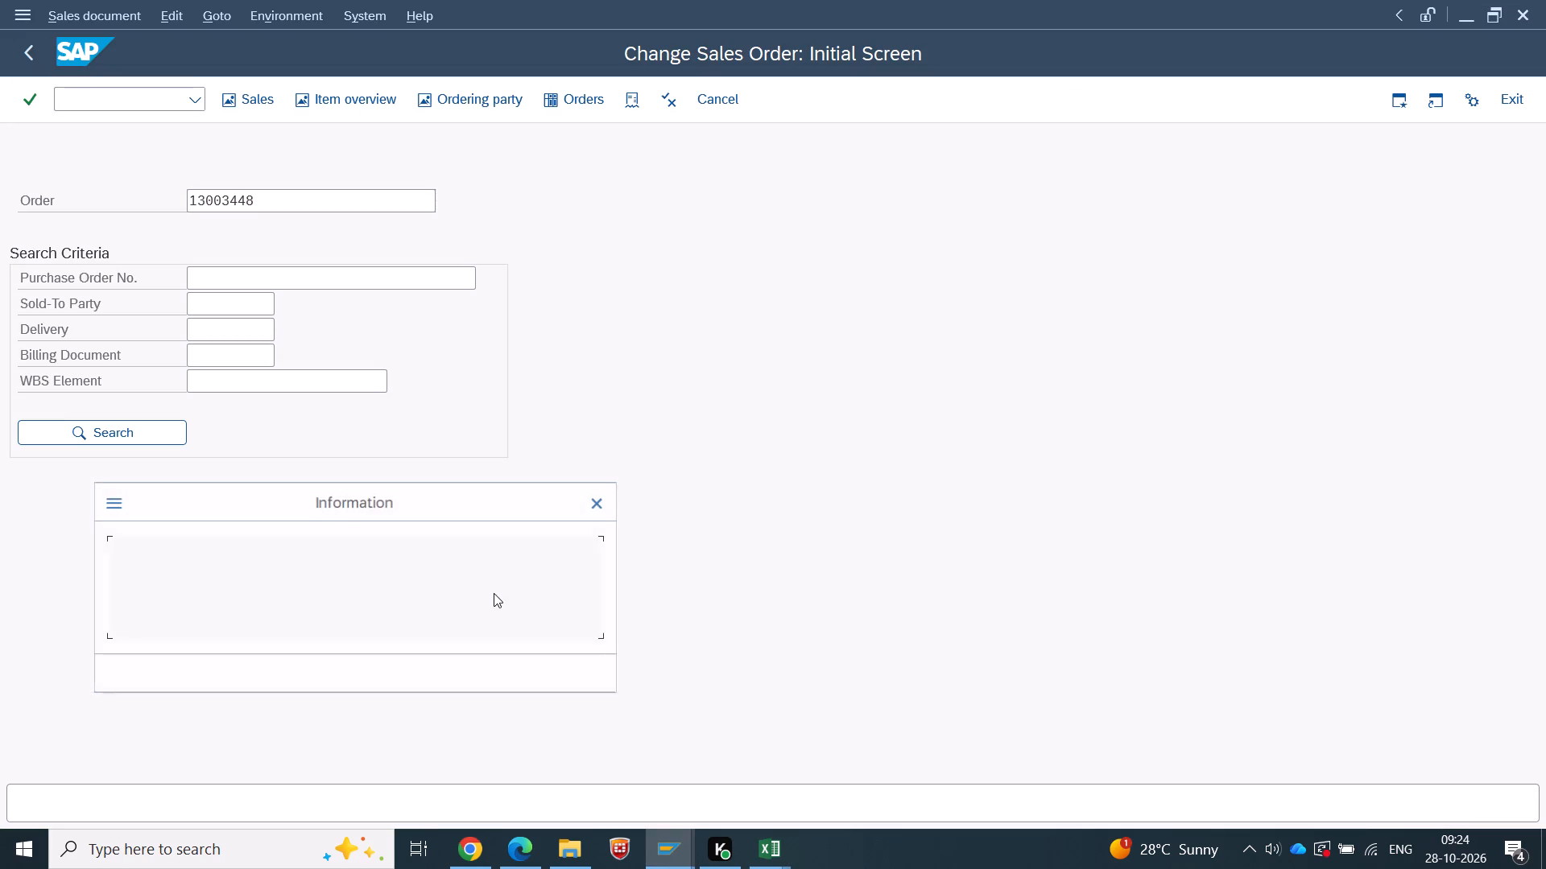
{"action": "key", "text": "Return"}
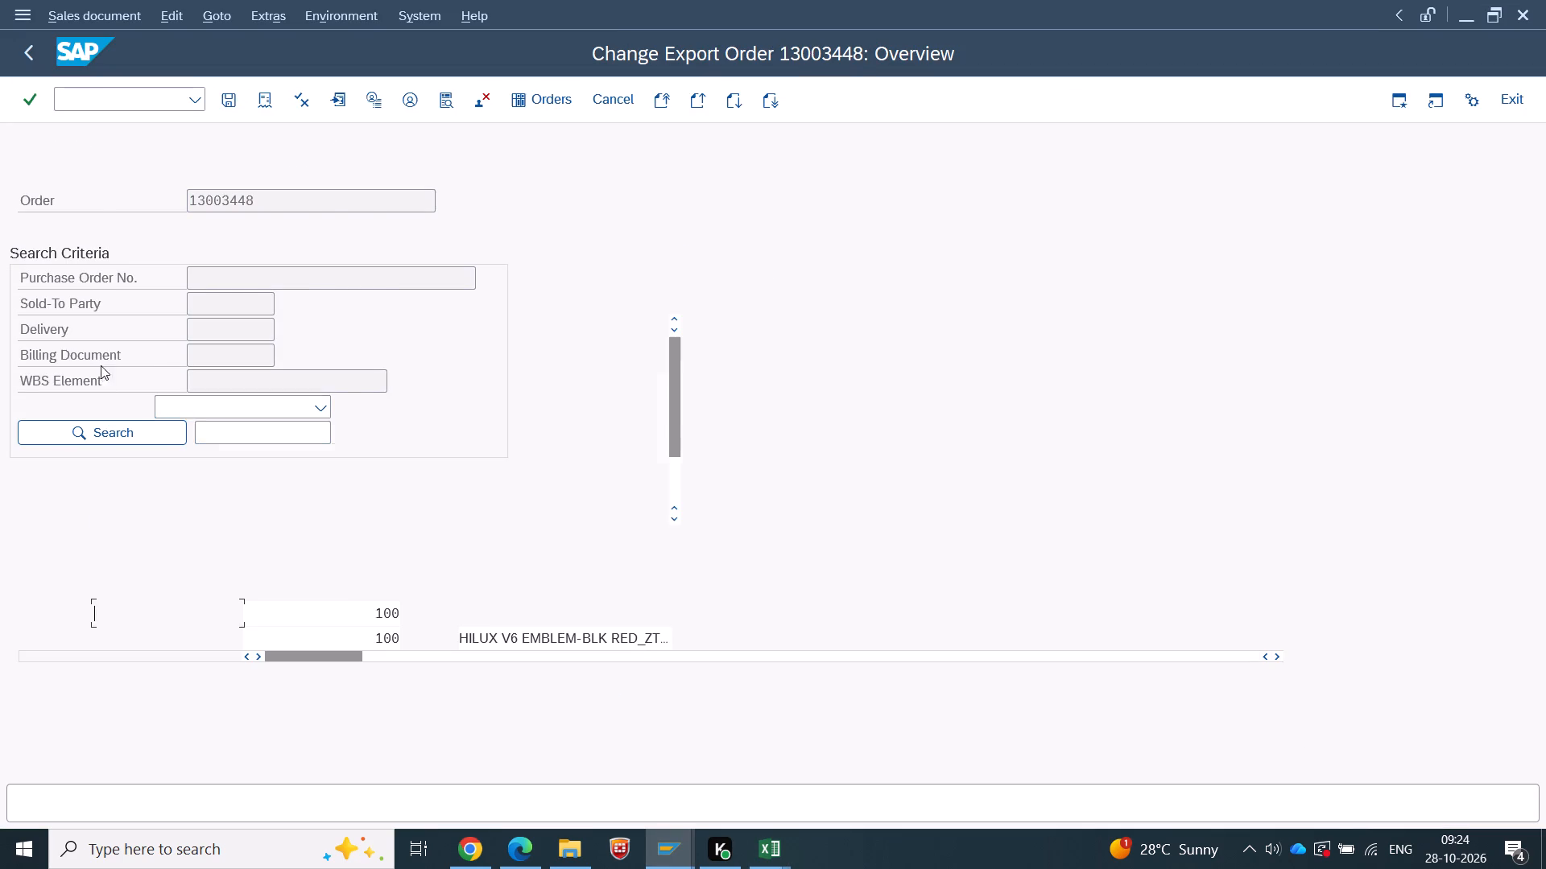
{"action": "left_click", "coordinate": [121, 280]}
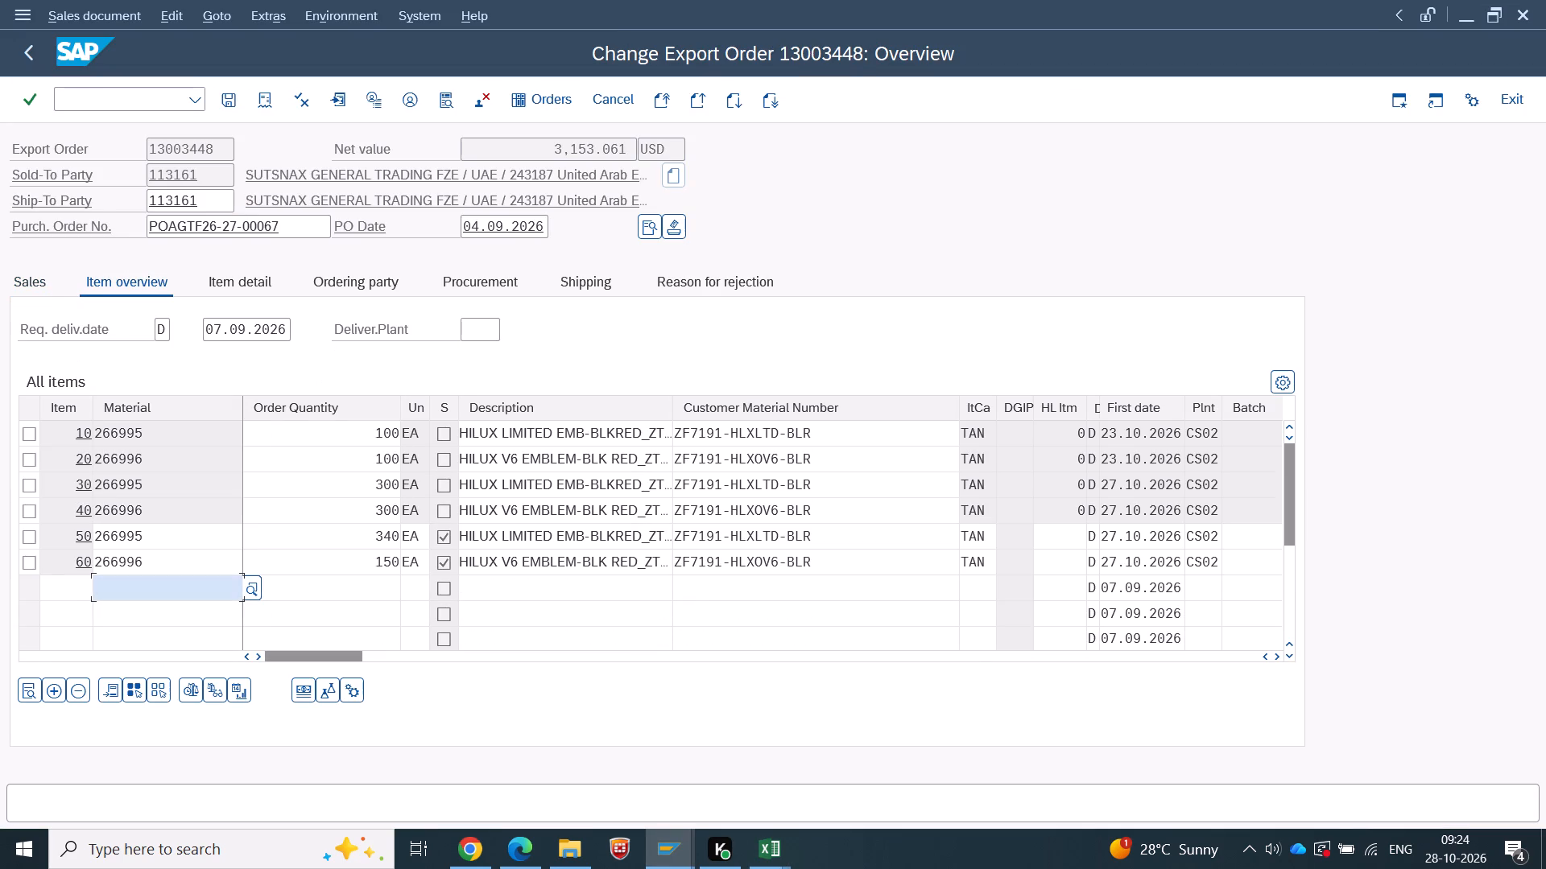
Check the pricing conditions of items 50 and 60, and save the export order.
{"action": "left_click", "coordinate": [33, 535]}
{"action": "left_click", "coordinate": [296, 689]}
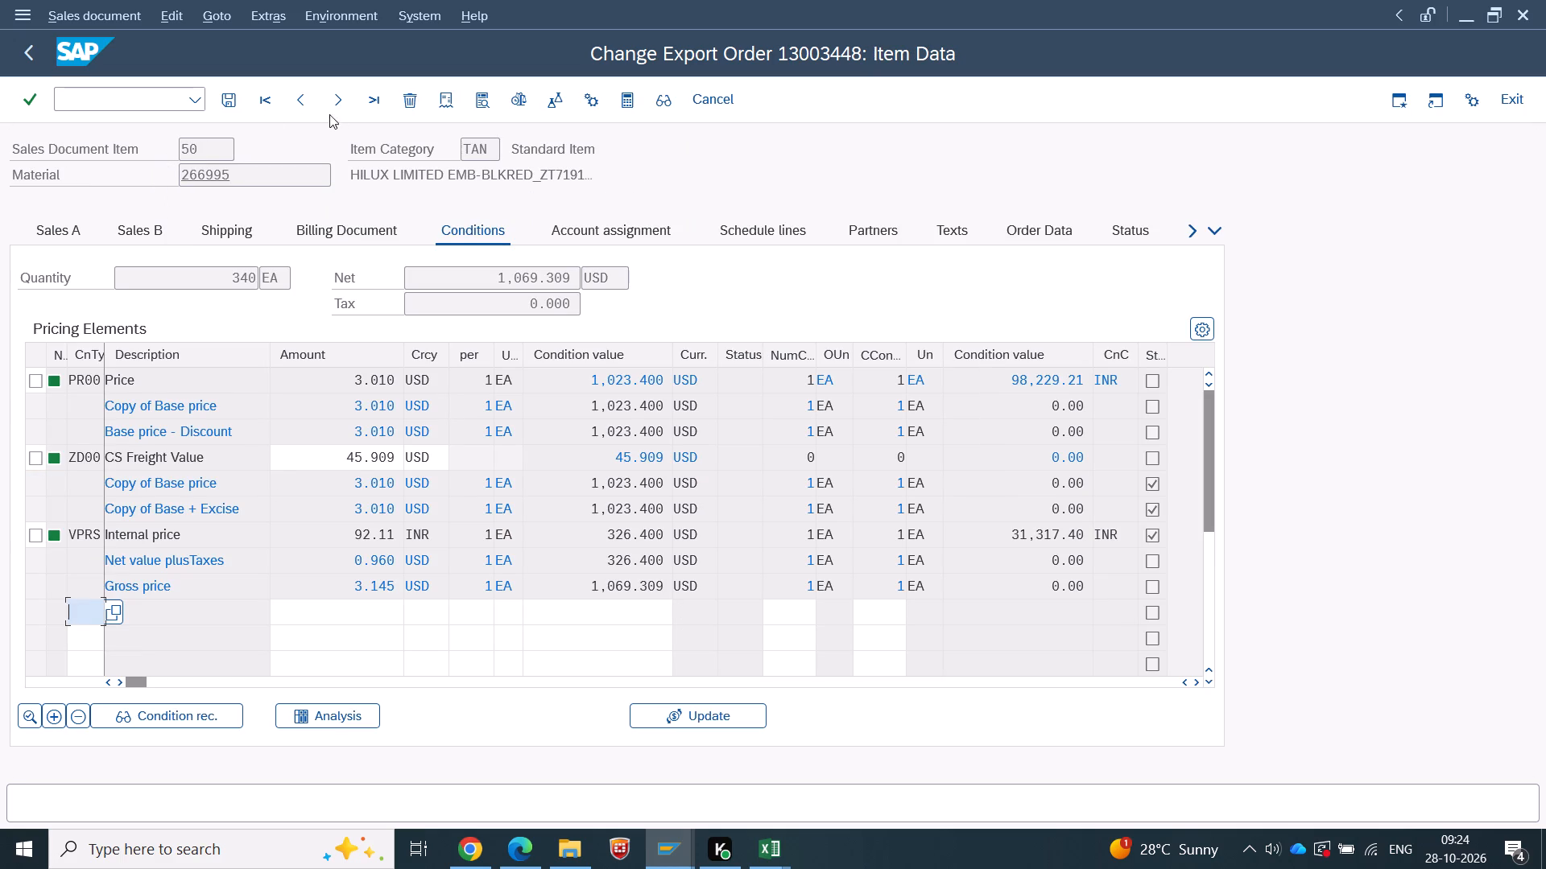
{"action": "left_click", "coordinate": [337, 100]}
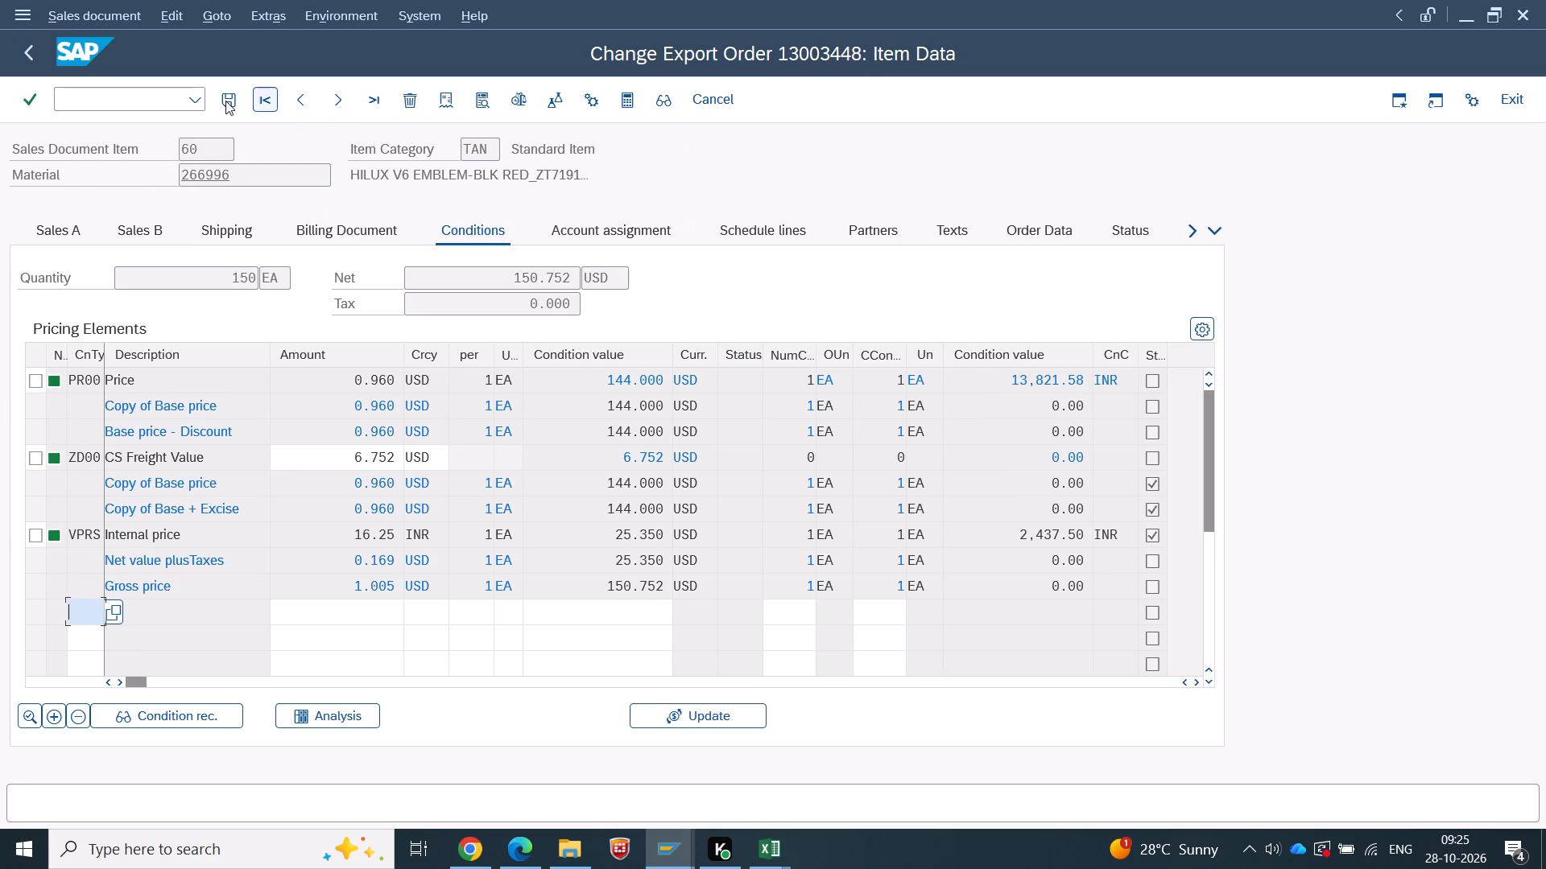
{"action": "left_click", "coordinate": [225, 101]}
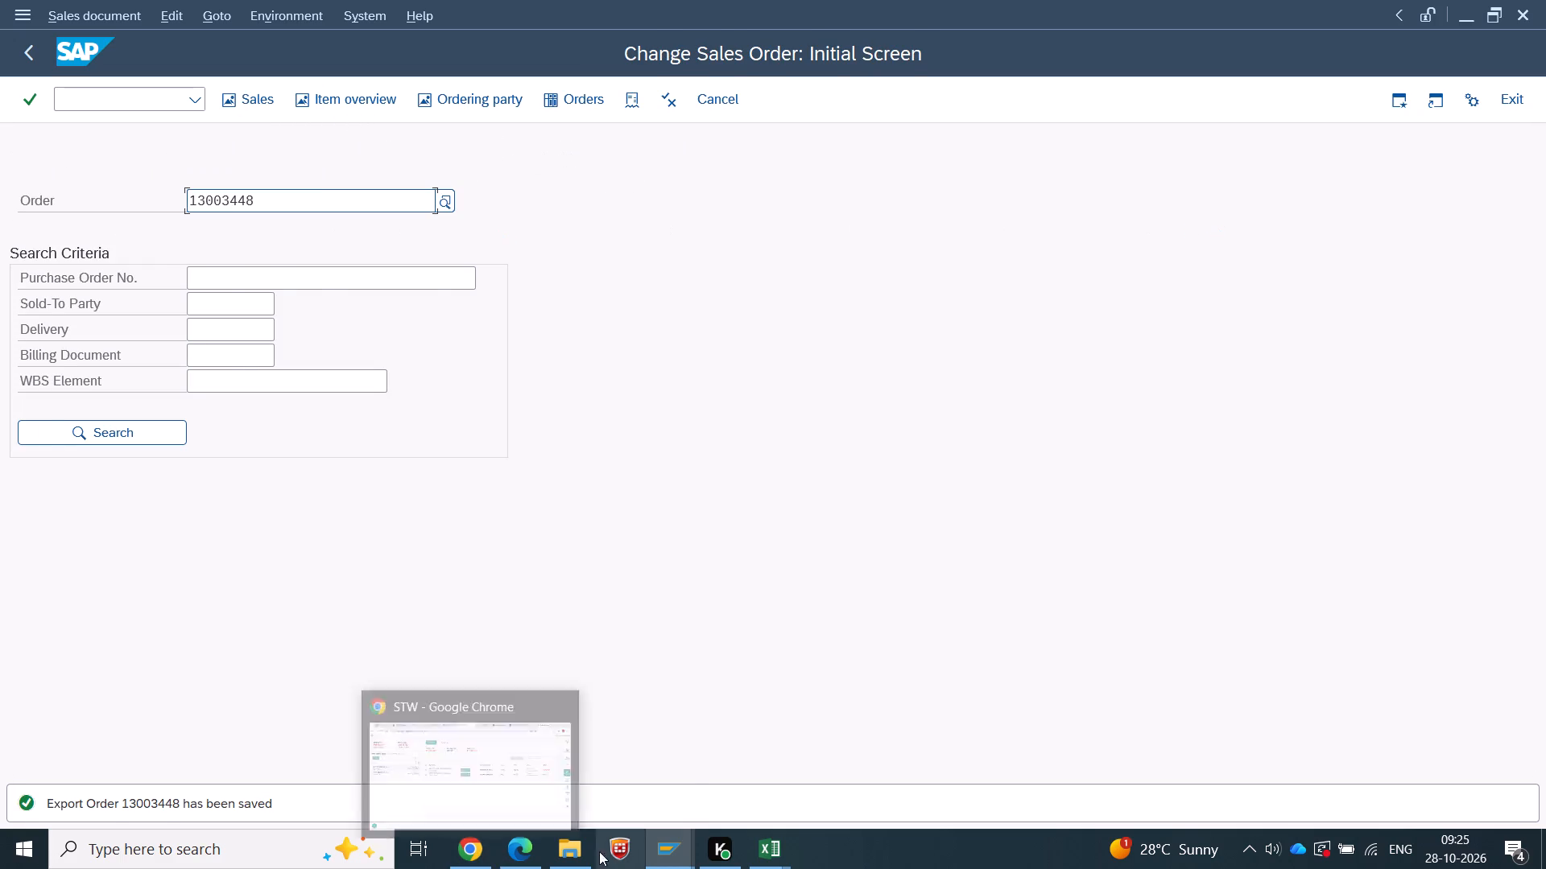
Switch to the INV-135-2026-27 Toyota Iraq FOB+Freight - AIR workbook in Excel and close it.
{"action": "left_click", "coordinate": [583, 851]}
{"action": "left_click", "coordinate": [768, 841]}
{"action": "left_click", "coordinate": [878, 756]}
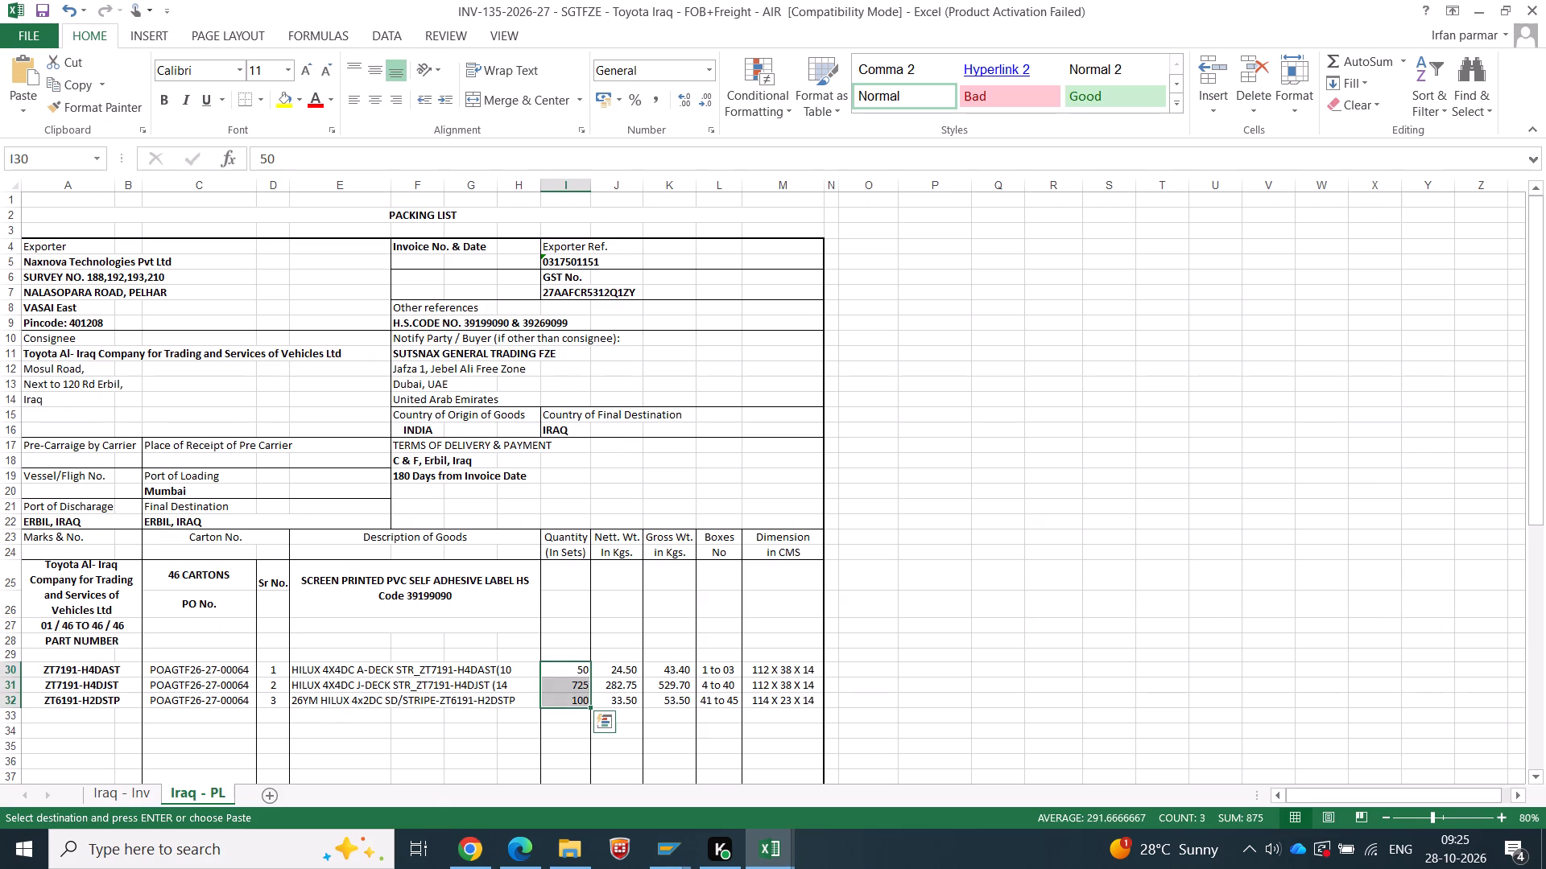
{"action": "left_click", "coordinate": [1532, 11]}
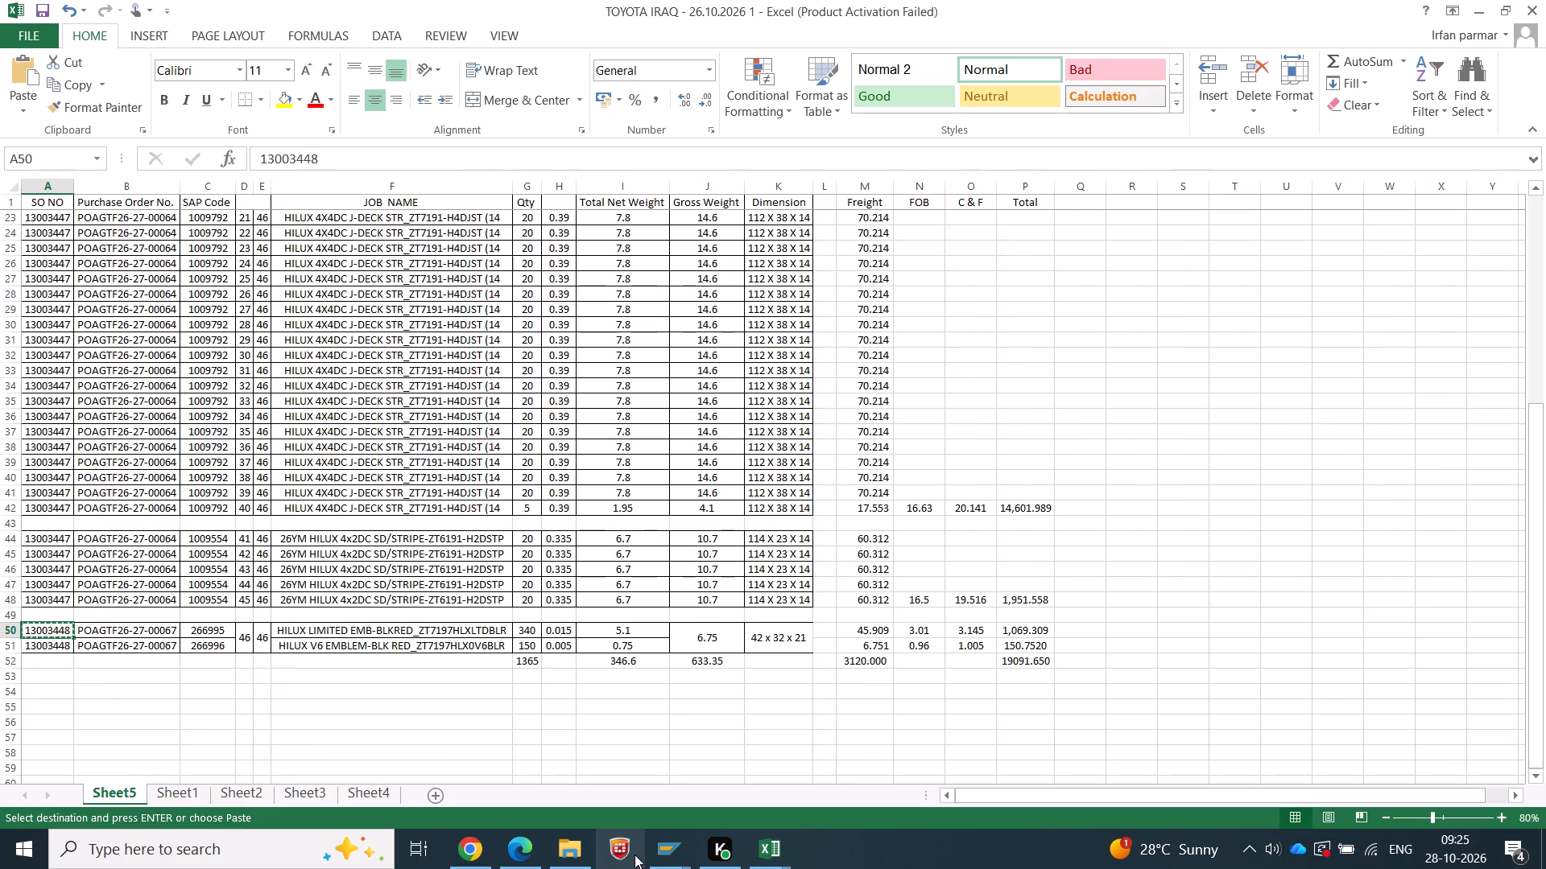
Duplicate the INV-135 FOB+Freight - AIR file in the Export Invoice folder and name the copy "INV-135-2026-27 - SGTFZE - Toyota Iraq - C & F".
{"action": "left_click", "coordinate": [589, 846]}
{"action": "left_click", "coordinate": [20, 54]}
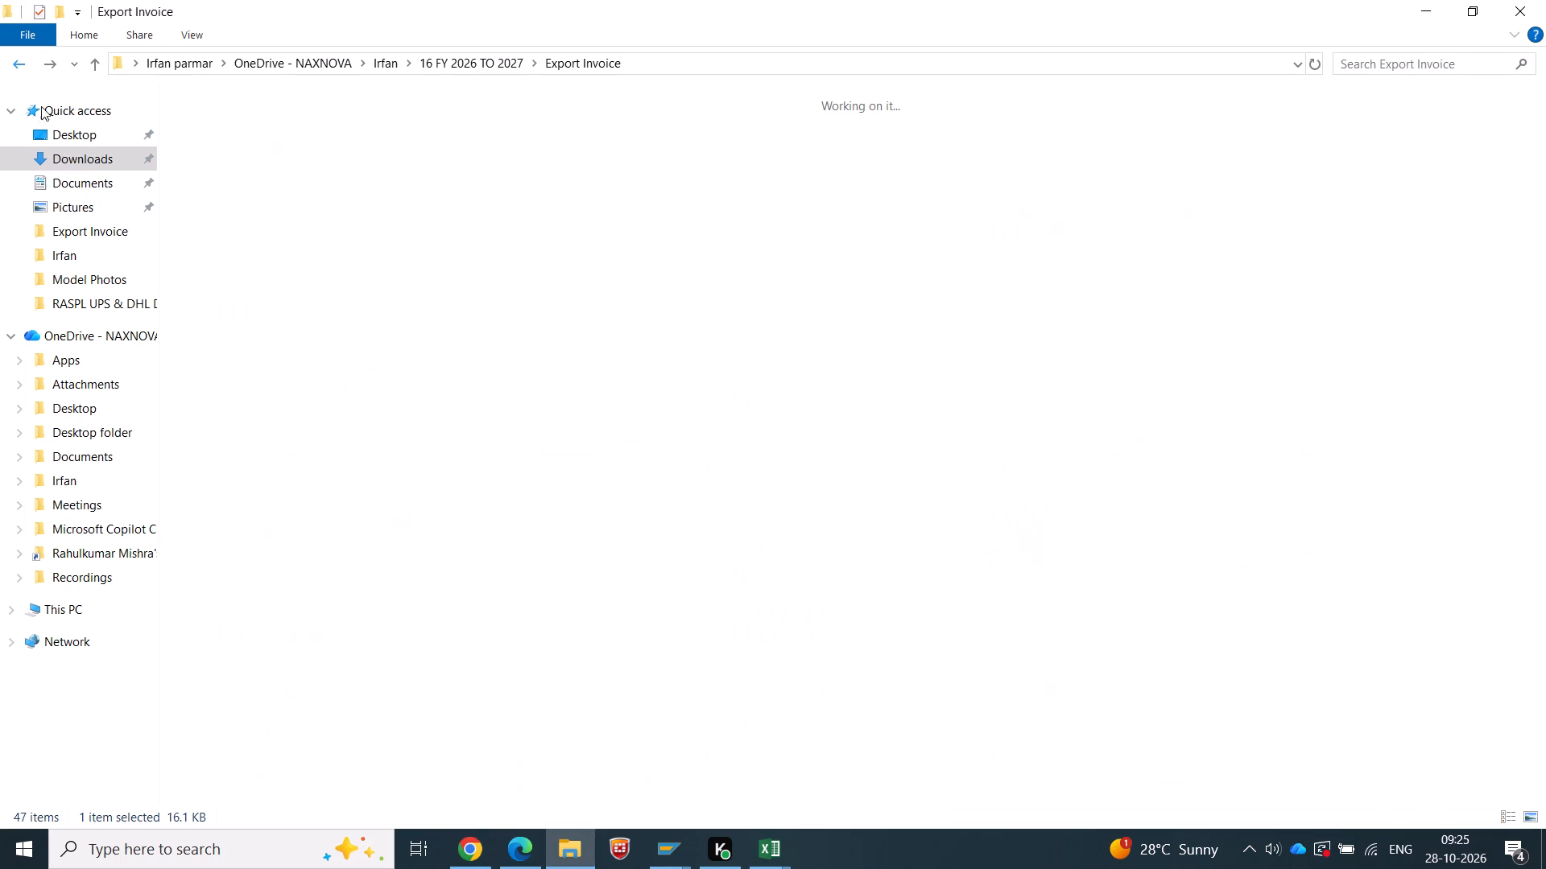
{"action": "key", "text": "ctrl+c"}
{"action": "key", "text": "ctrl+v"}
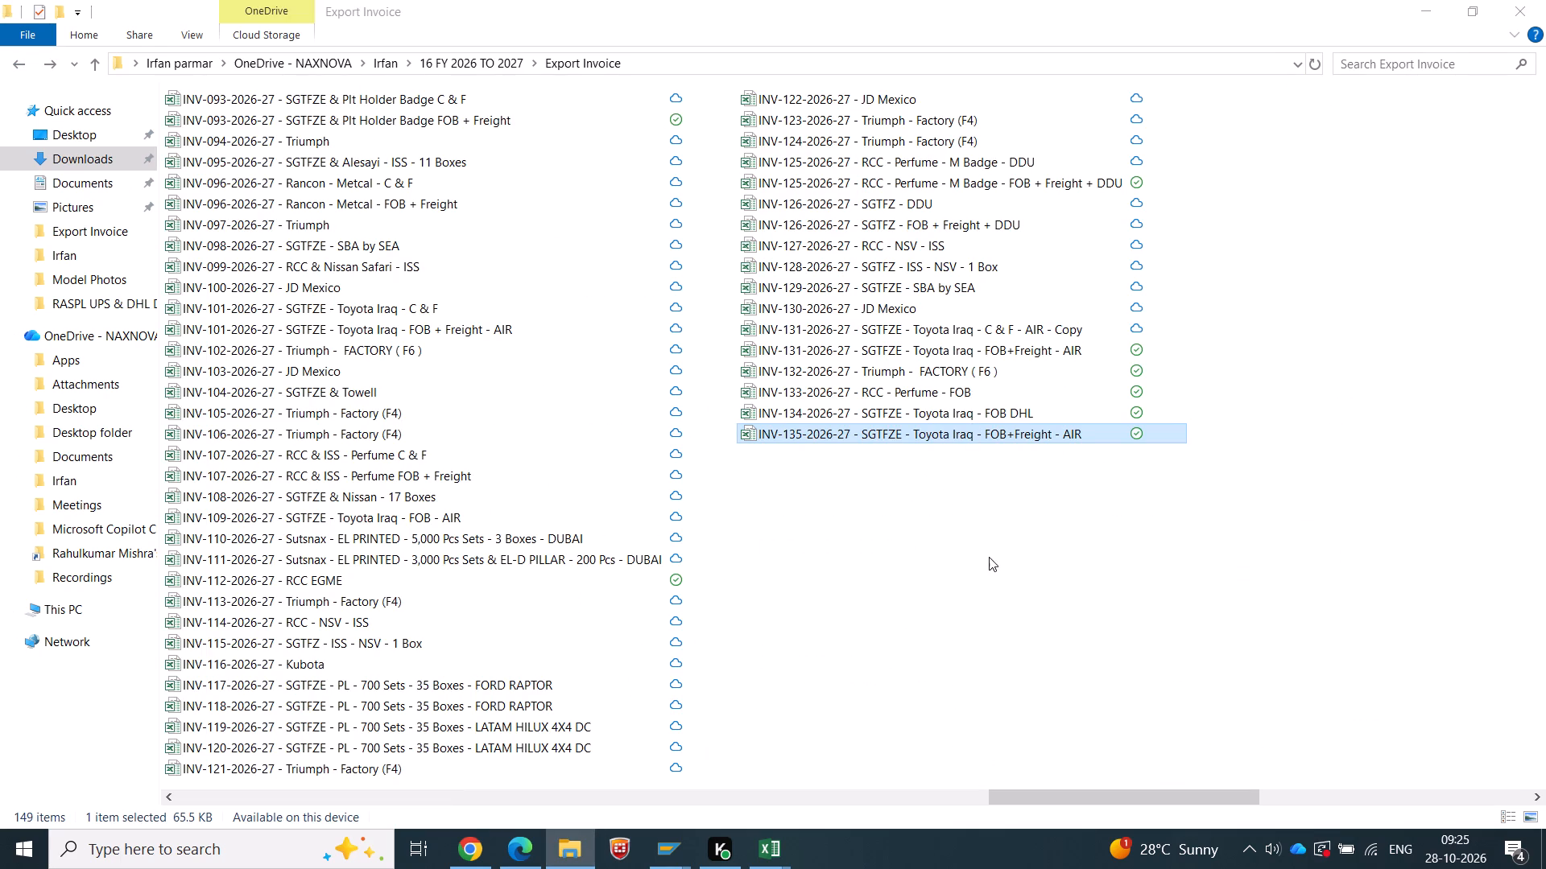
{"action": "key", "text": "F2"}
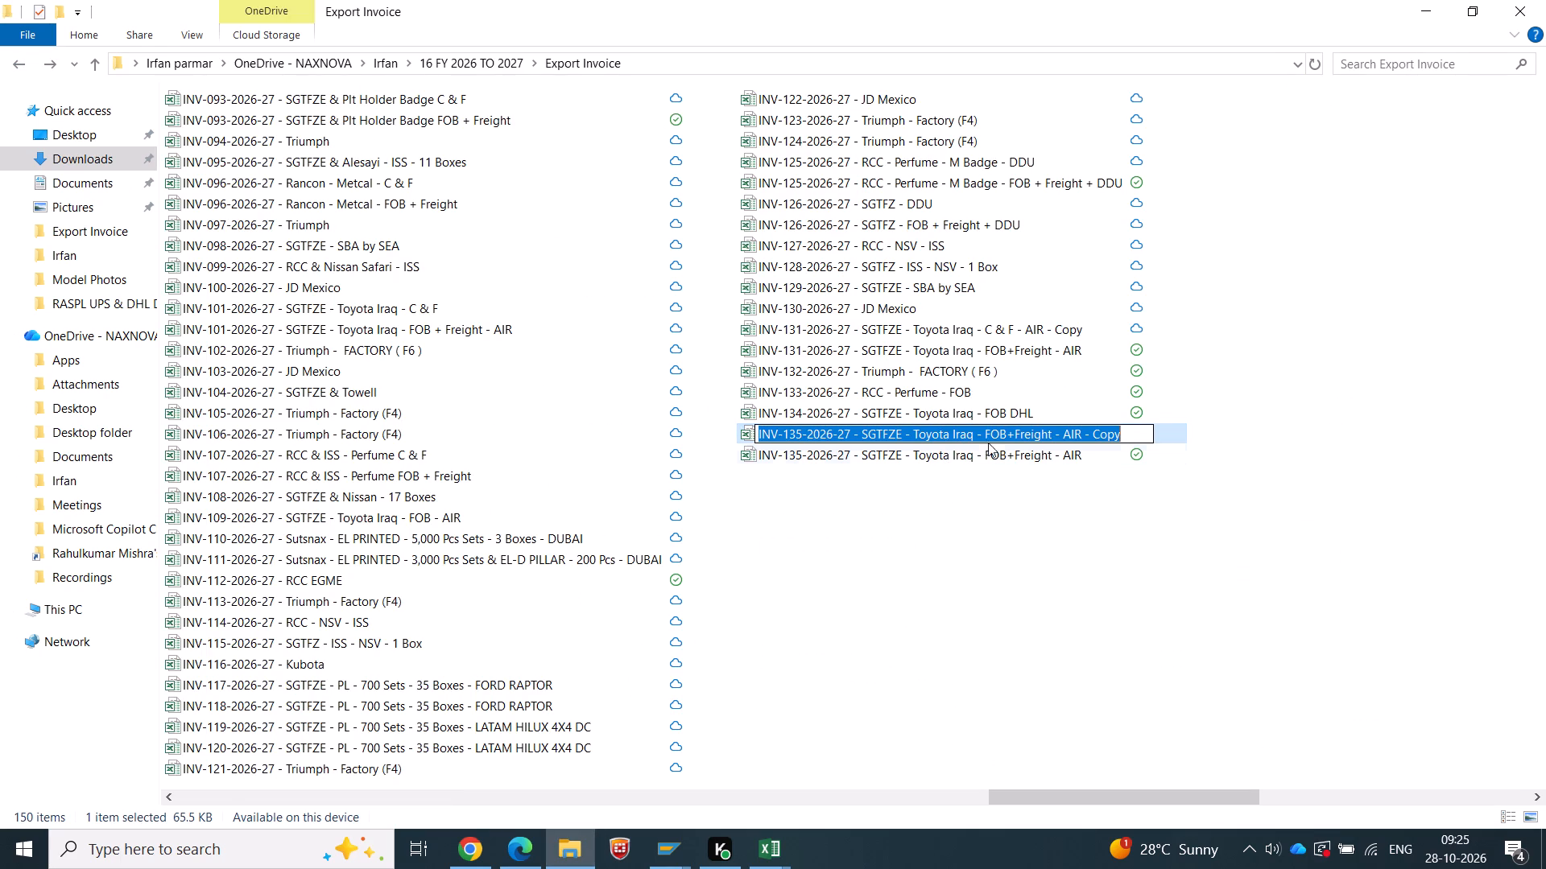
{"action": "left_click_drag", "start_coordinate": [984, 436], "coordinate": [1138, 434]}
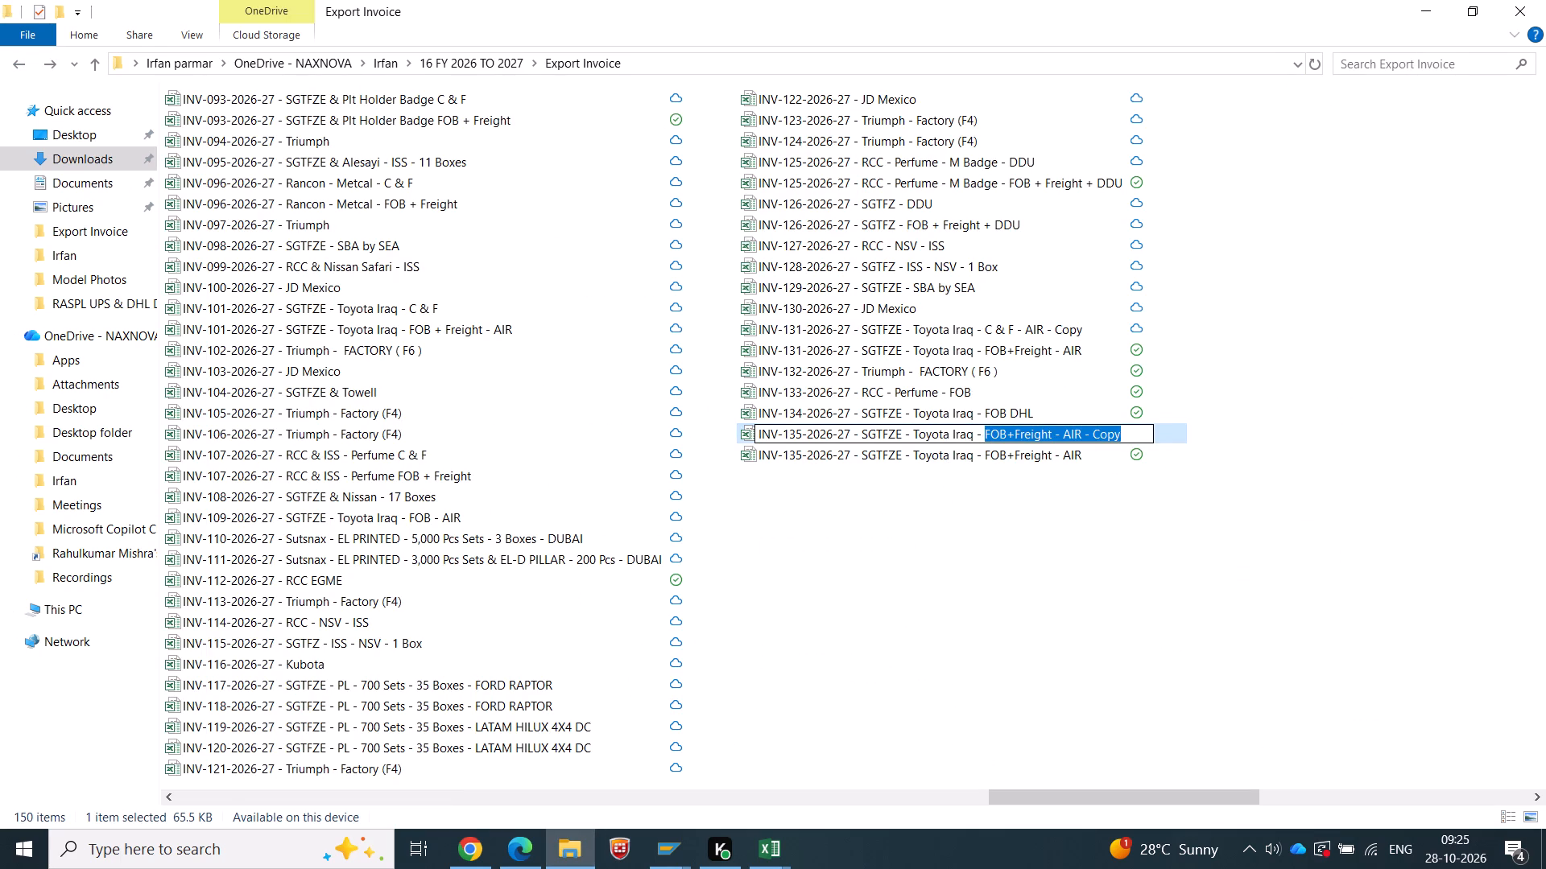
{"action": "type", "text": "C & F"}
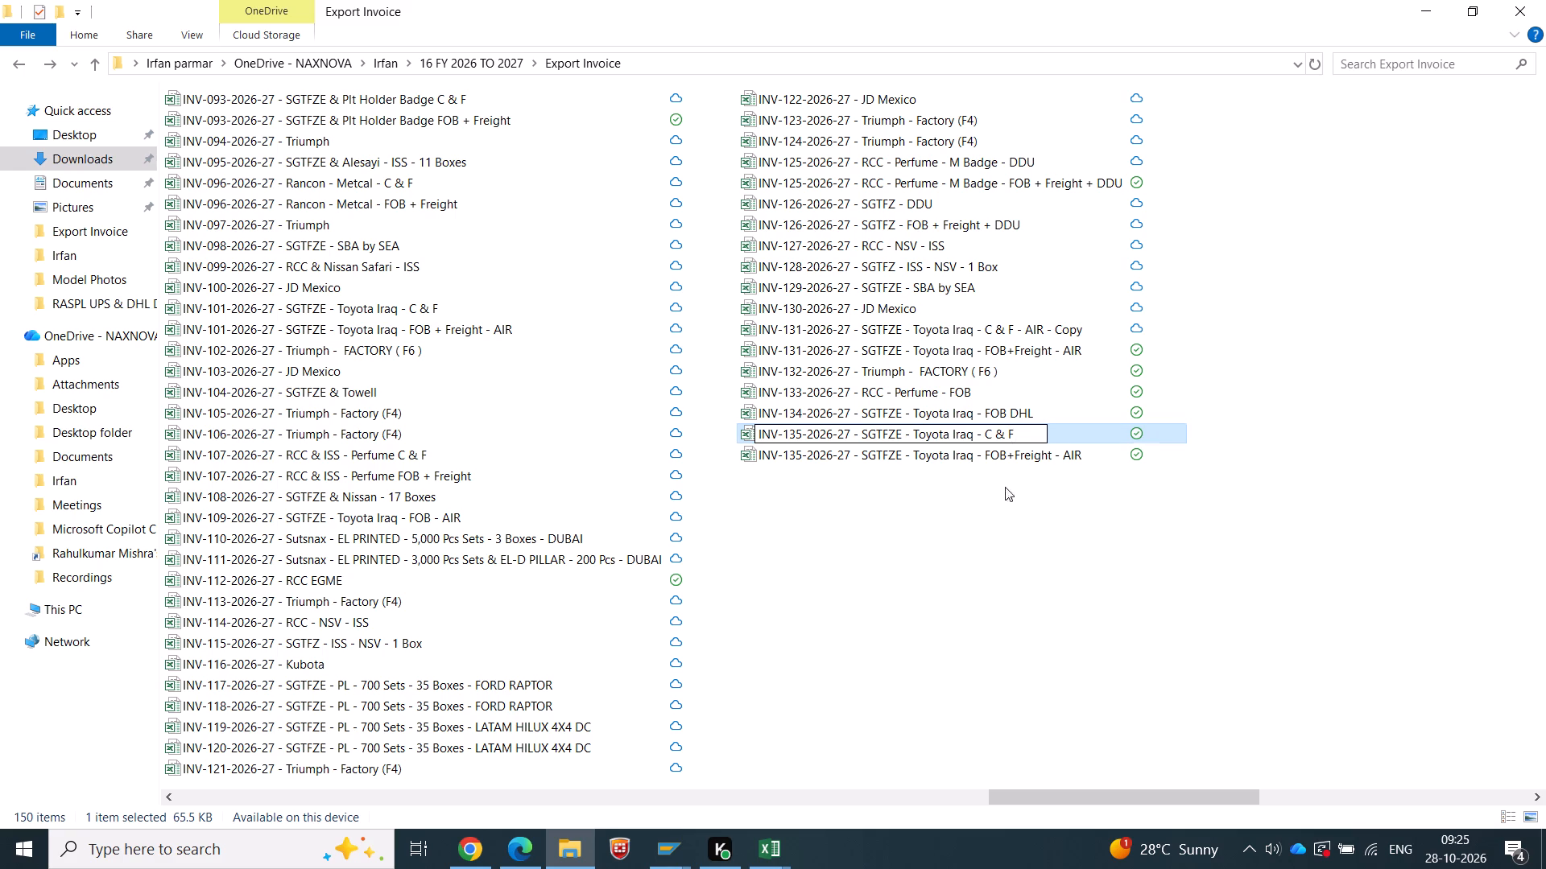
{"action": "left_click", "coordinate": [965, 499]}
Open the INV-135 C & F workbook and go to its Iraq - Inv sheet.
{"action": "double_click", "coordinate": [895, 439]}
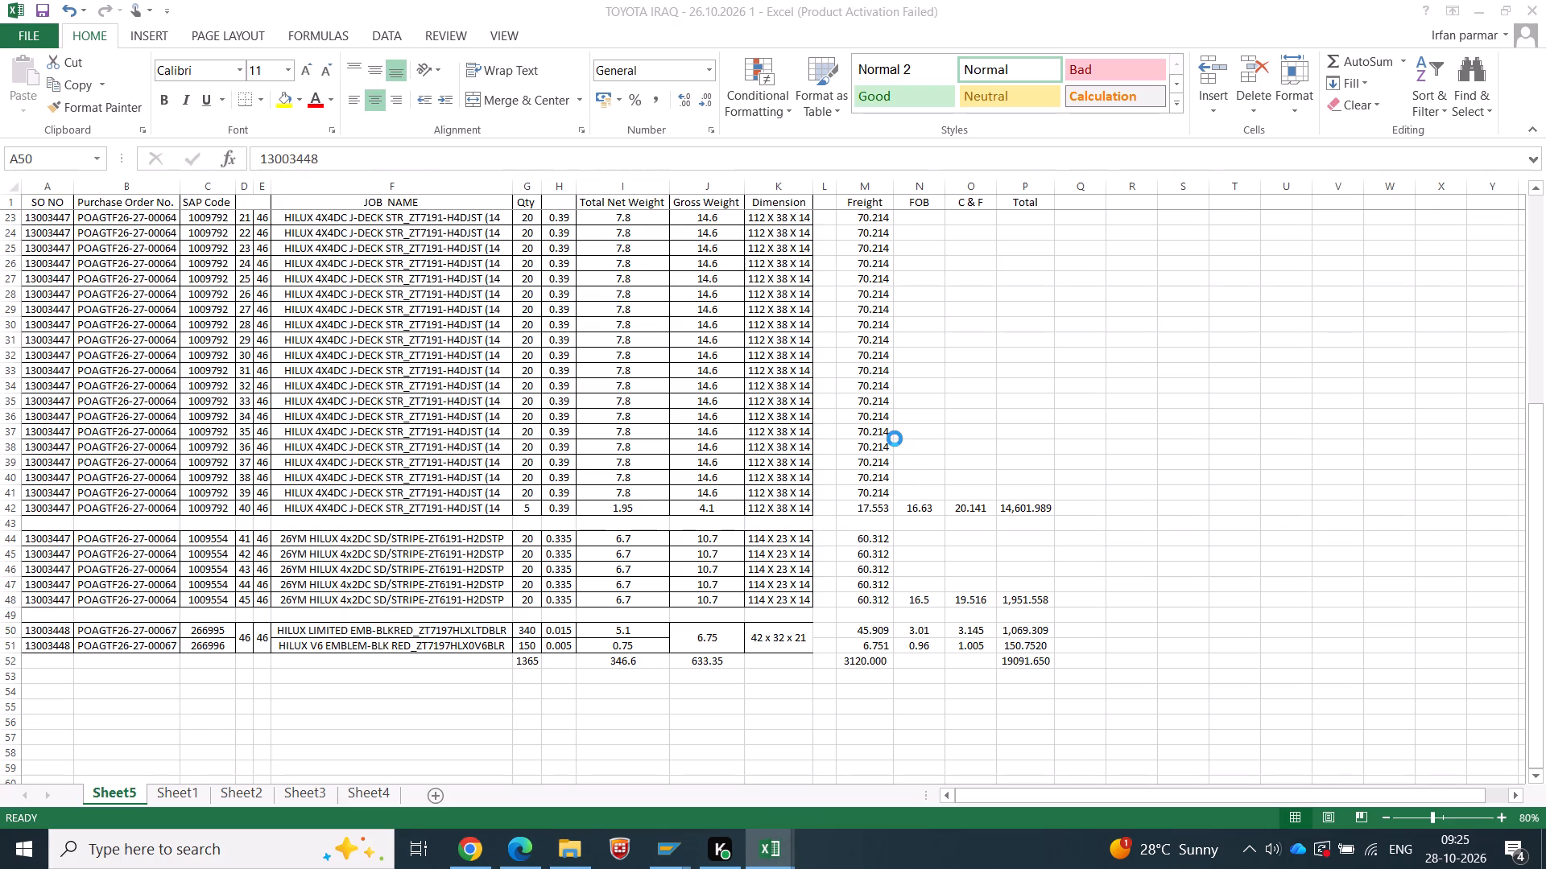
{"action": "scroll", "coordinate": [551, 433], "scroll_direction": "up", "scroll_amount": 6}
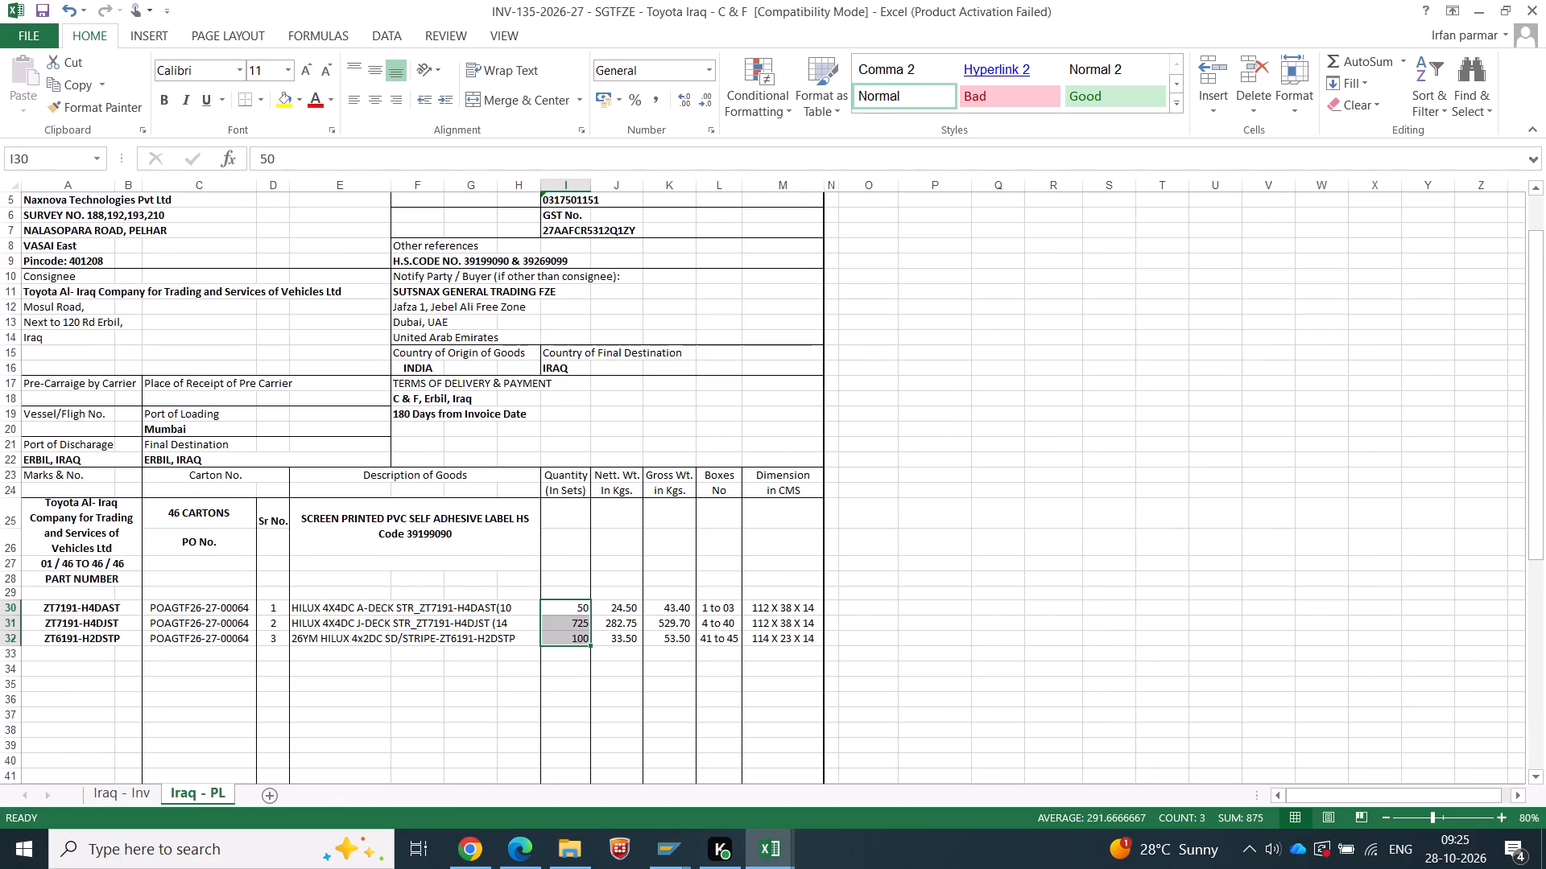
{"action": "left_click", "coordinate": [131, 783]}
{"action": "left_click", "coordinate": [132, 793]}
{"action": "scroll", "coordinate": [409, 542], "scroll_direction": "up", "scroll_amount": 14}
{"action": "scroll", "coordinate": [701, 651], "scroll_direction": "down", "scroll_amount": 3}
Copy the A-Deck C & F rate 26.361 and total 1,318.042 from the TOYOTA IRAQ workbook into invoice row 35 as values.
{"action": "key", "text": "alt+Tab"}
{"action": "scroll", "coordinate": [946, 493], "scroll_direction": "up", "scroll_amount": 13}
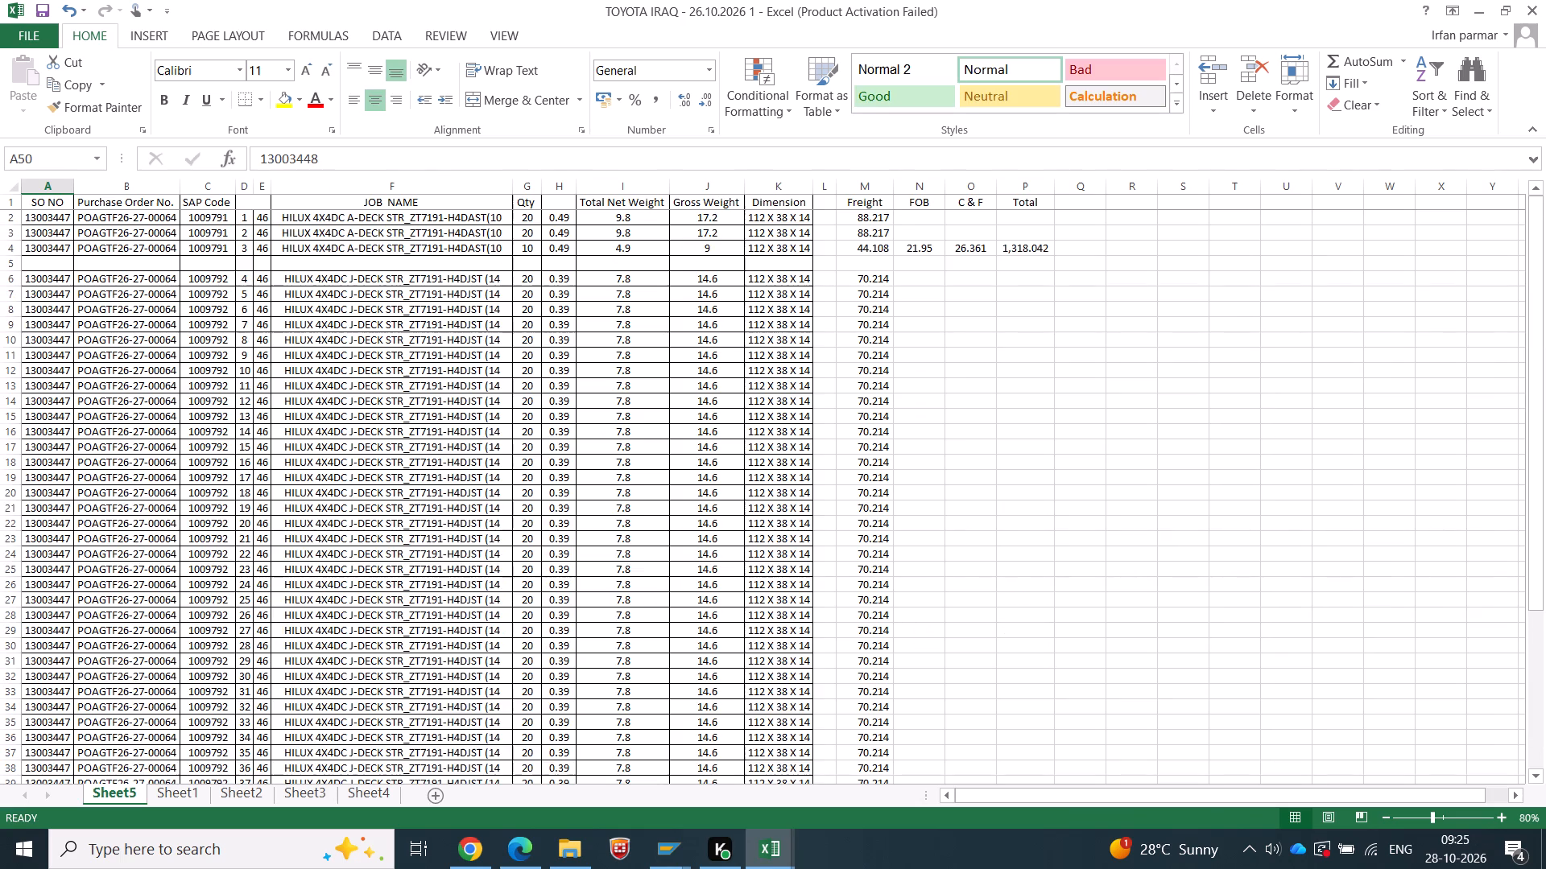
{"action": "left_click_drag", "start_coordinate": [961, 247], "coordinate": [1042, 249]}
{"action": "key", "text": "ctrl+c"}
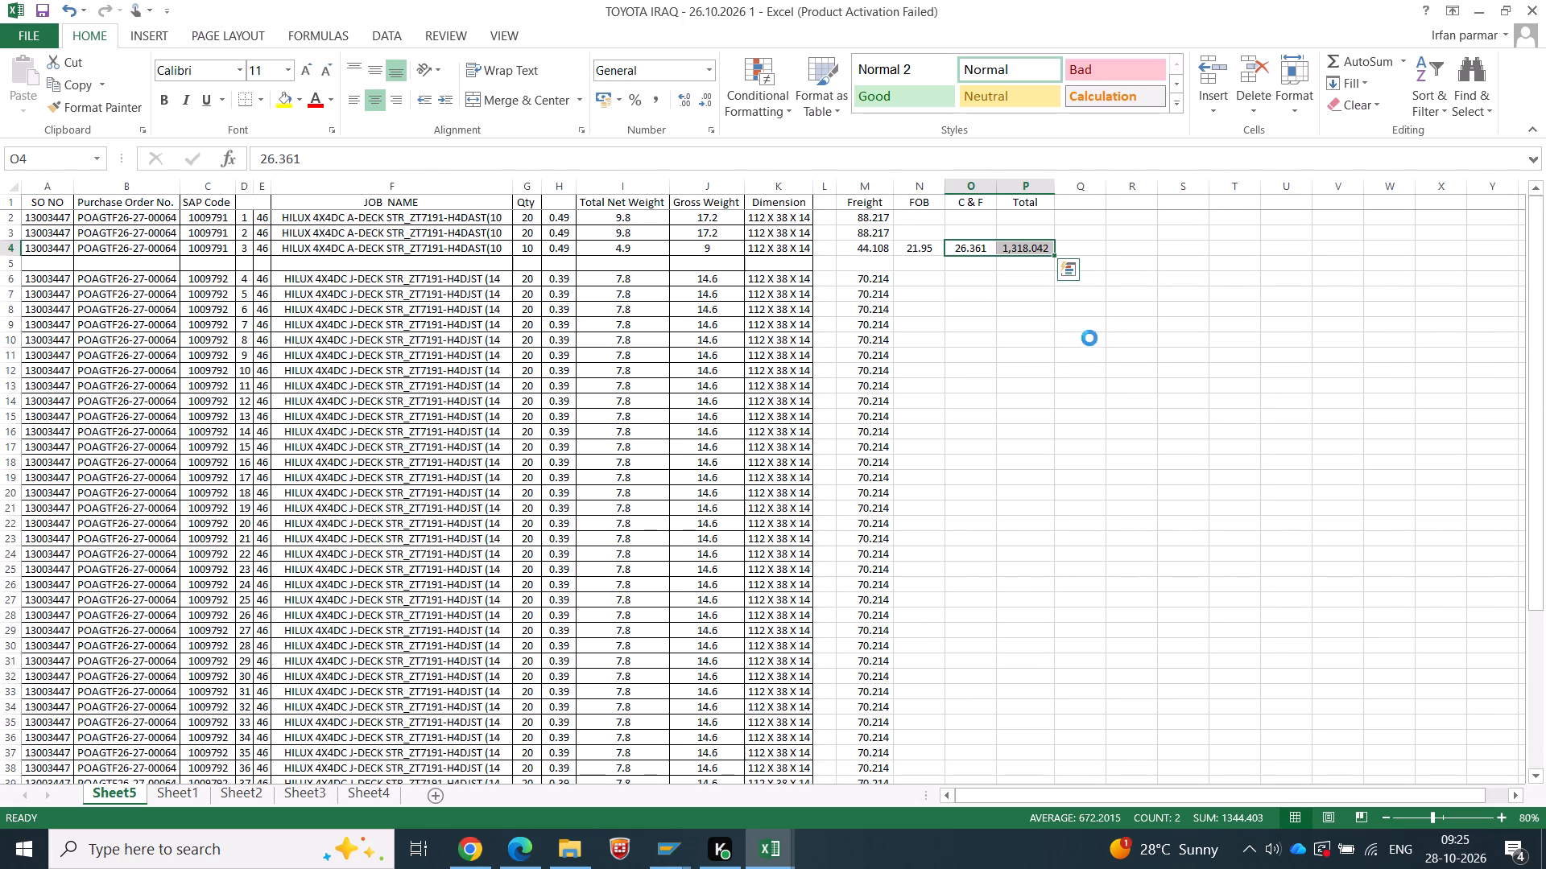
{"action": "key", "text": "alt+Tab"}
{"action": "left_click_drag", "start_coordinate": [721, 583], "coordinate": [756, 582]}
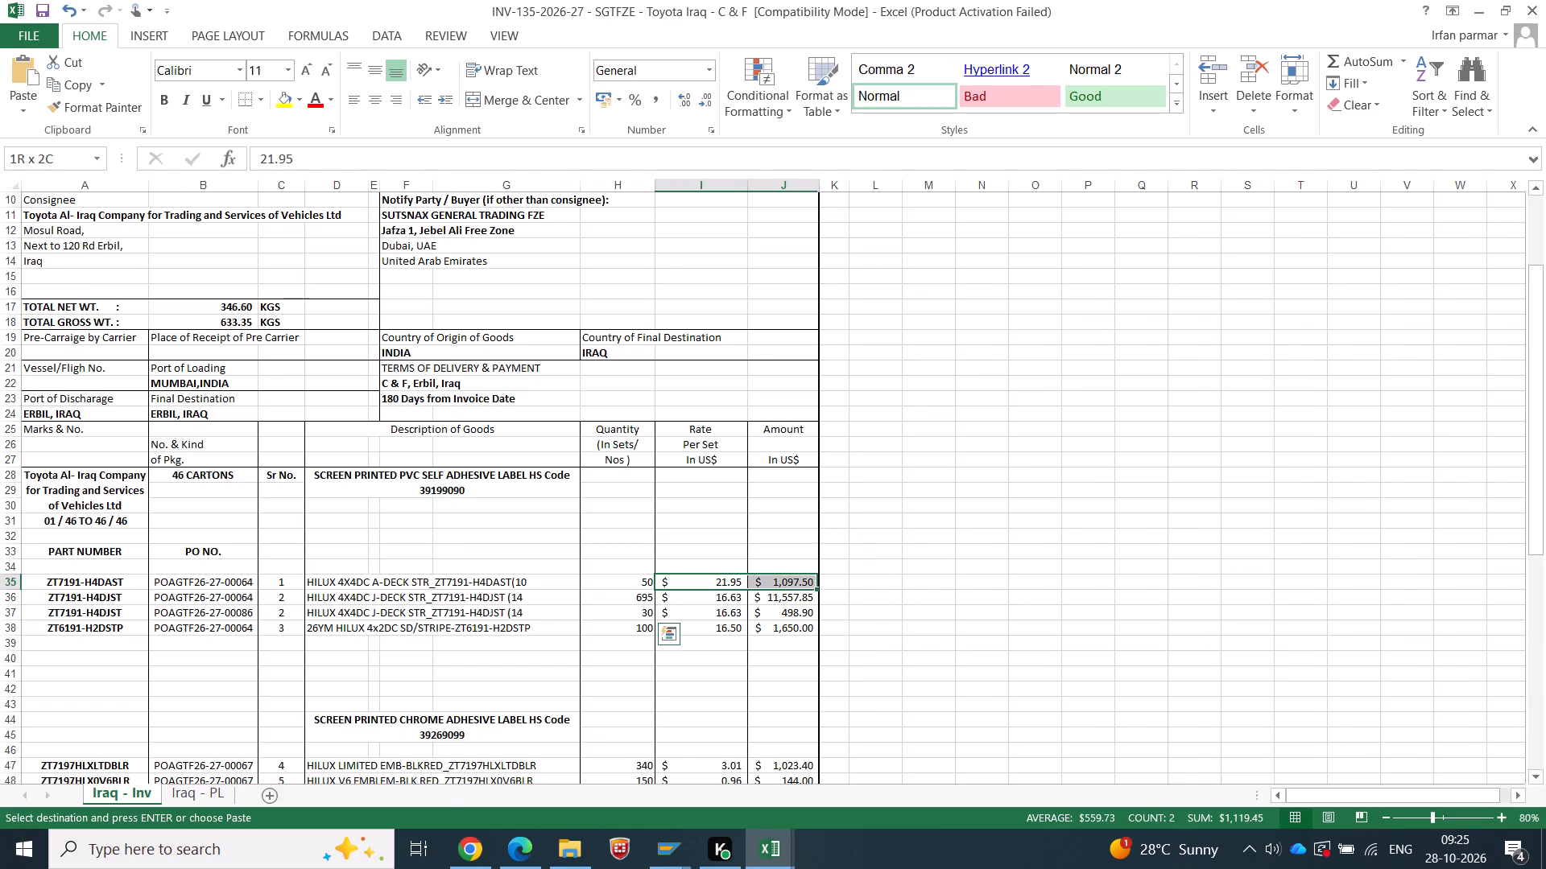
{"action": "right_click", "coordinate": [710, 585]}
{"action": "left_click", "coordinate": [778, 261]}
{"action": "left_click", "coordinate": [1001, 422]}
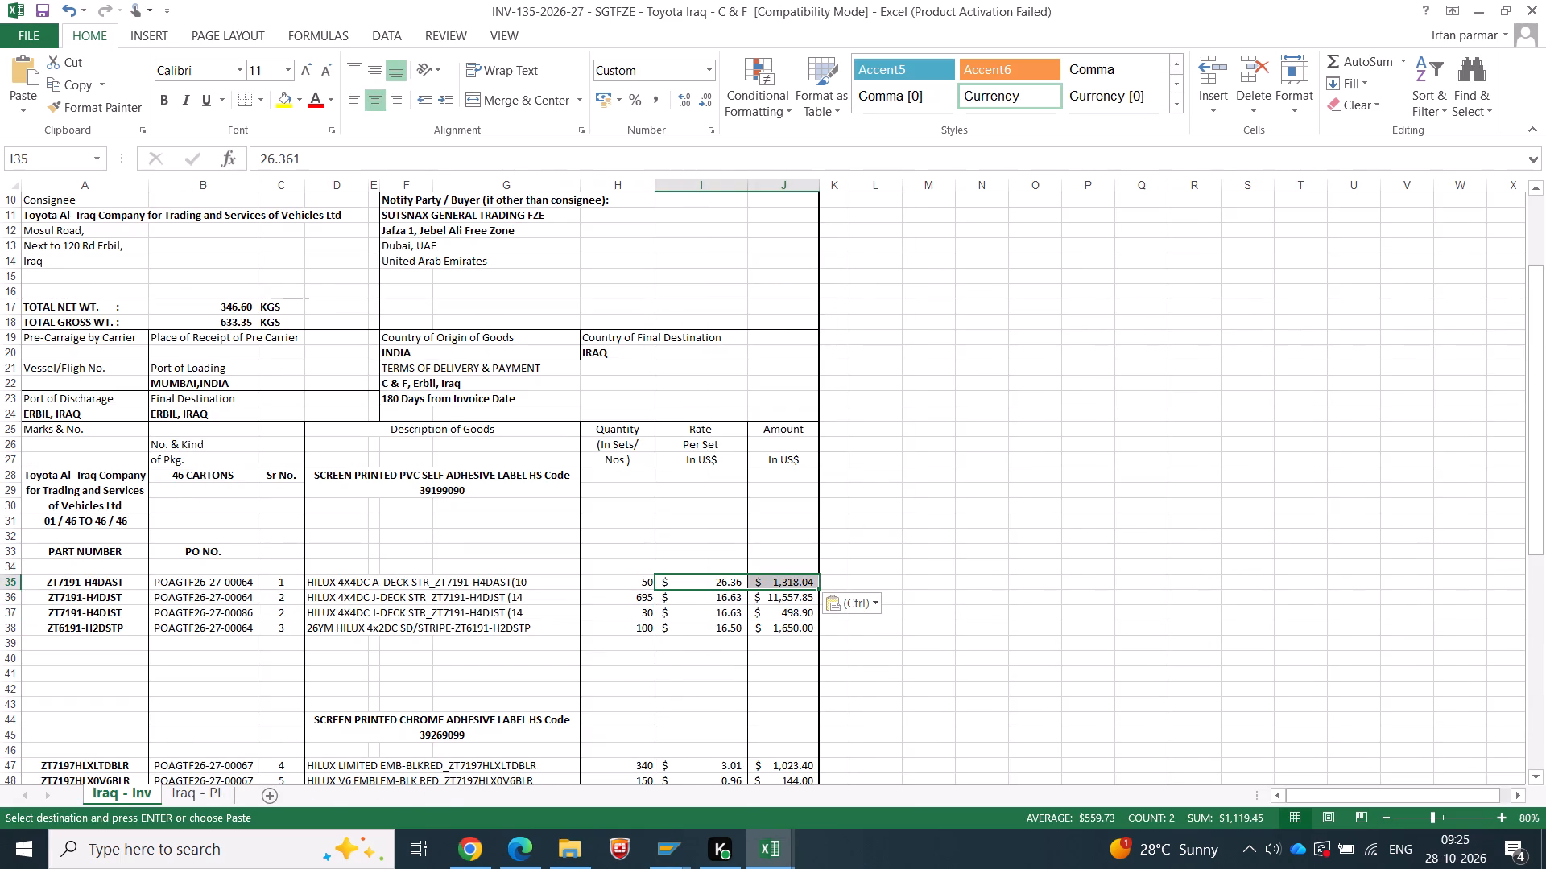
Copy the Hilux 4x2DC SD/Stripe C & F rate 19.516 and total 1,951.558 into invoice row 38 as values.
{"action": "key", "text": "alt+Tab"}
{"action": "scroll", "coordinate": [981, 393], "scroll_direction": "down", "scroll_amount": 5}
{"action": "scroll", "coordinate": [983, 468], "scroll_direction": "down", "scroll_amount": 1}
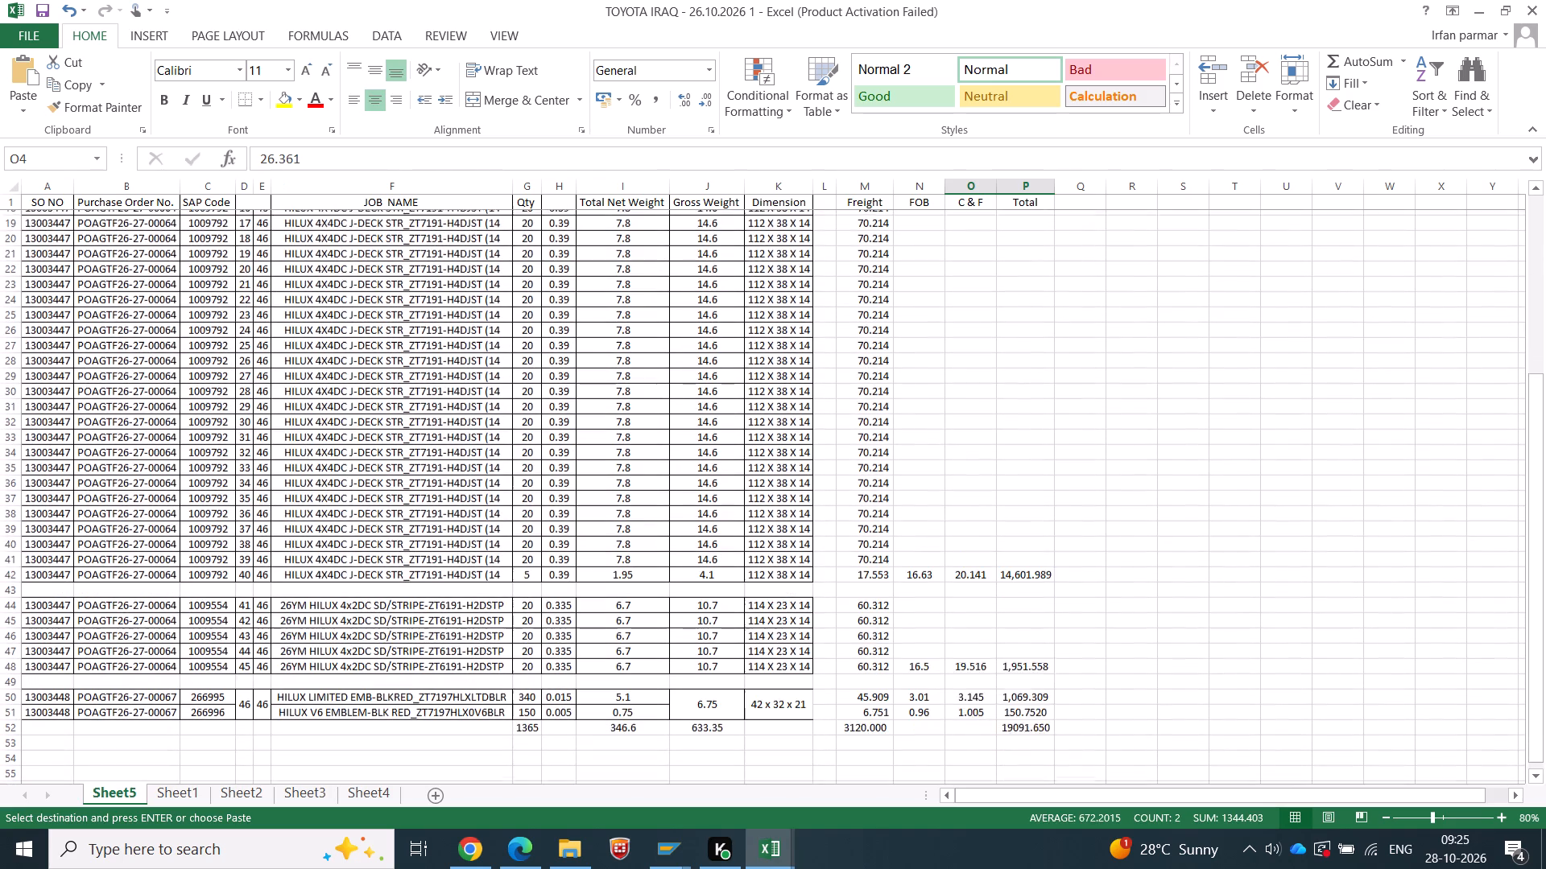
{"action": "key", "text": "alt+Tab"}
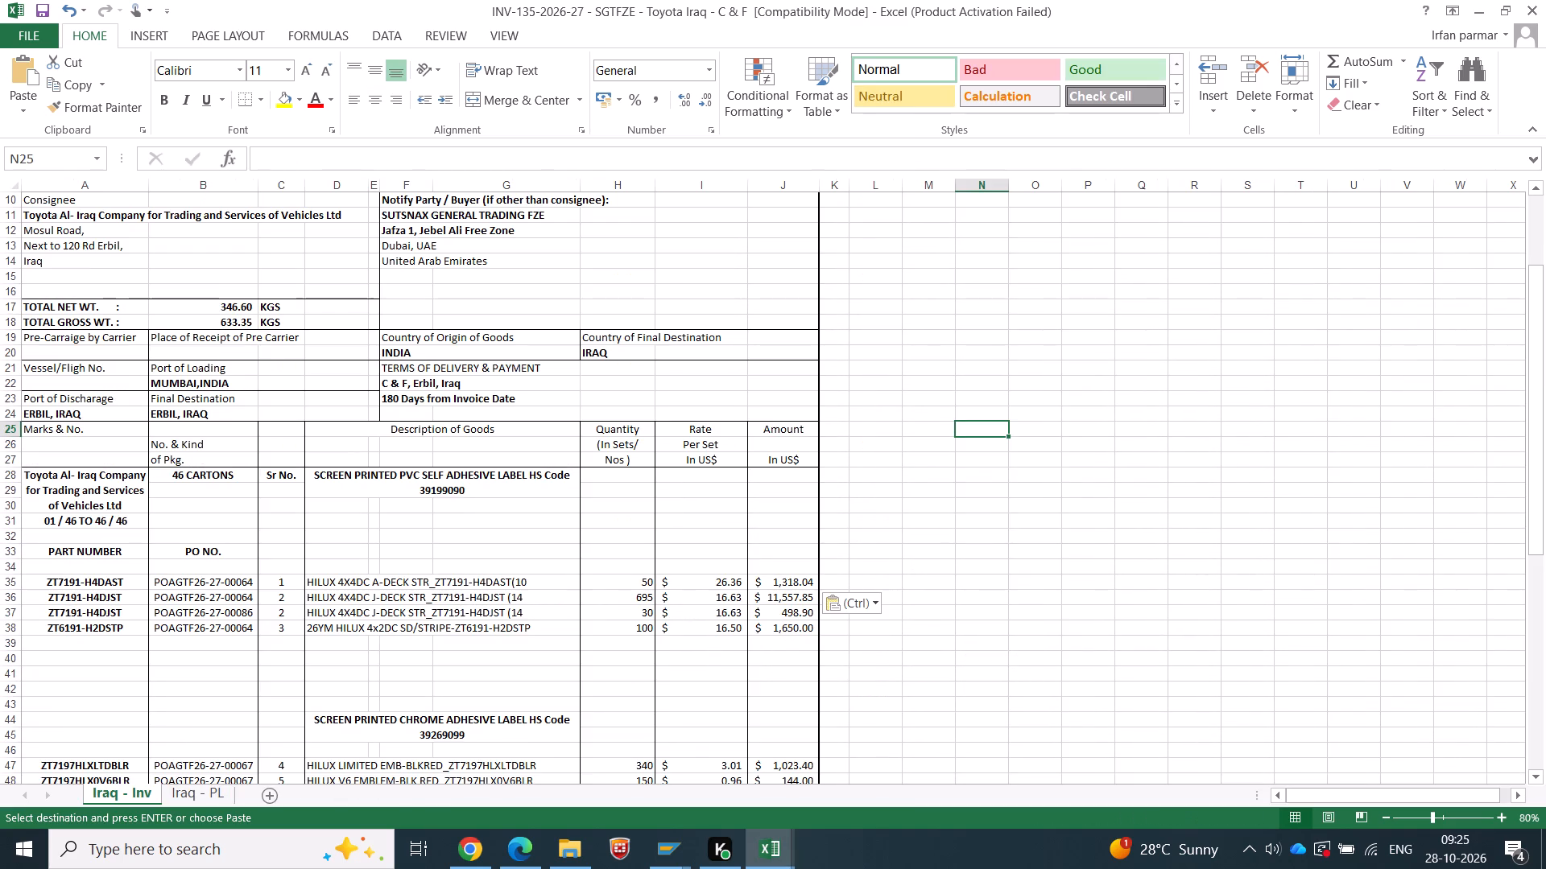
{"action": "key", "text": "alt+Tab"}
{"action": "left_click", "coordinate": [958, 550]}
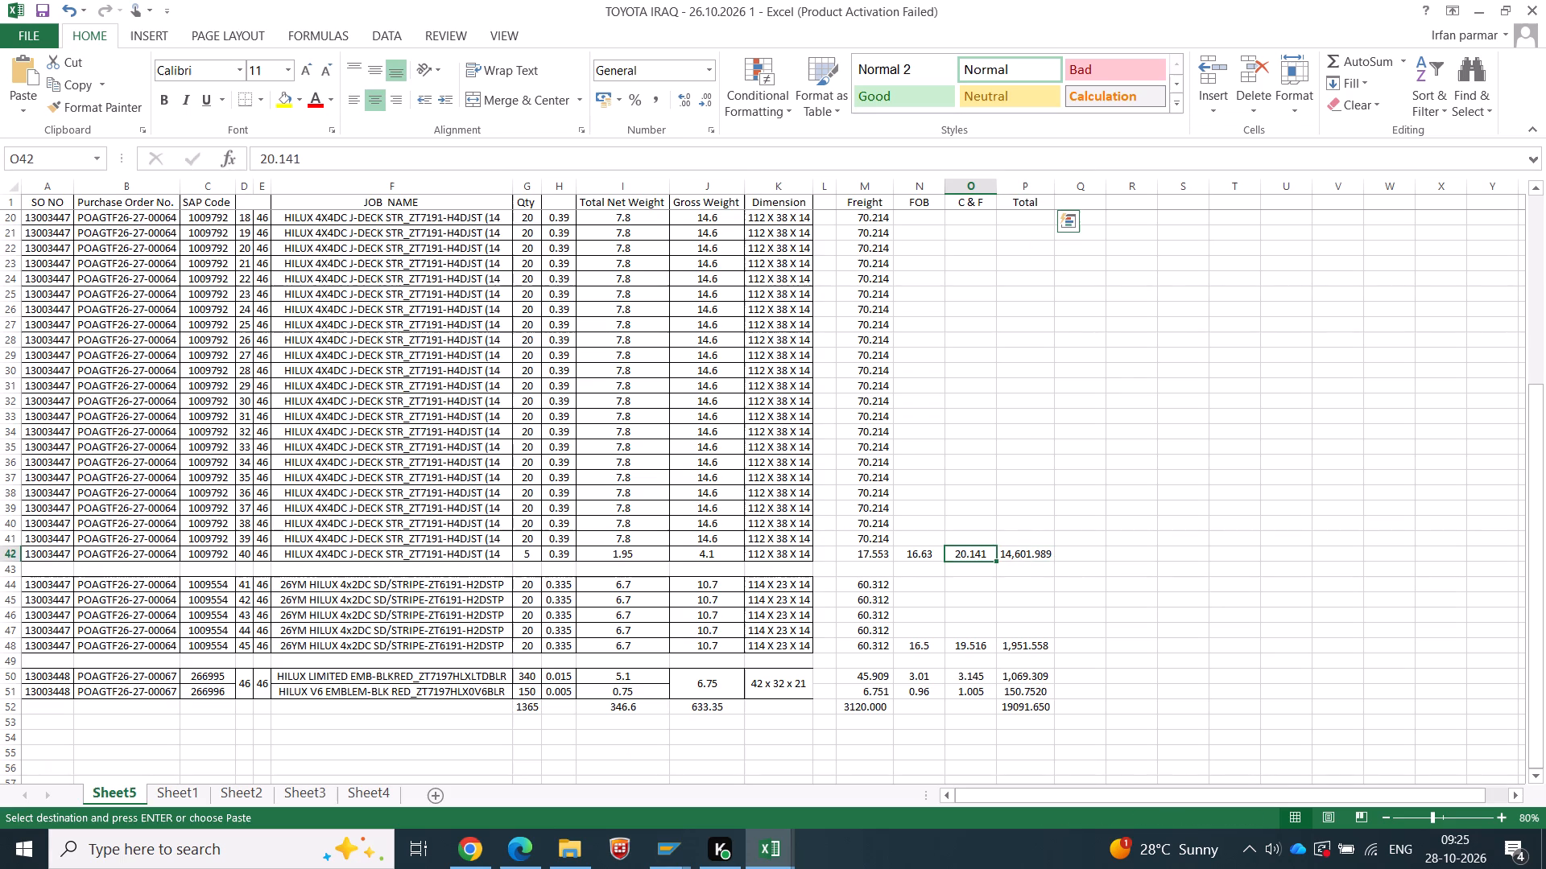
{"action": "left_click_drag", "start_coordinate": [963, 650], "coordinate": [1028, 648]}
{"action": "key", "text": "ctrl+c"}
{"action": "key", "text": "alt+Tab"}
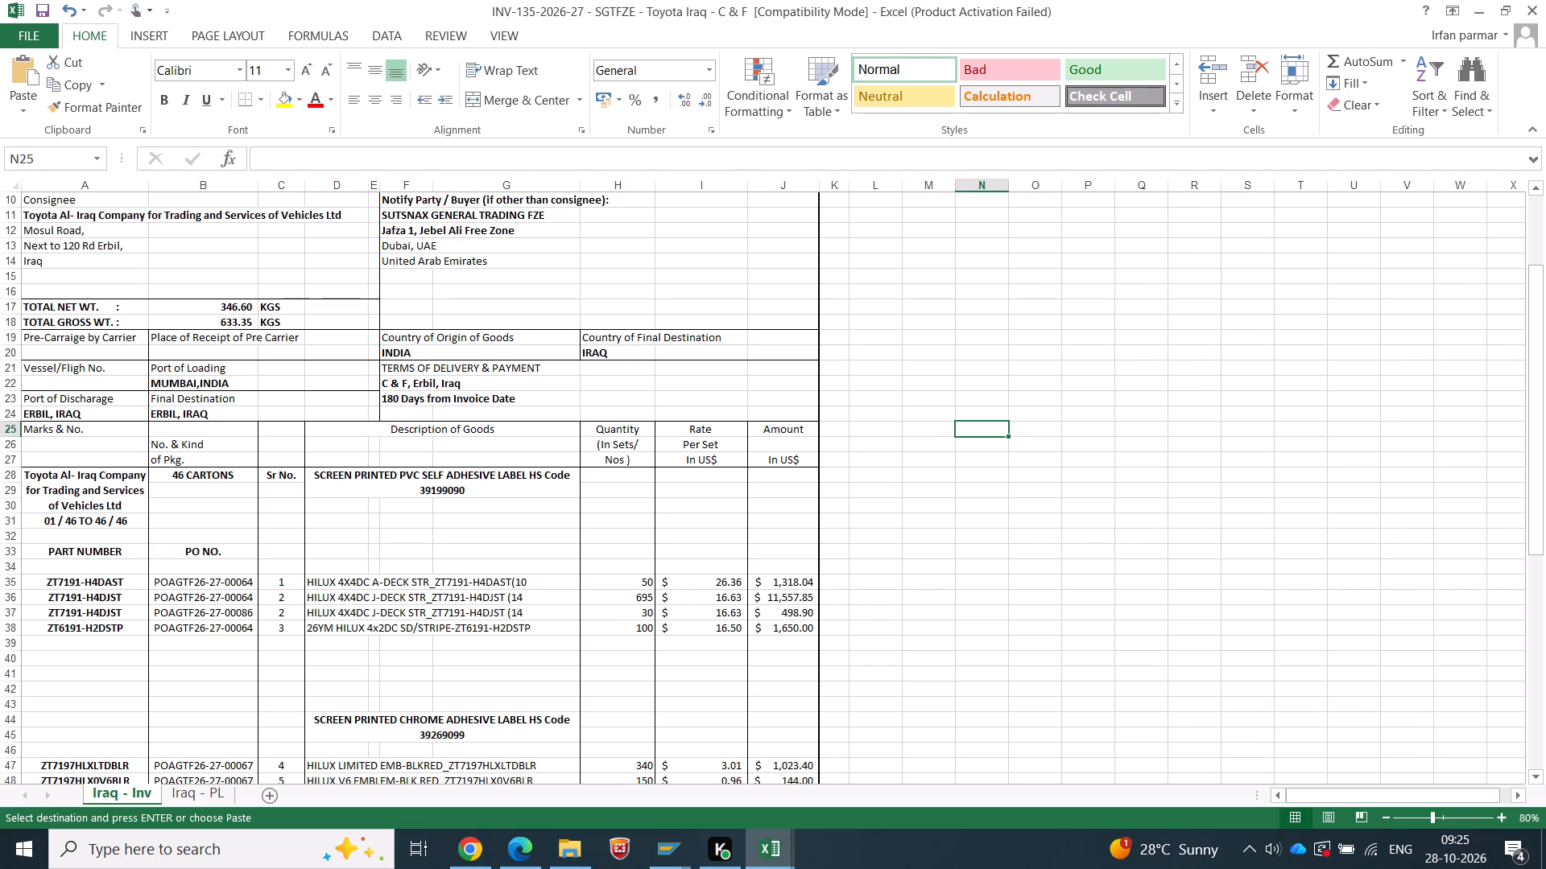
{"action": "left_click_drag", "start_coordinate": [706, 628], "coordinate": [774, 628]}
{"action": "right_click", "coordinate": [713, 629]}
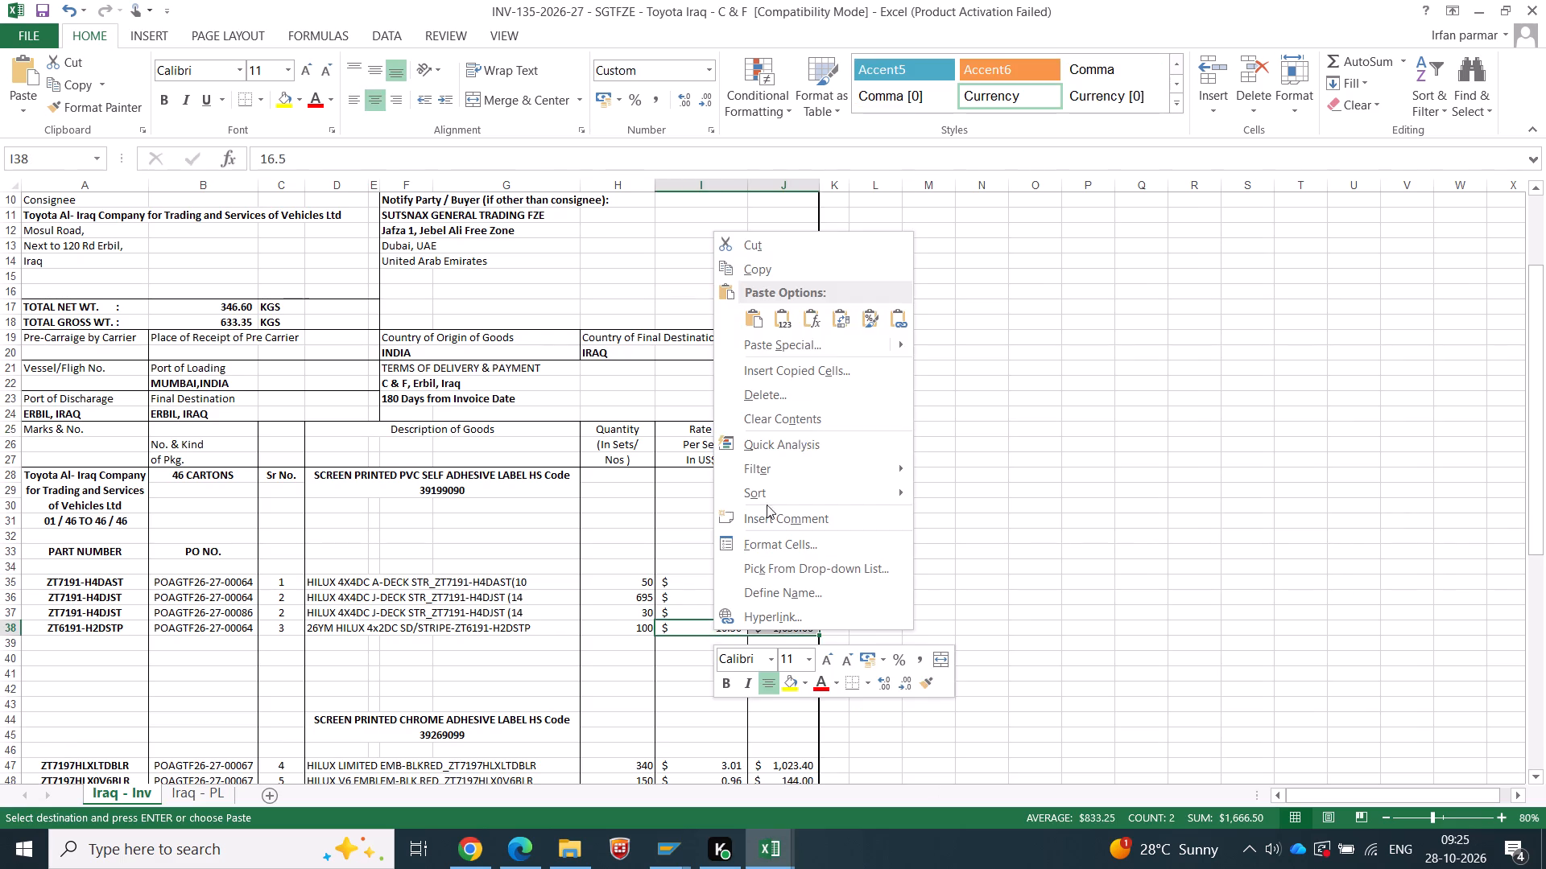
{"action": "left_click", "coordinate": [787, 317]}
{"action": "left_click", "coordinate": [1000, 575]}
Copy the Hilux Limited emblem's C & F rate 3.145 and total 1,069.309 into invoice row 47 as values.
{"action": "key", "text": "alt+Tab"}
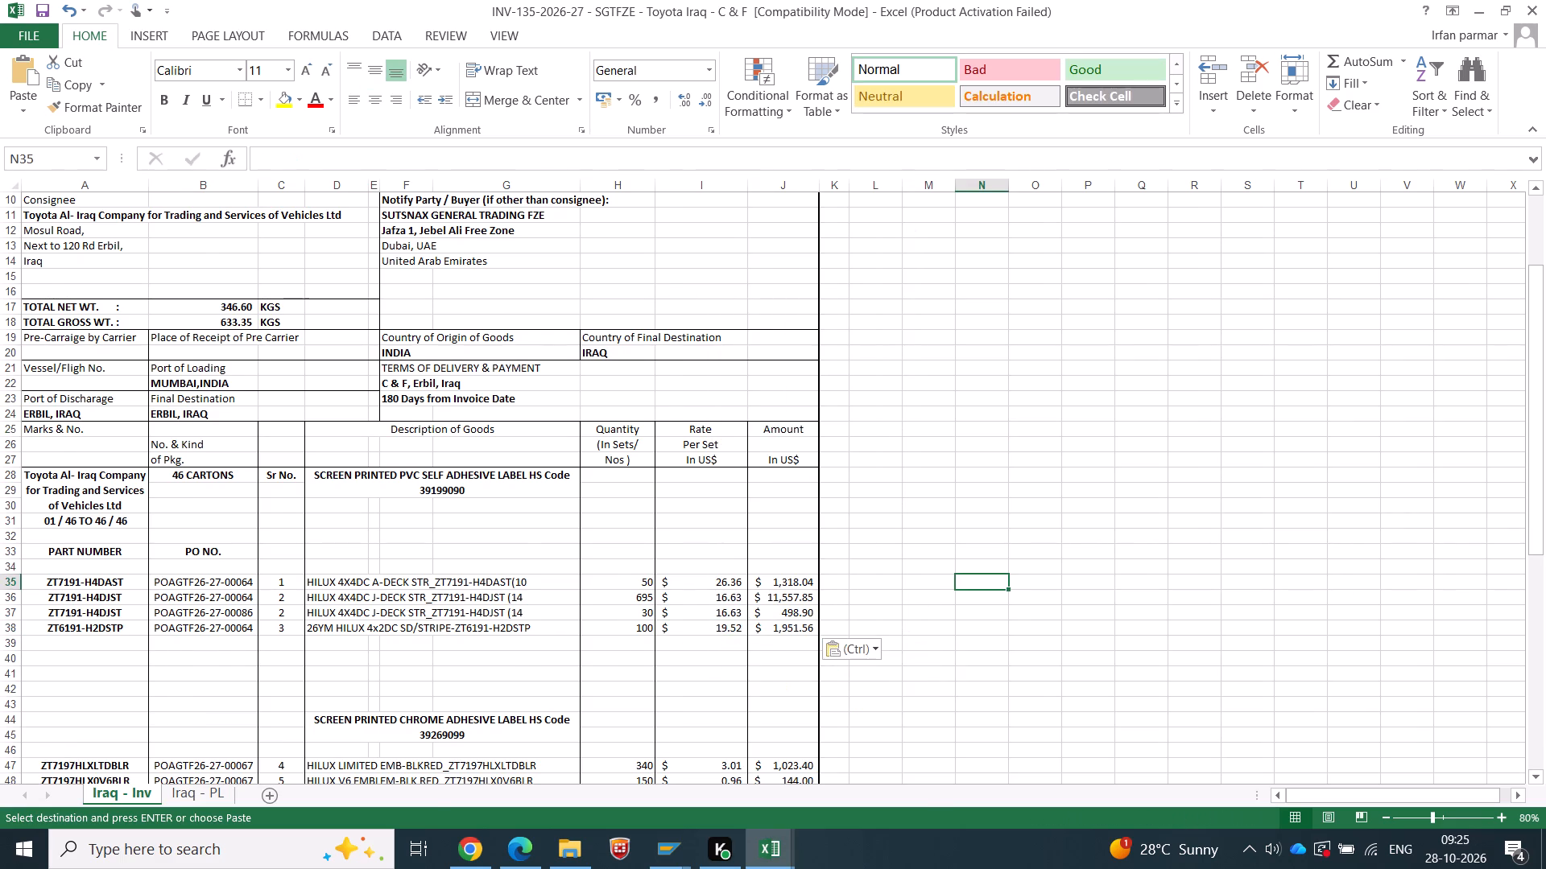
{"action": "scroll", "coordinate": [1000, 575], "scroll_direction": "down", "scroll_amount": 1}
{"action": "left_click_drag", "start_coordinate": [973, 632], "coordinate": [1011, 630]}
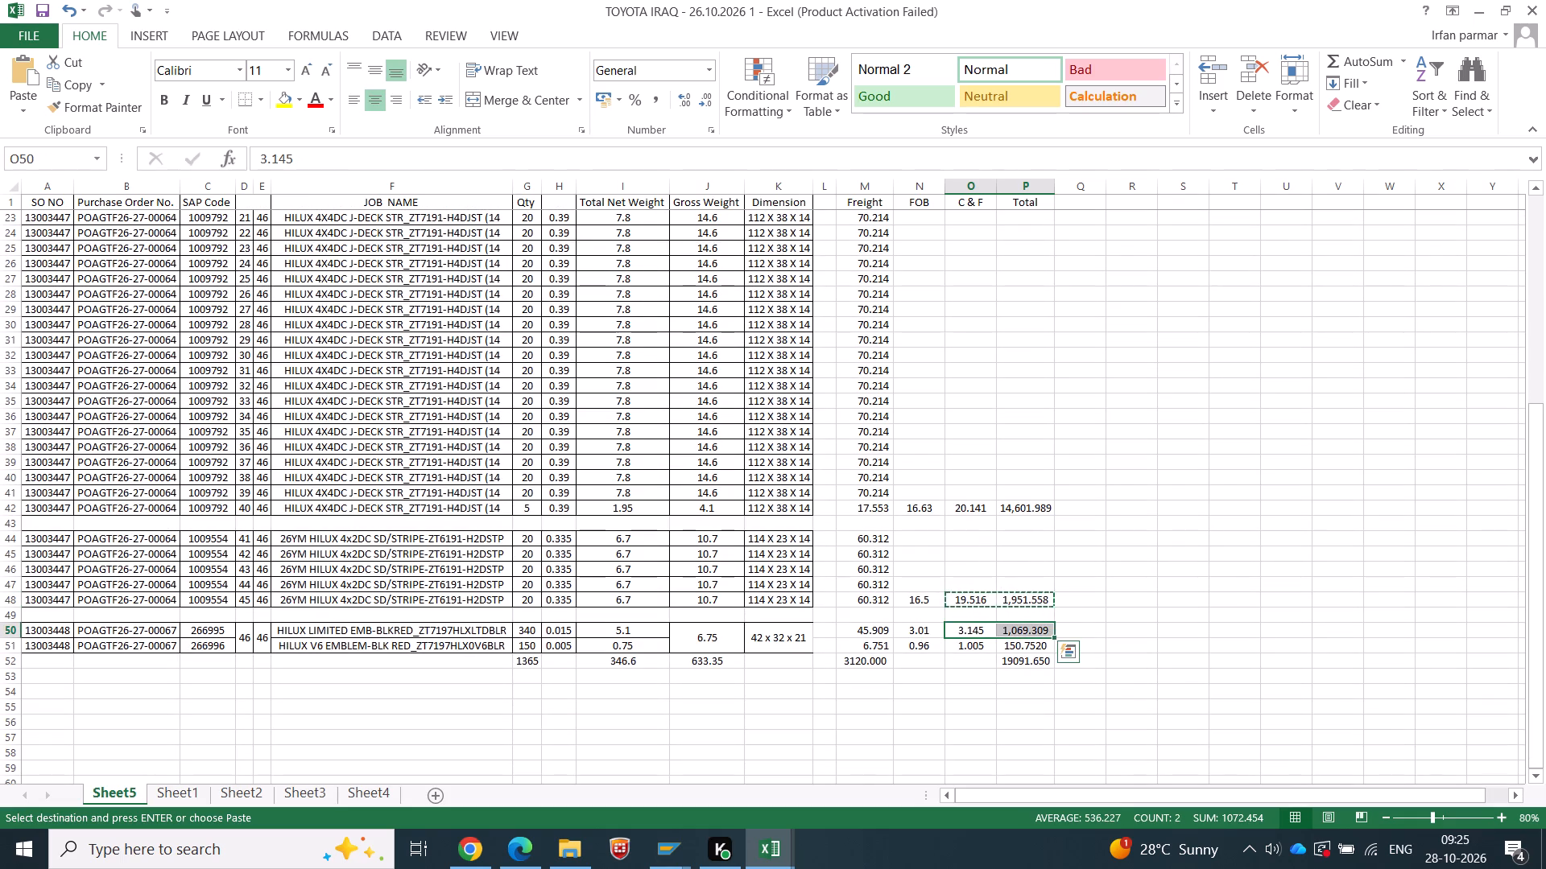
{"action": "key", "text": "ctrl+c"}
{"action": "key", "text": "alt+Tab"}
{"action": "scroll", "coordinate": [682, 572], "scroll_direction": "down", "scroll_amount": 3}
{"action": "right_click", "coordinate": [718, 624]}
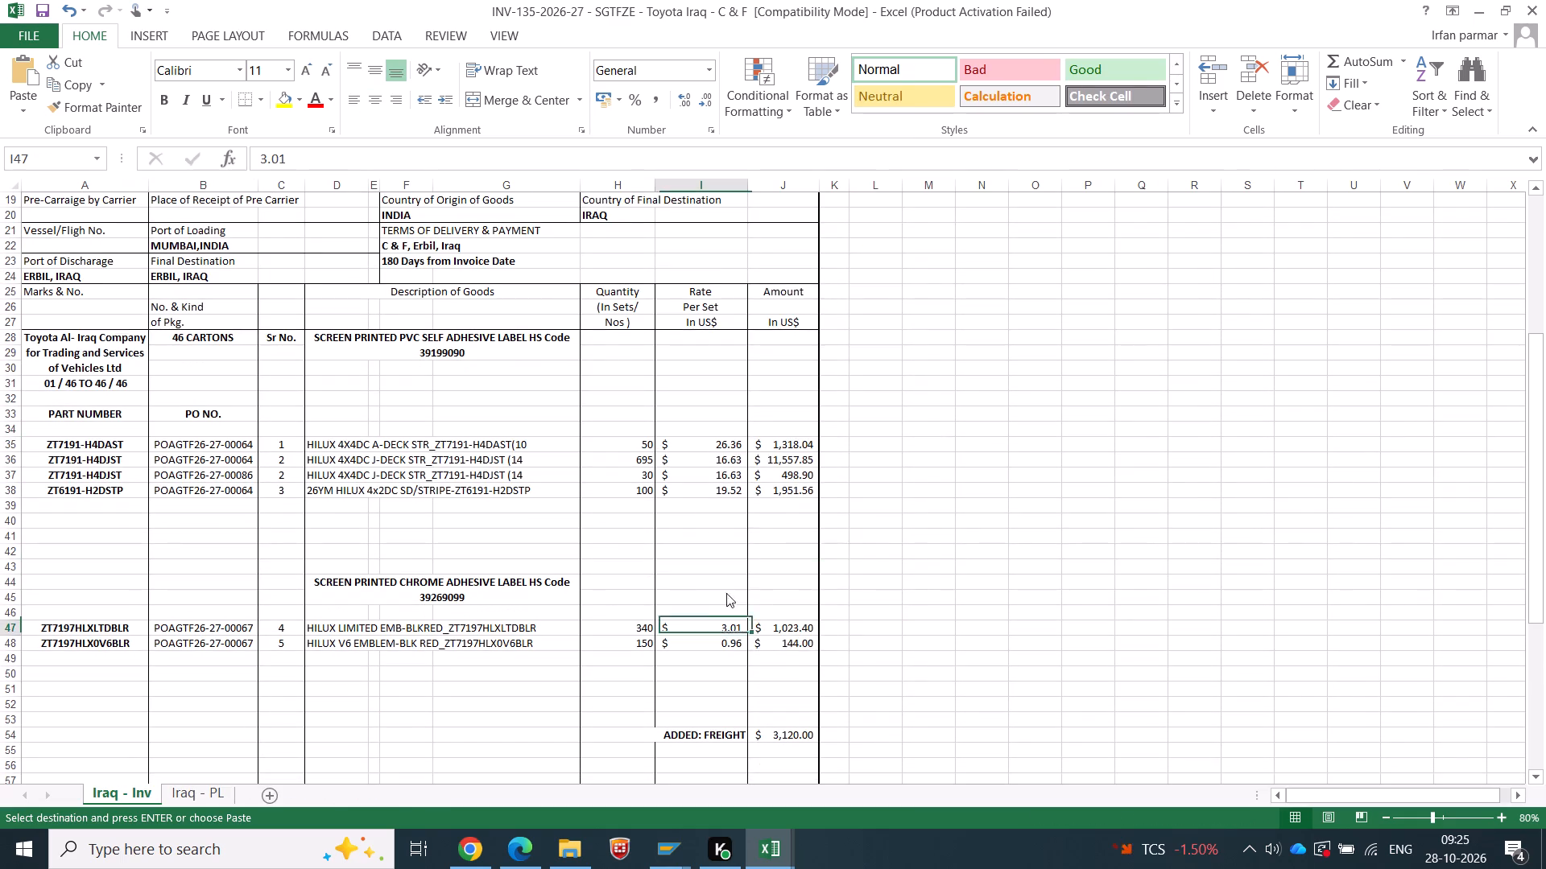
{"action": "left_click", "coordinate": [788, 310]}
Copy the Hilux V6 emblem's C & F rate 1.005 and total 150.752 into invoice row 48 as values.
{"action": "key", "text": "alt+Tab"}
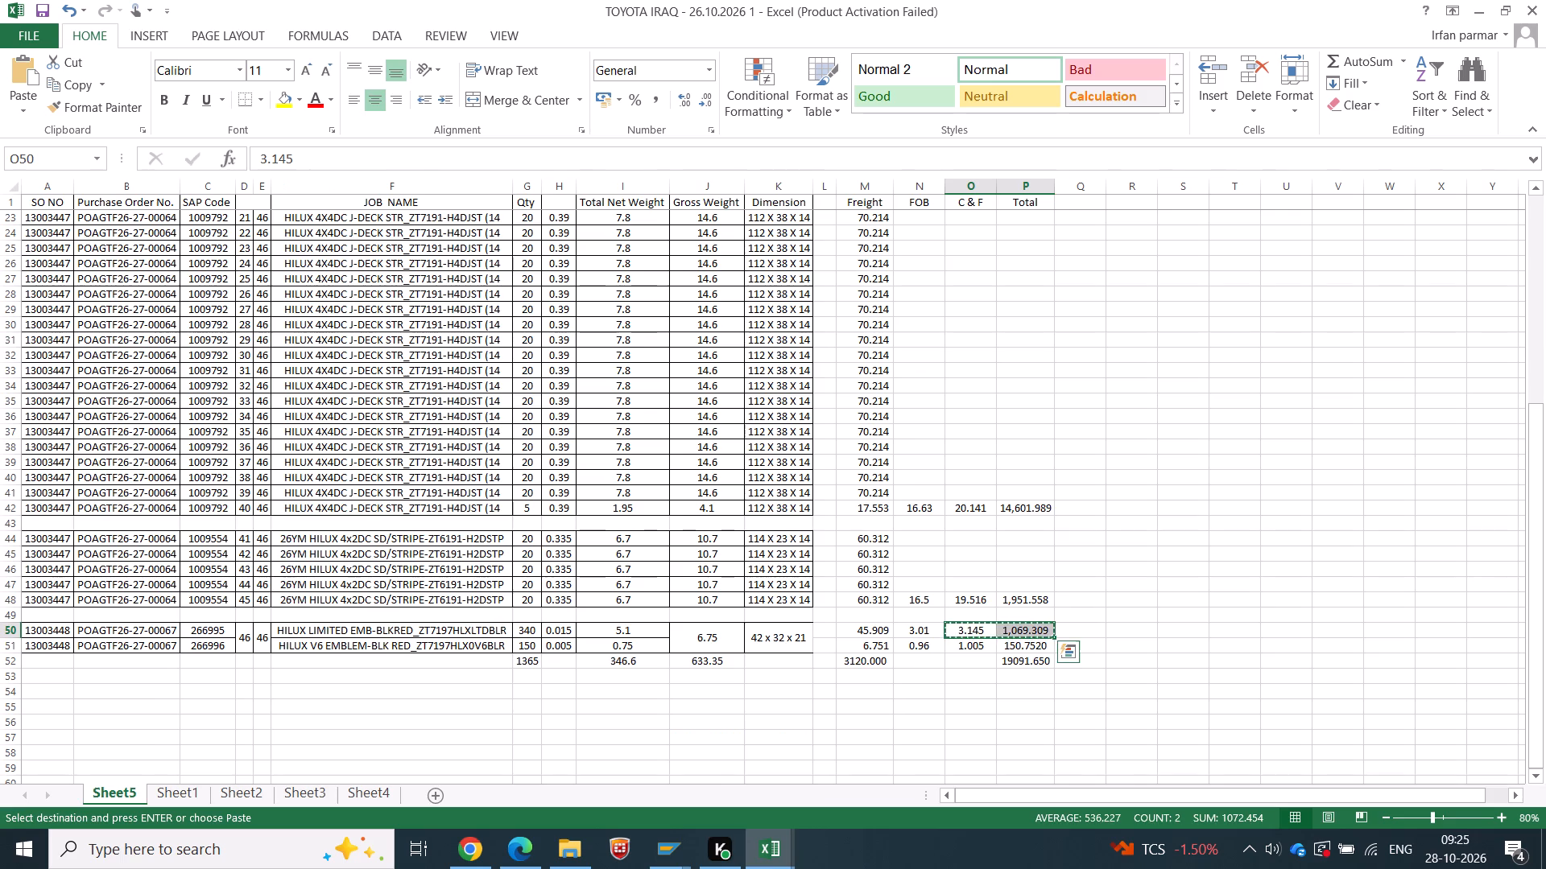
{"action": "left_click_drag", "start_coordinate": [978, 649], "coordinate": [1019, 645]}
{"action": "key", "text": "ctrl+c"}
{"action": "key", "text": "alt+Tab"}
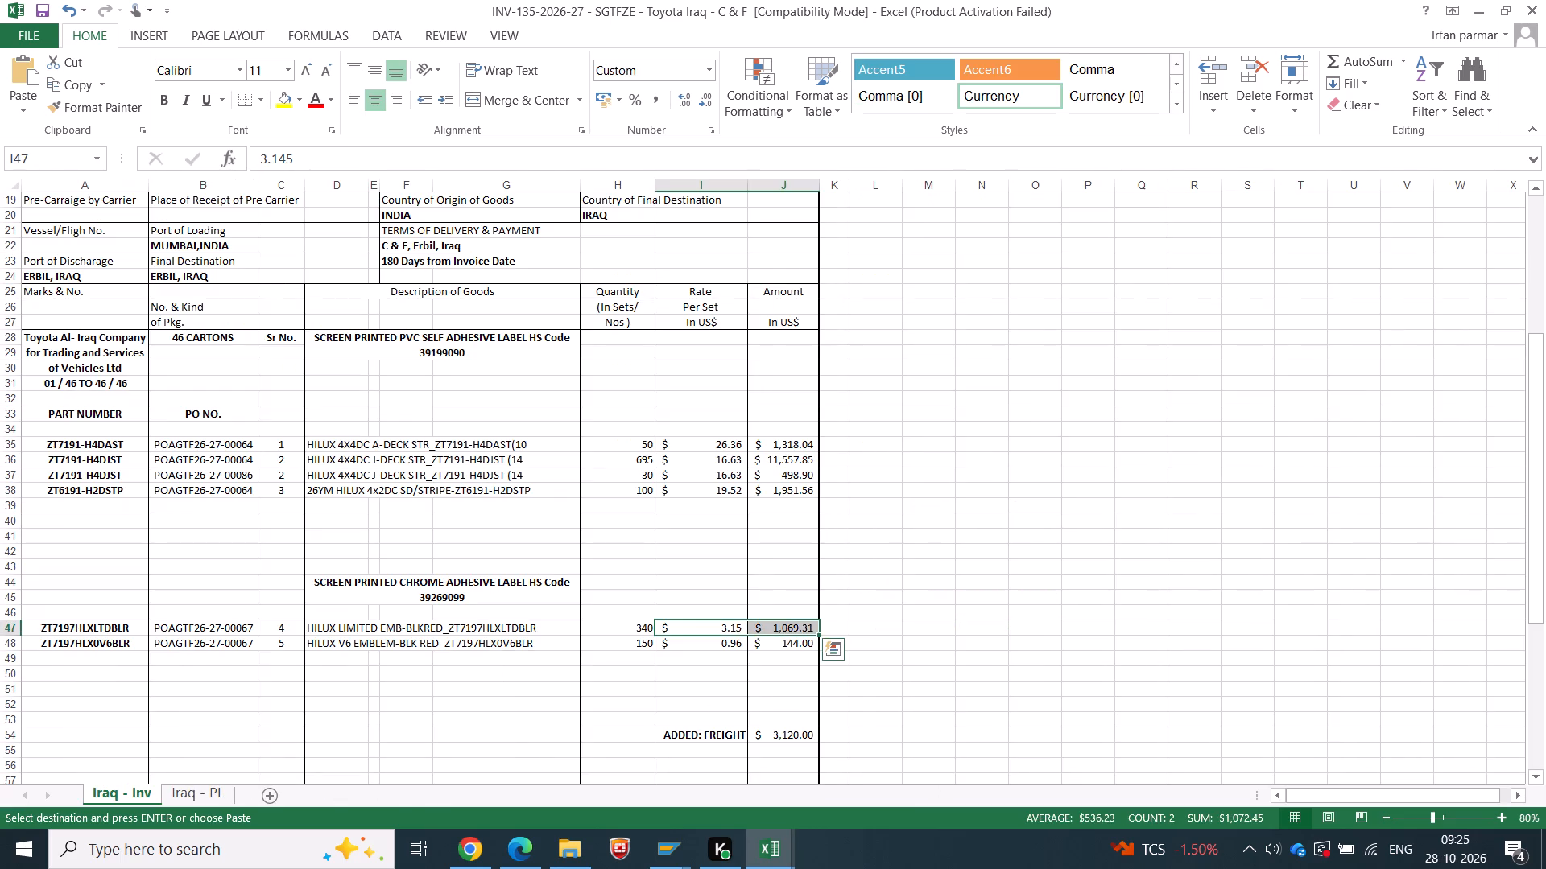
{"action": "right_click", "coordinate": [715, 646]}
{"action": "left_click", "coordinate": [783, 328]}
{"action": "left_click", "coordinate": [1034, 517]}
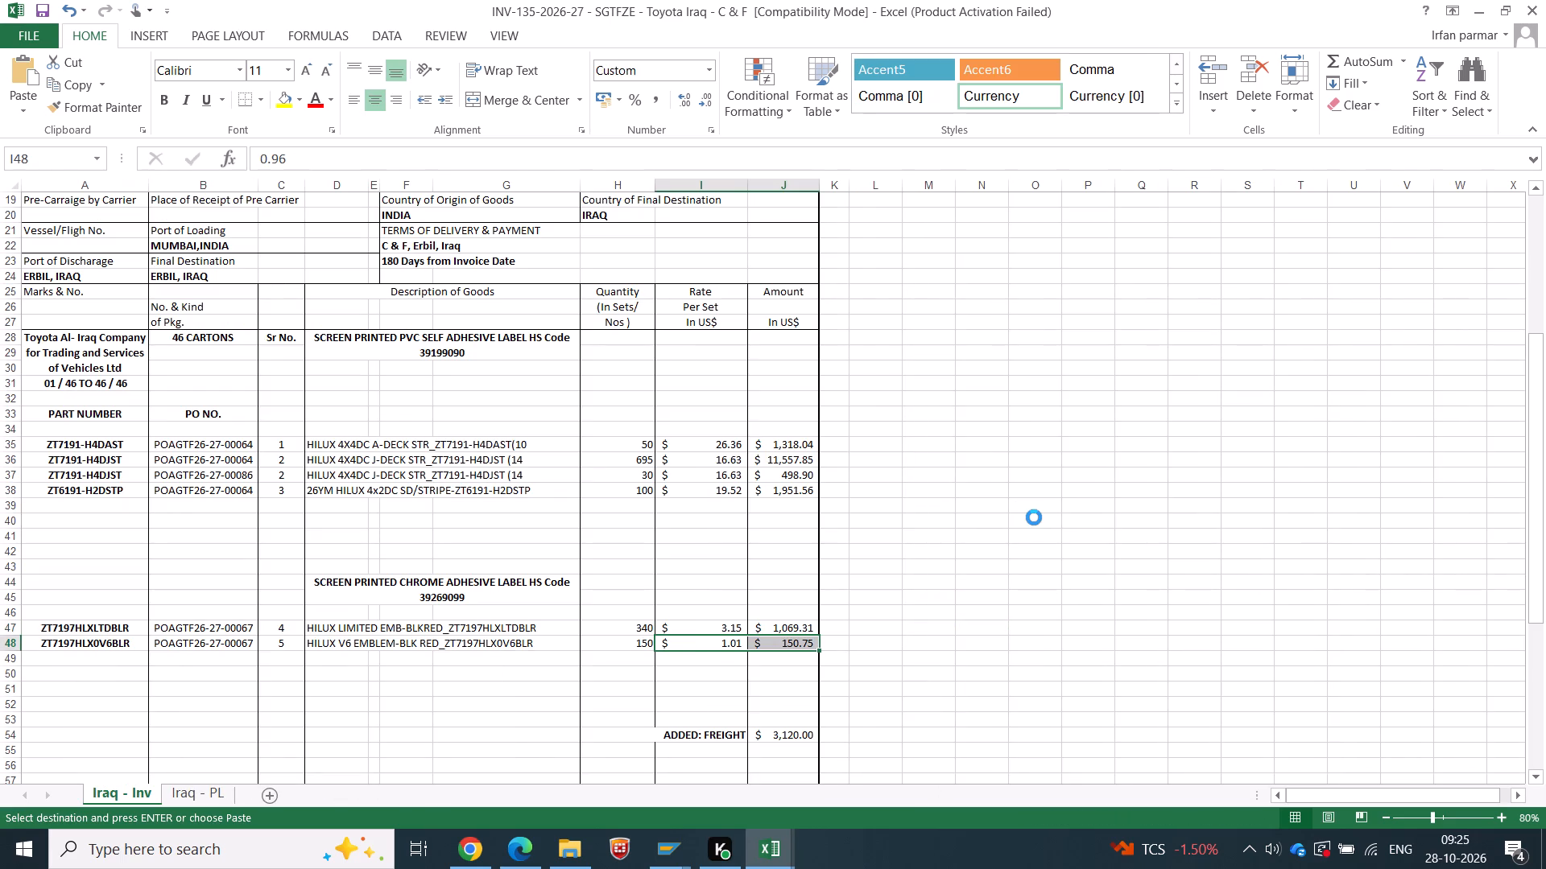
Display the invoice's Amount column from row 35 to row 50 with three decimal places.
{"action": "key", "text": "alt+Tab"}
{"action": "key", "text": "alt+Tab"}
{"action": "left_click_drag", "start_coordinate": [762, 439], "coordinate": [792, 575]}
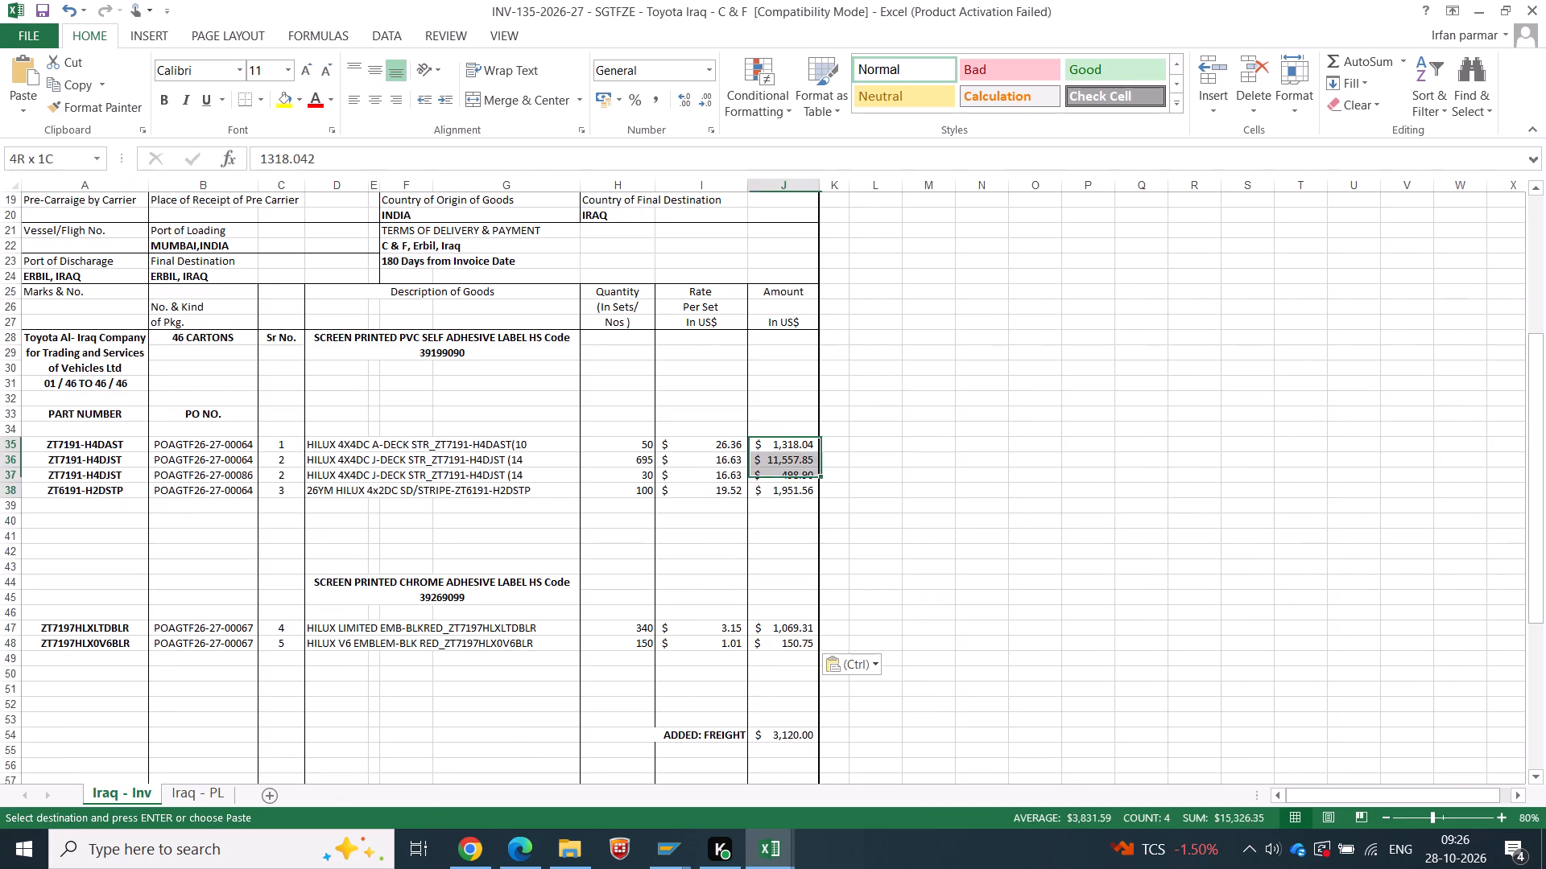
{"action": "left_click_drag", "start_coordinate": [792, 575], "coordinate": [795, 671]}
{"action": "left_click", "coordinate": [686, 97]}
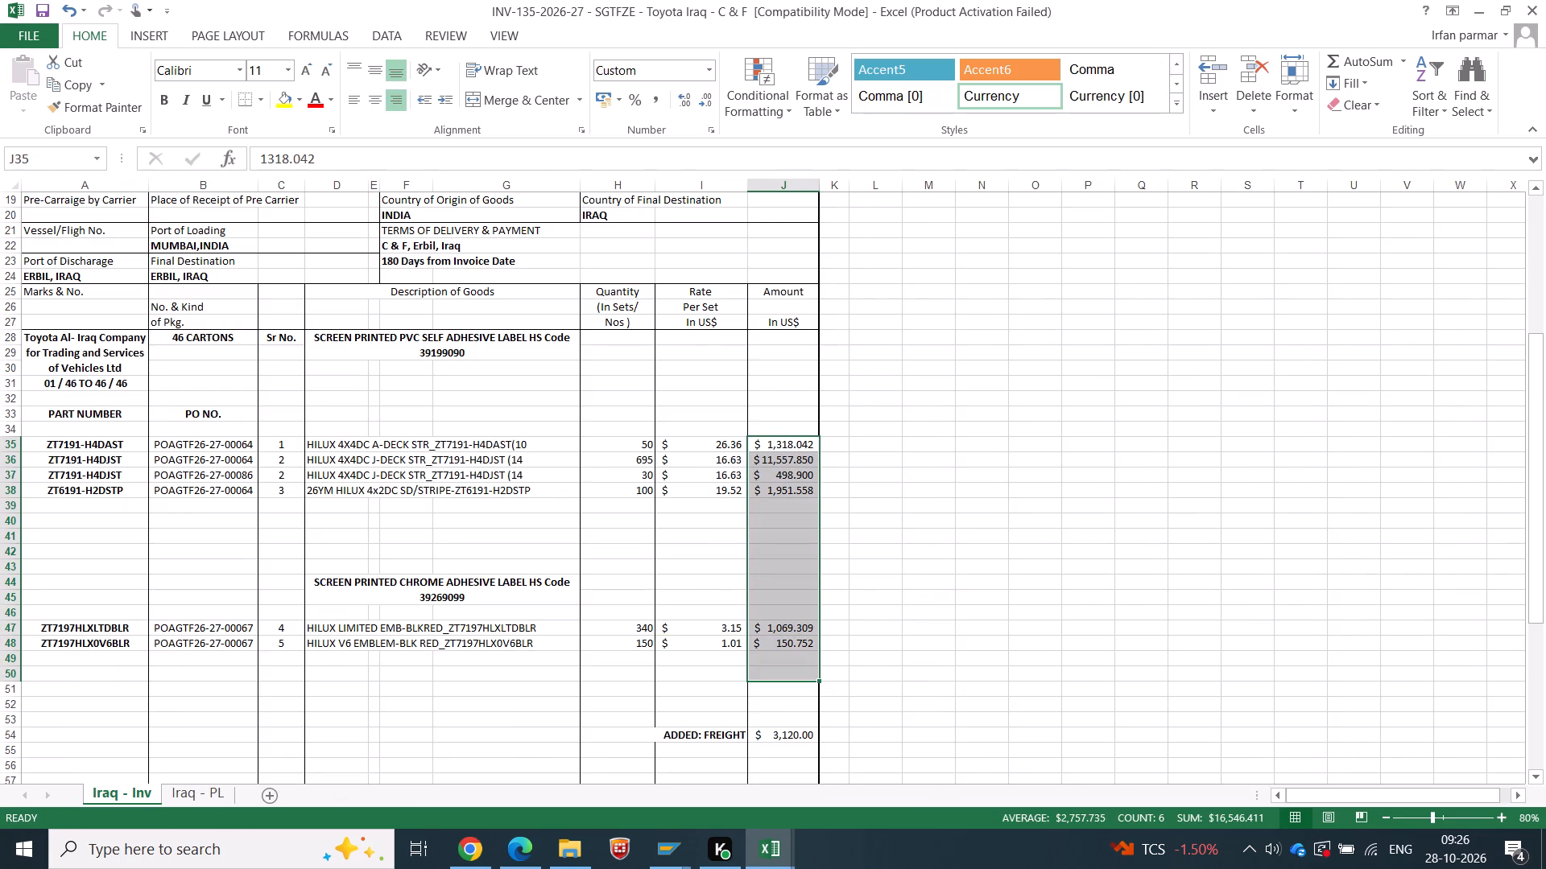
{"action": "left_click", "coordinate": [1002, 406]}
Delete the ADDED: FREIGHT row 54 from the Iraq - Inv invoice sheet.
{"action": "scroll", "coordinate": [1004, 546], "scroll_direction": "down", "scroll_amount": 3}
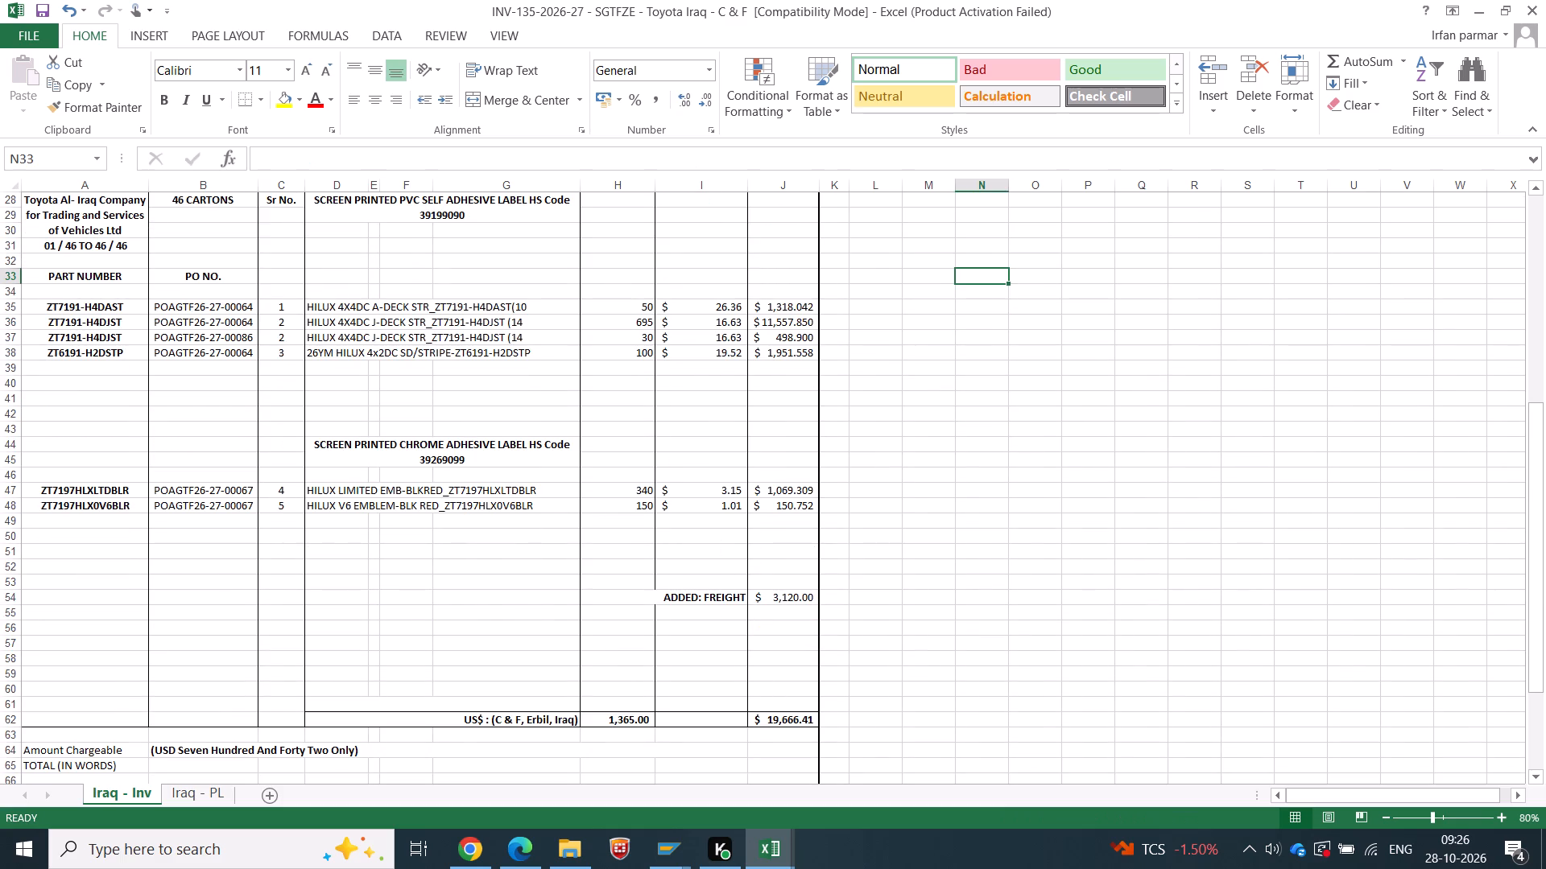
{"action": "scroll", "coordinate": [912, 653], "scroll_direction": "down", "scroll_amount": 2}
{"action": "key", "text": "alt+Tab"}
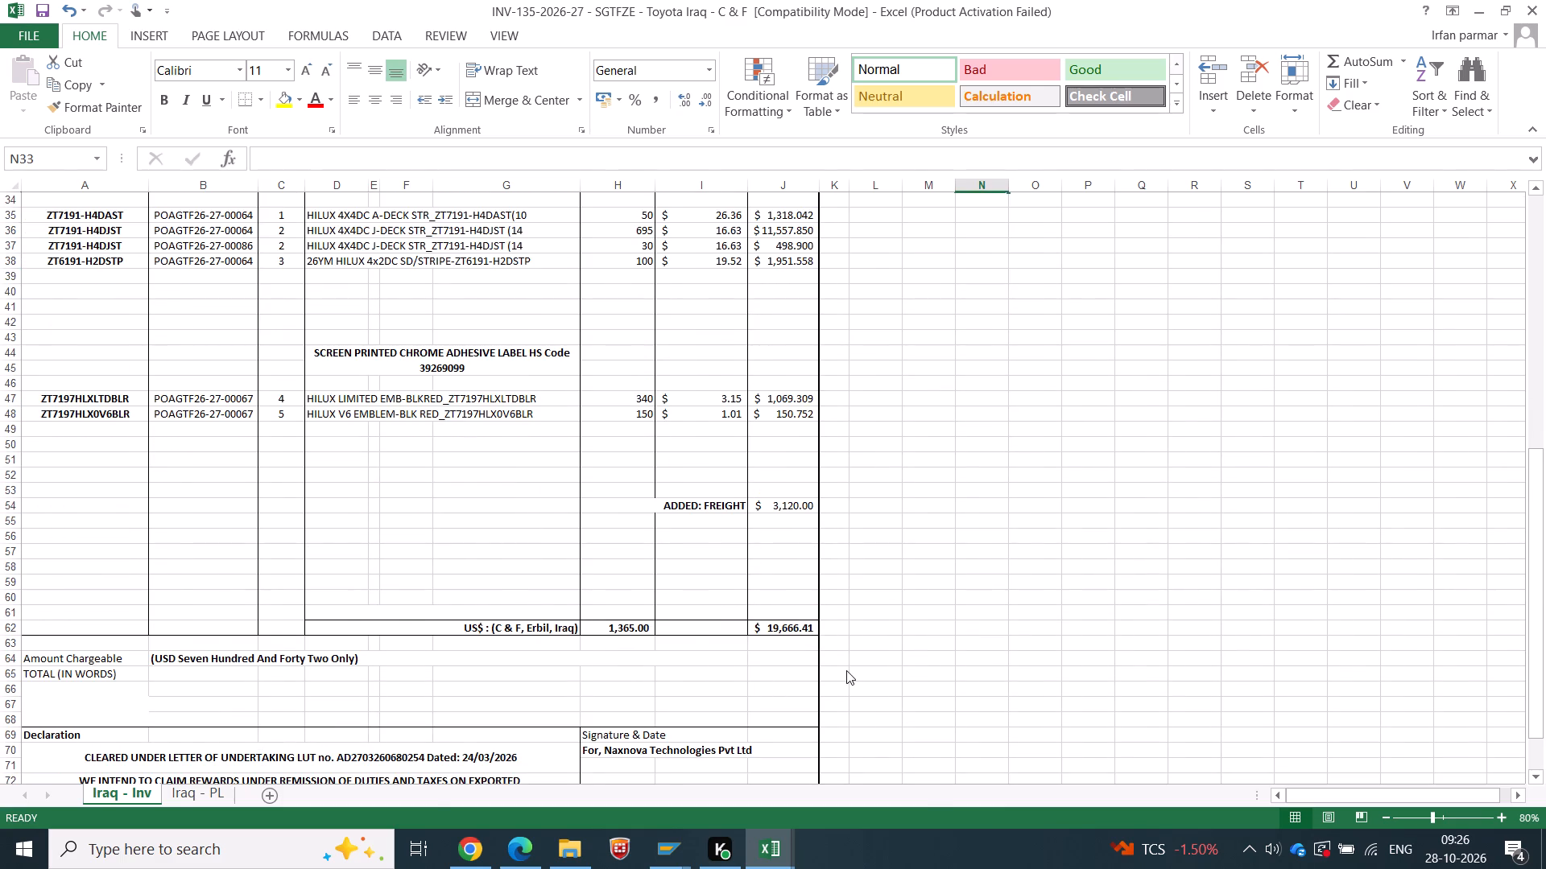
{"action": "left_click", "coordinate": [1025, 659]}
{"action": "key", "text": "alt+Tab"}
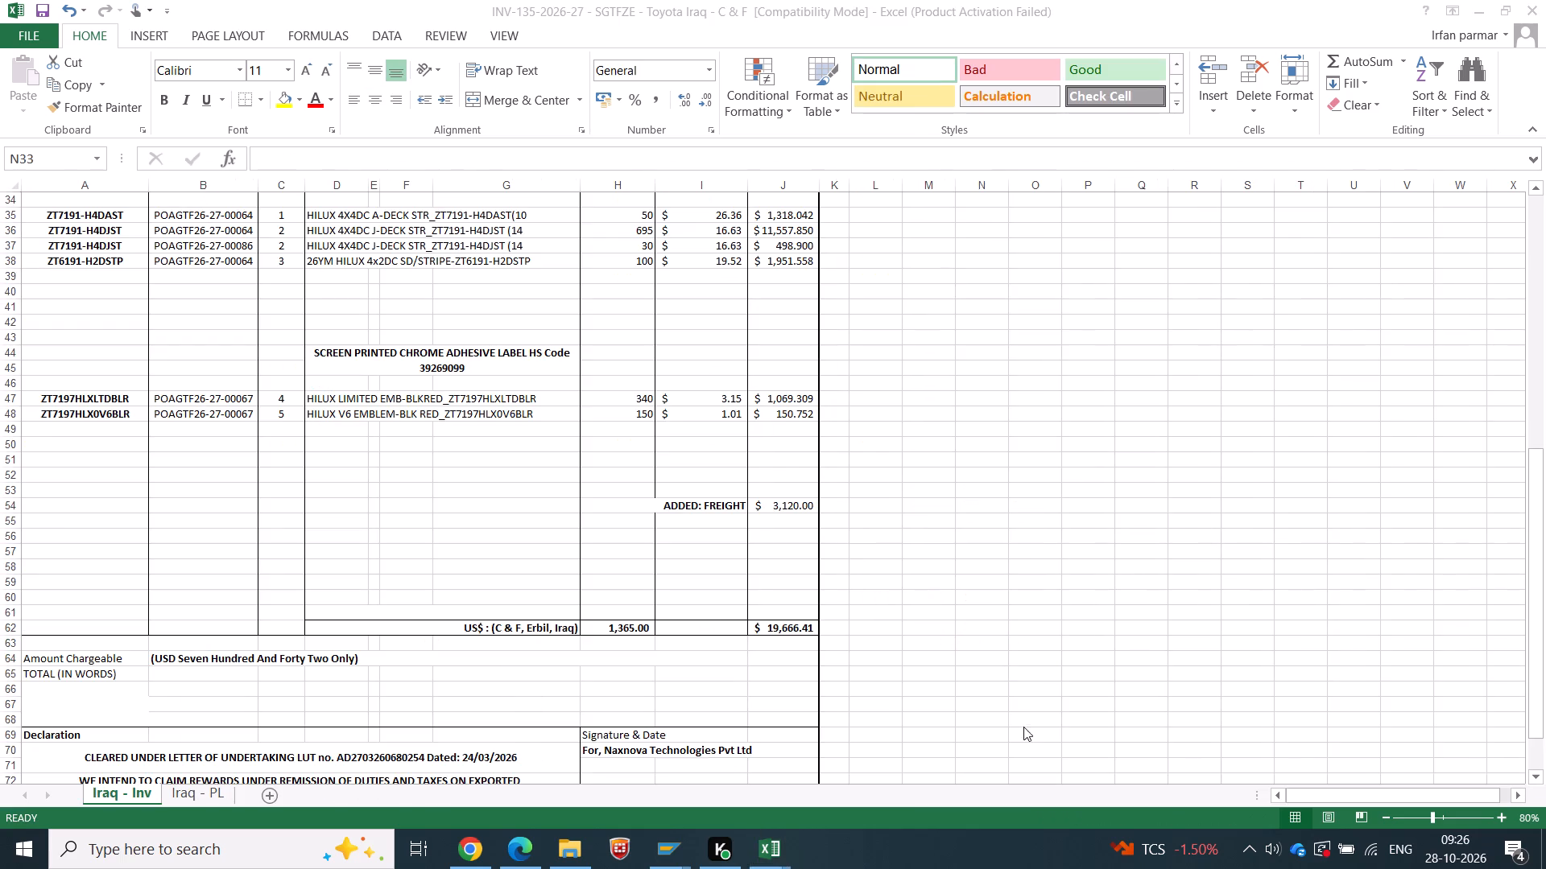
{"action": "scroll", "coordinate": [890, 680], "scroll_direction": "up", "scroll_amount": 1}
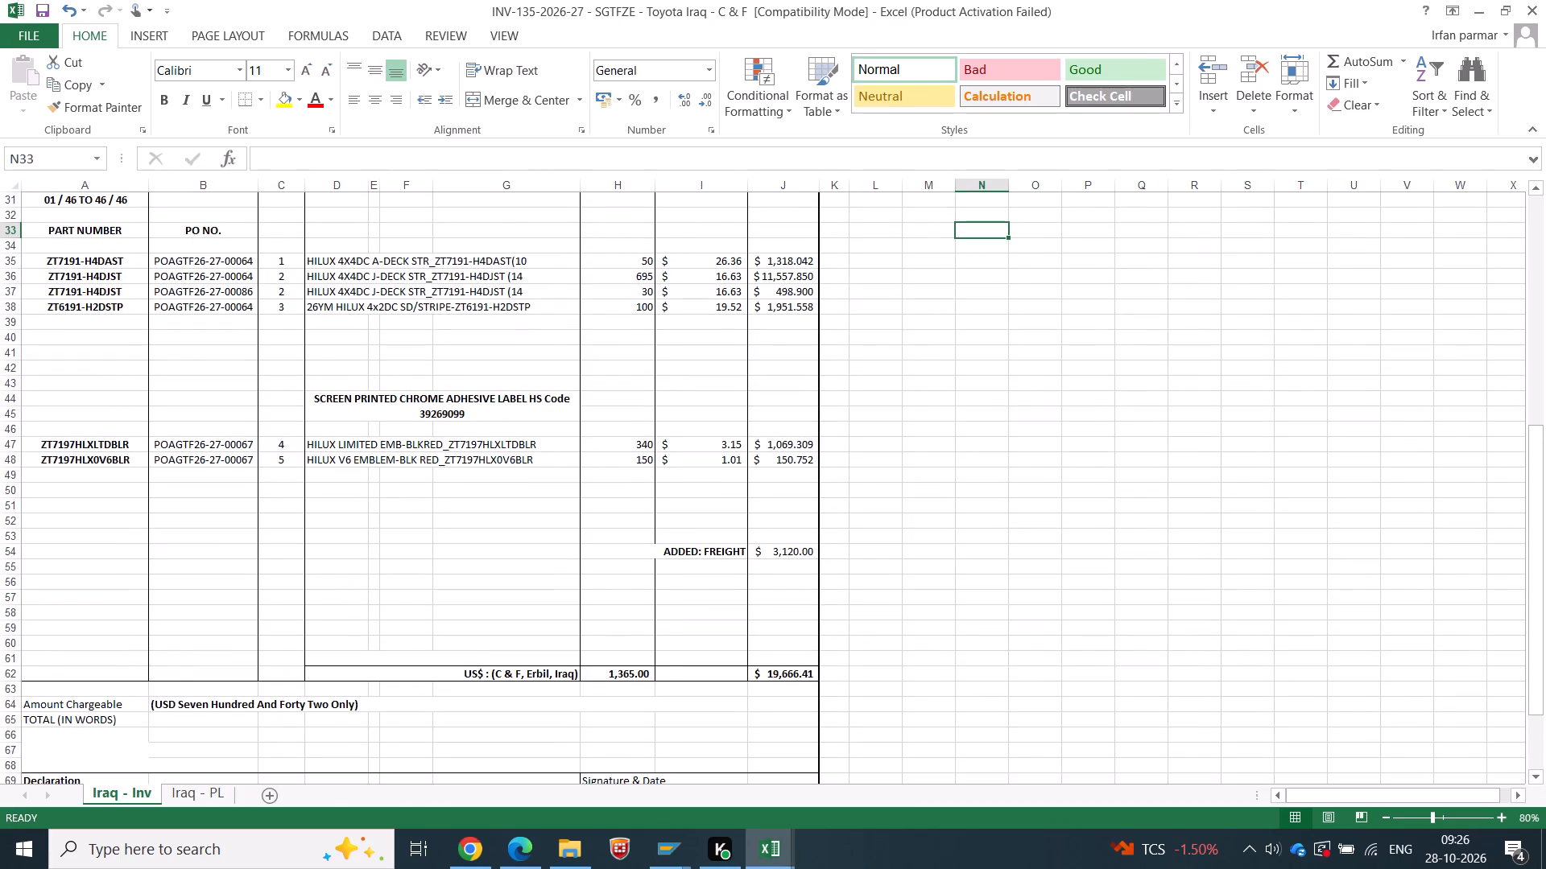
{"action": "key", "text": "alt+Tab"}
{"action": "key", "text": "alt+Tab"}
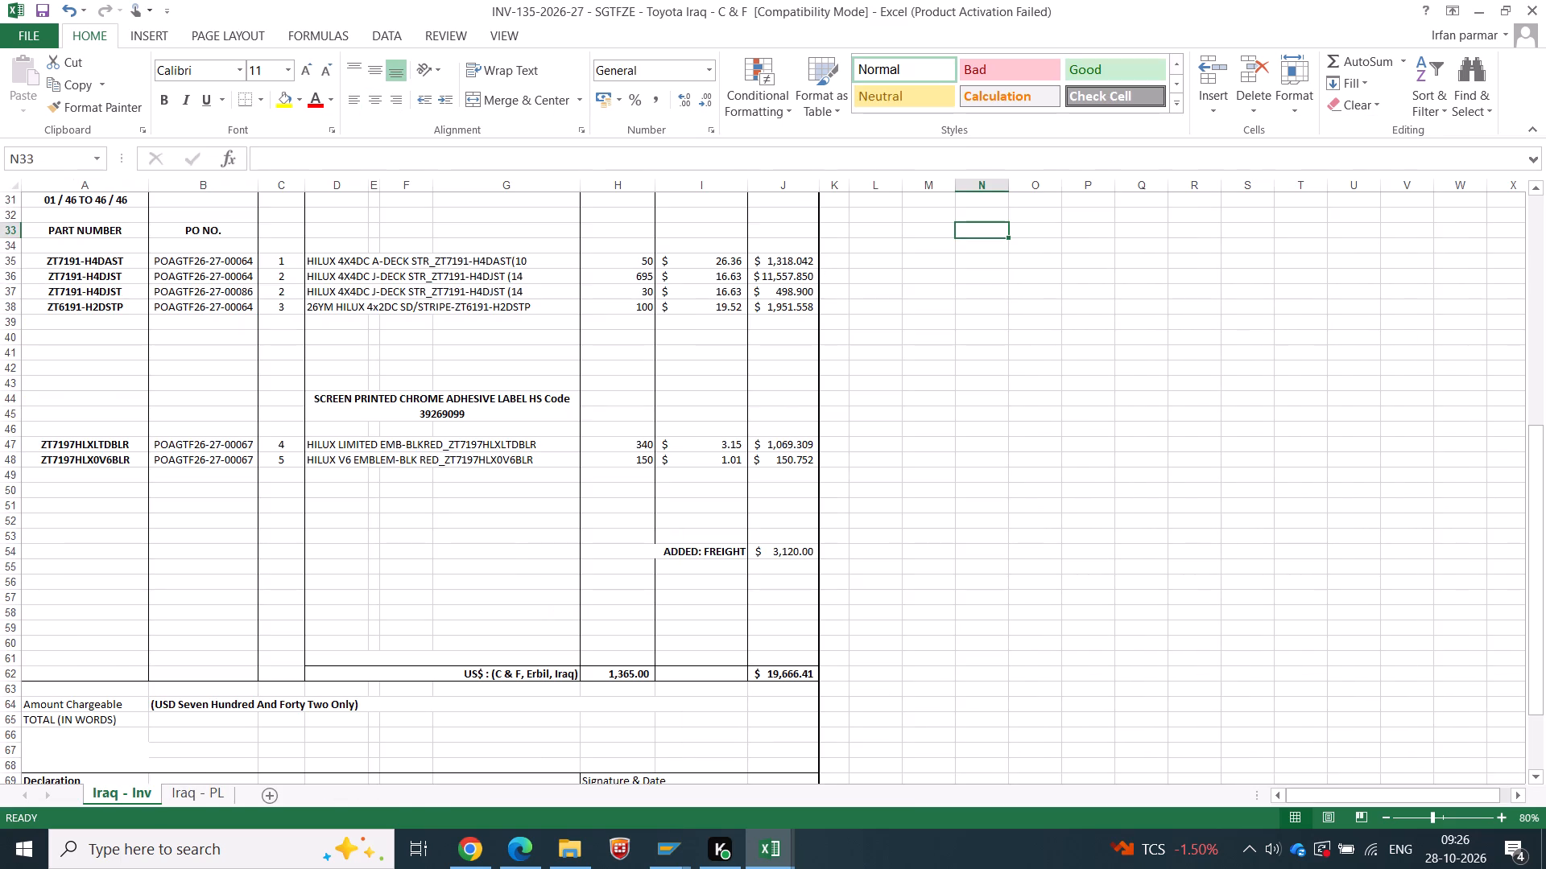
{"action": "left_click", "coordinate": [7, 533]}
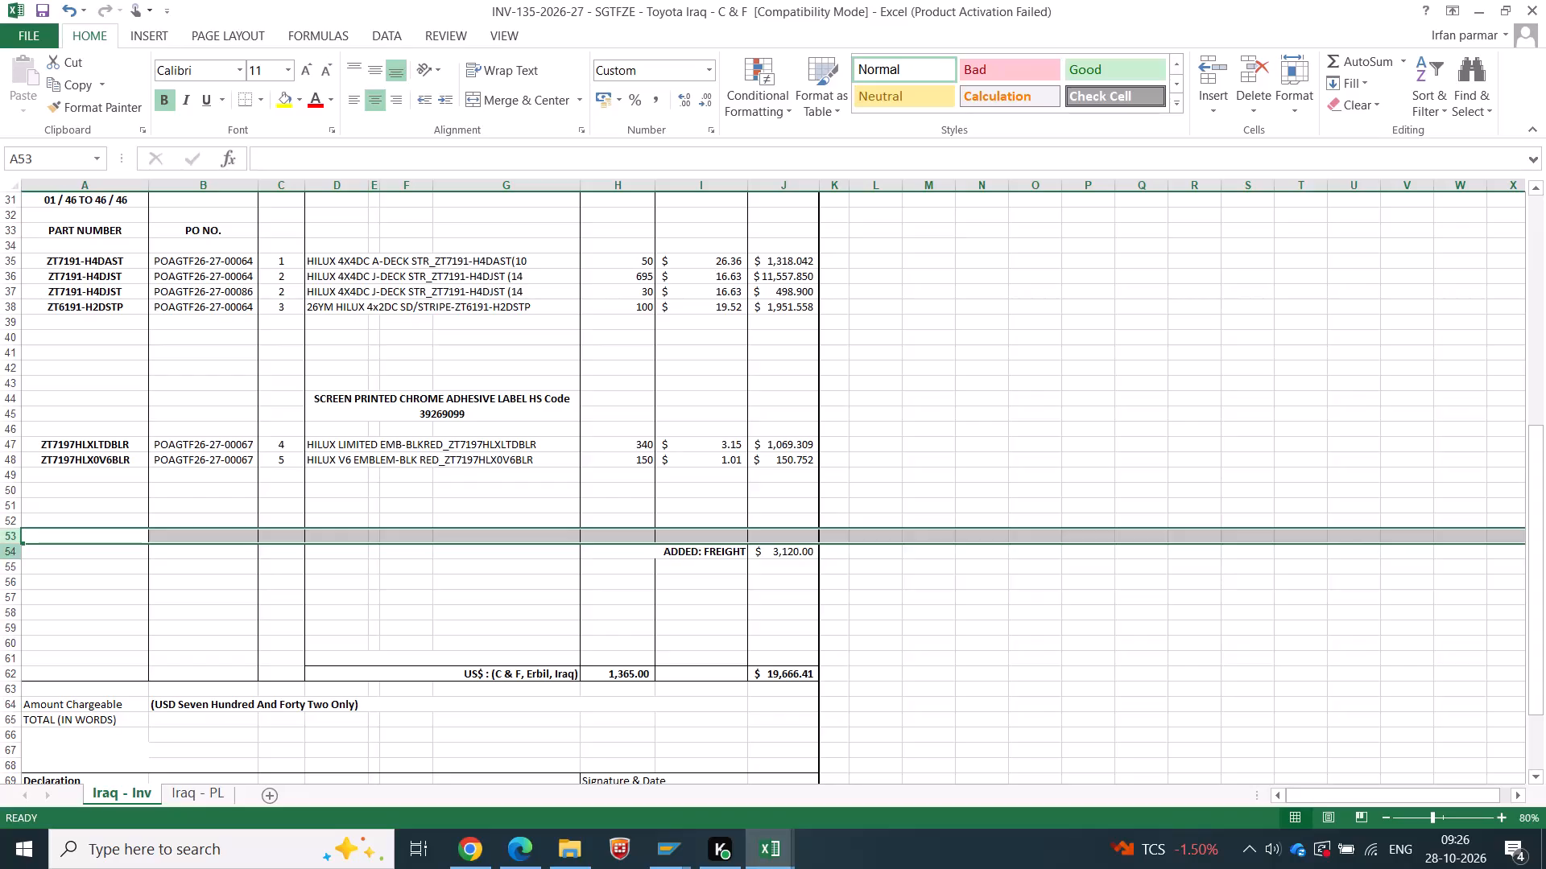
{"action": "left_click", "coordinate": [7, 551]}
{"action": "right_click", "coordinate": [7, 551]}
{"action": "left_click", "coordinate": [48, 422]}
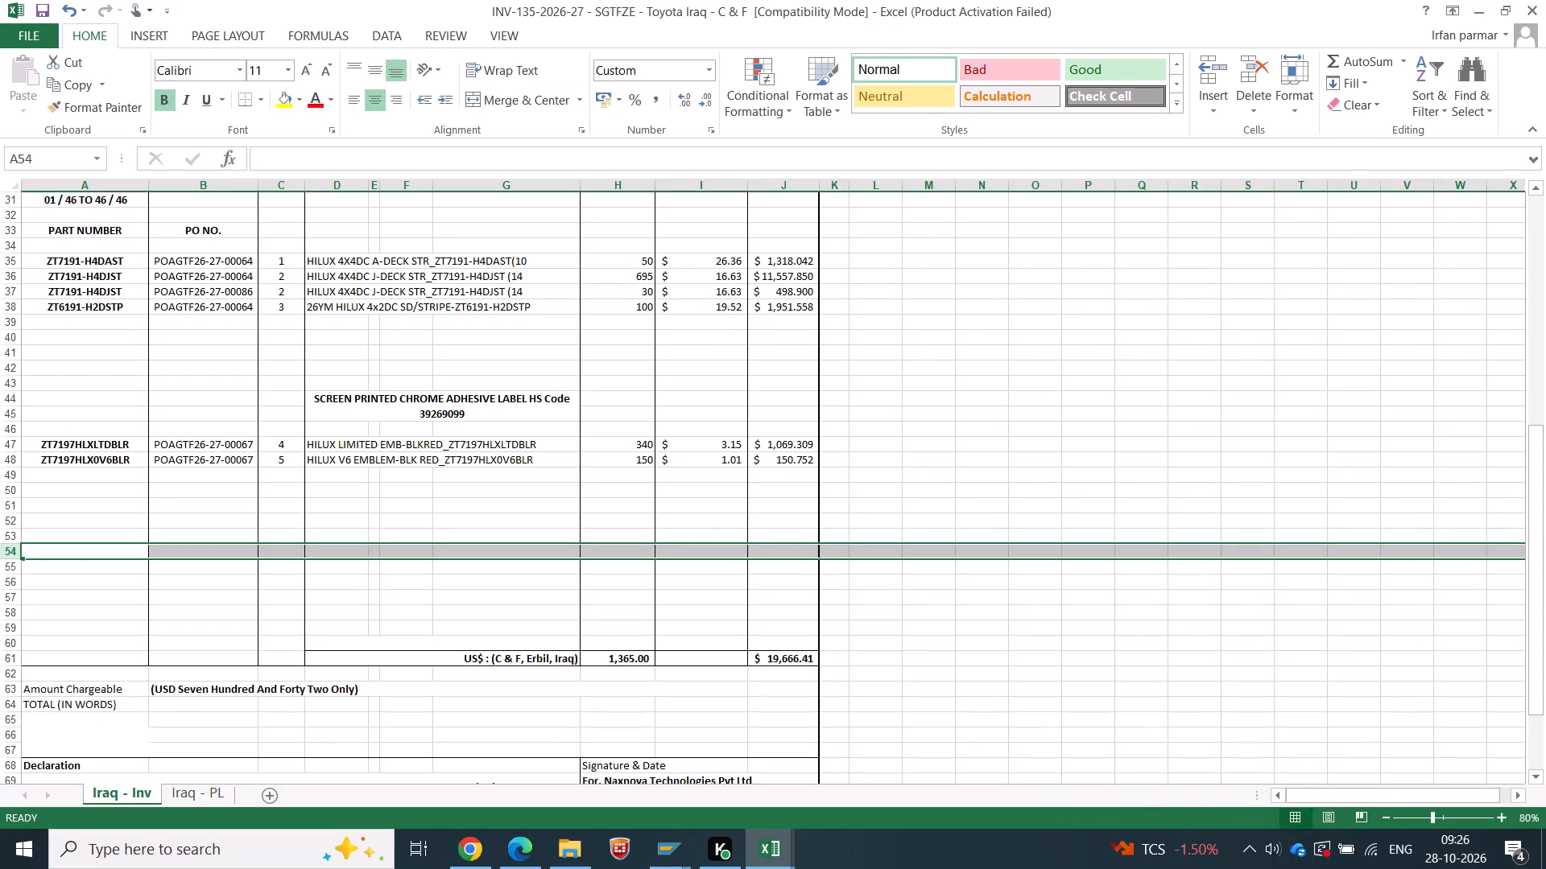
{"action": "left_click", "coordinate": [997, 631]}
Copy the Hilux J-Deck C & F rate 20.141 from the summary into invoice row 36 as a value and fill it into row 37.
{"action": "key", "text": "alt+Tab"}
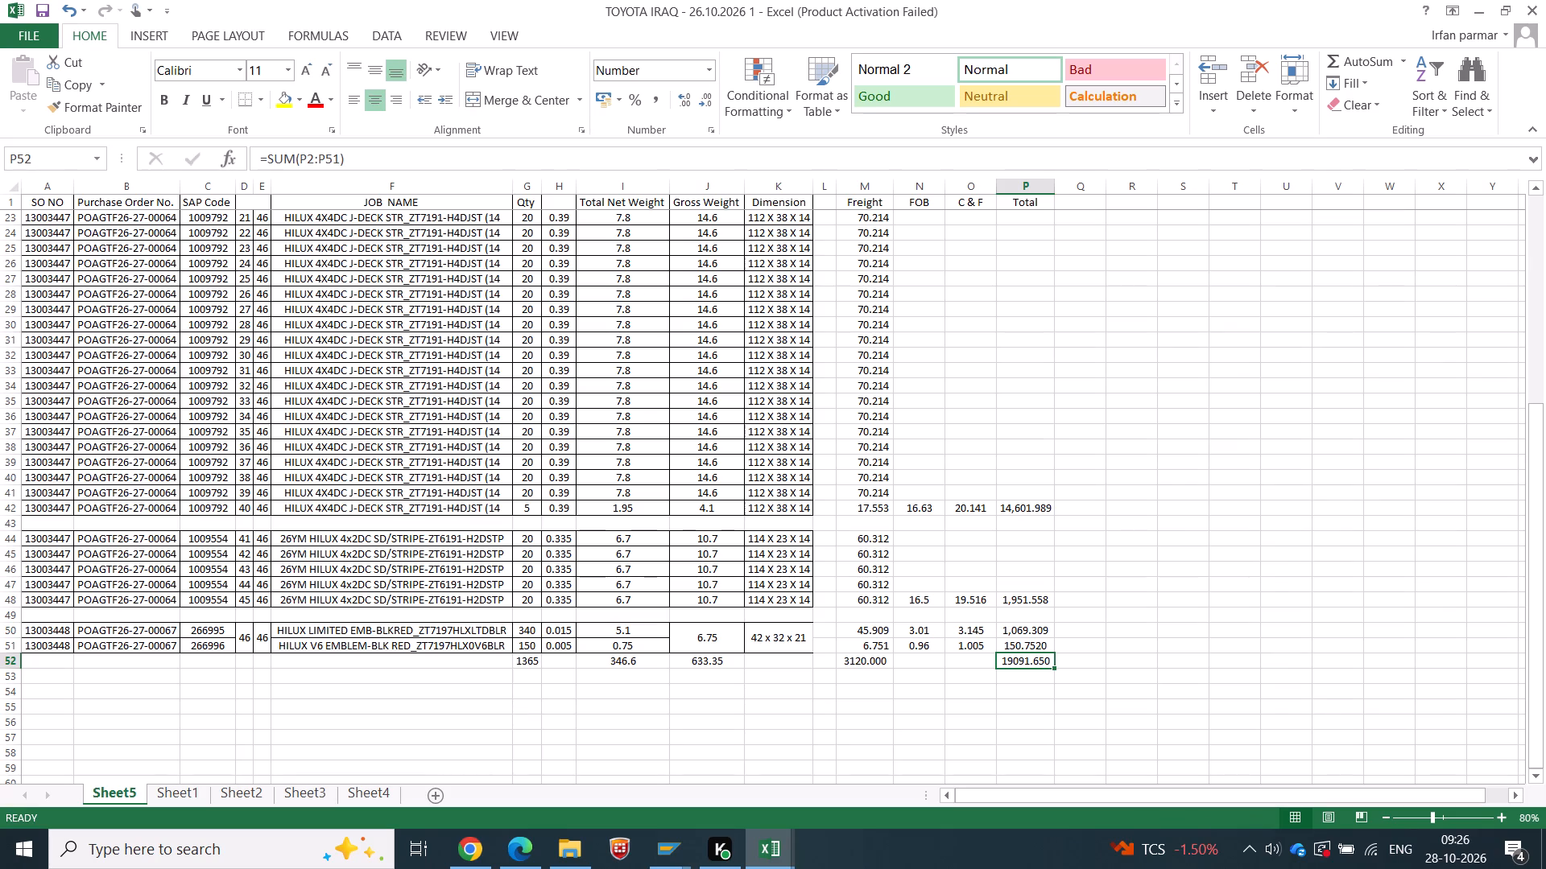
{"action": "left_click", "coordinate": [957, 508]}
{"action": "key", "text": "ctrl+c"}
{"action": "key", "text": "alt+Tab"}
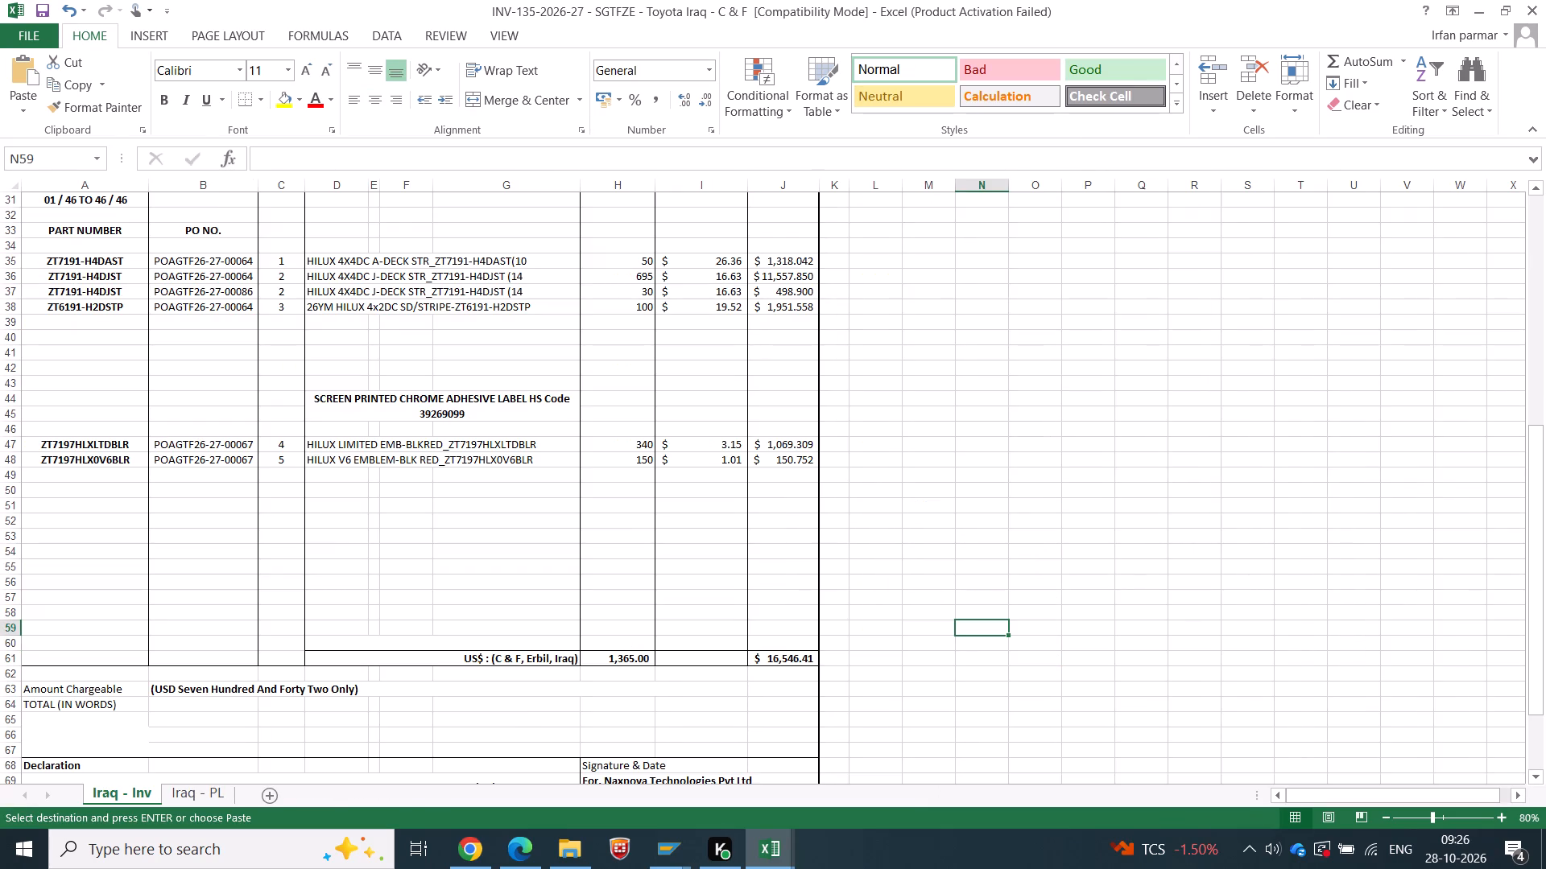
{"action": "right_click", "coordinate": [733, 276]}
{"action": "left_click", "coordinate": [800, 361]}
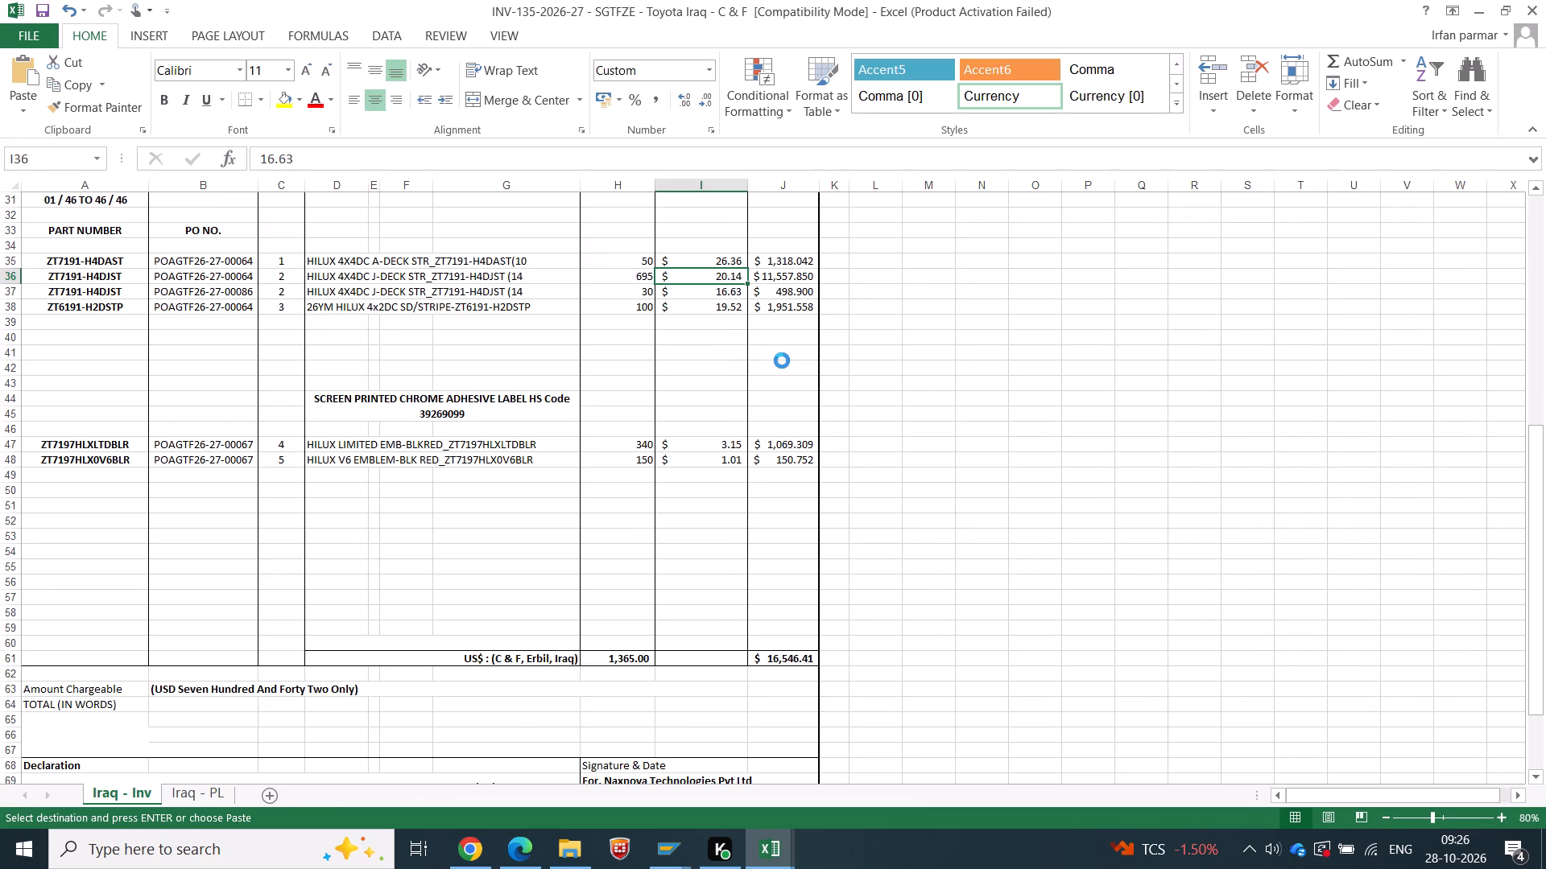
{"action": "left_click", "coordinate": [721, 284]}
{"action": "left_click", "coordinate": [719, 290]}
{"action": "key", "text": "ctrl+d"}
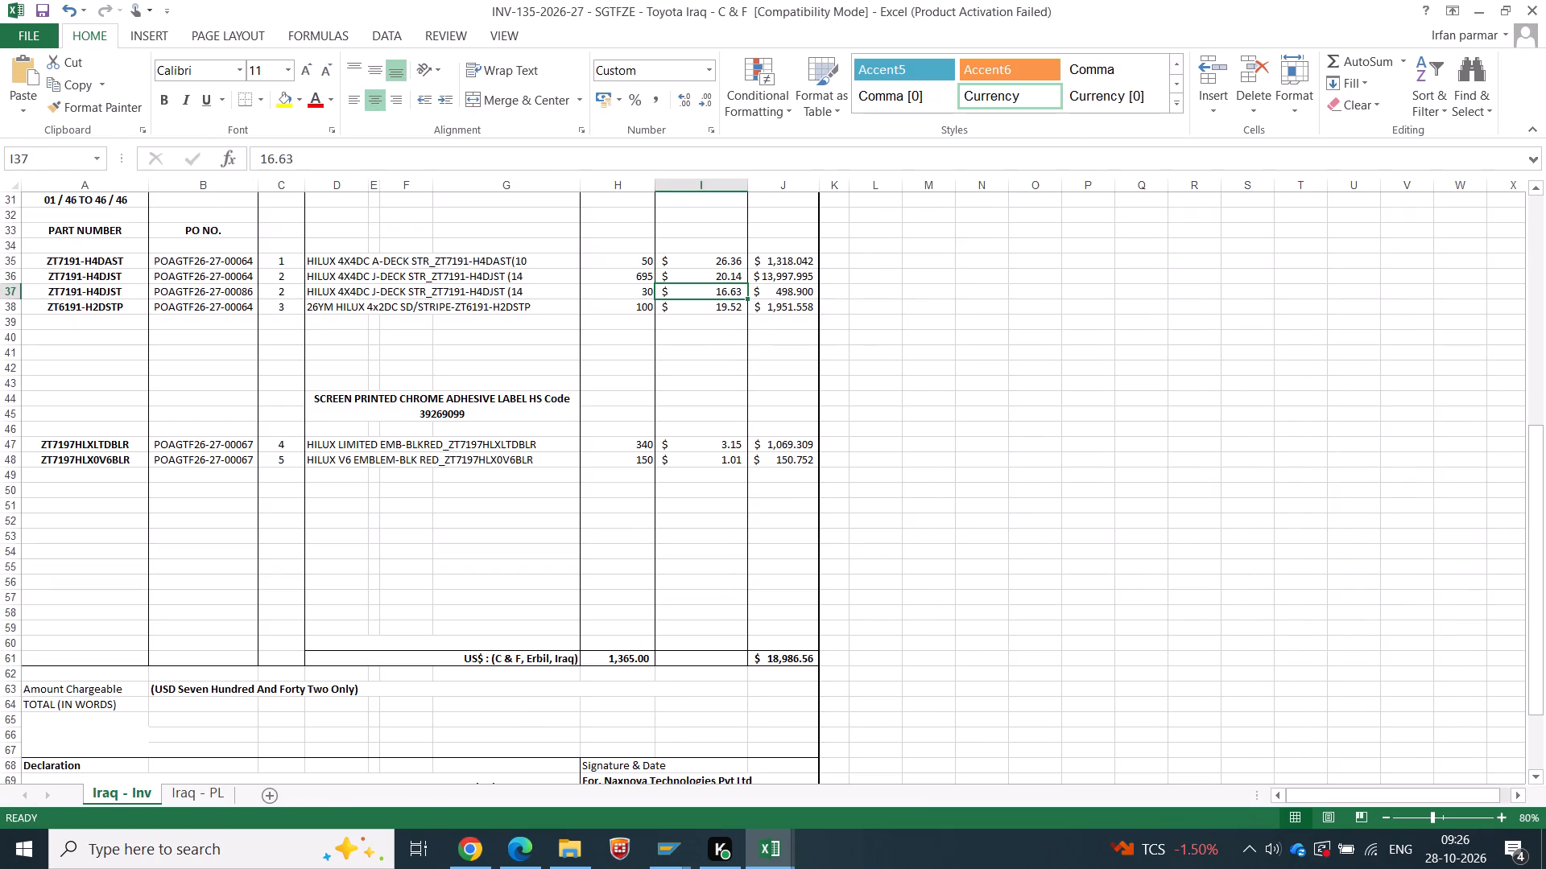
Display the invoice's Rate column from row 35 to row 48 with three decimal places.
{"action": "left_click_drag", "start_coordinate": [710, 261], "coordinate": [701, 455]}
{"action": "left_click", "coordinate": [684, 101]}
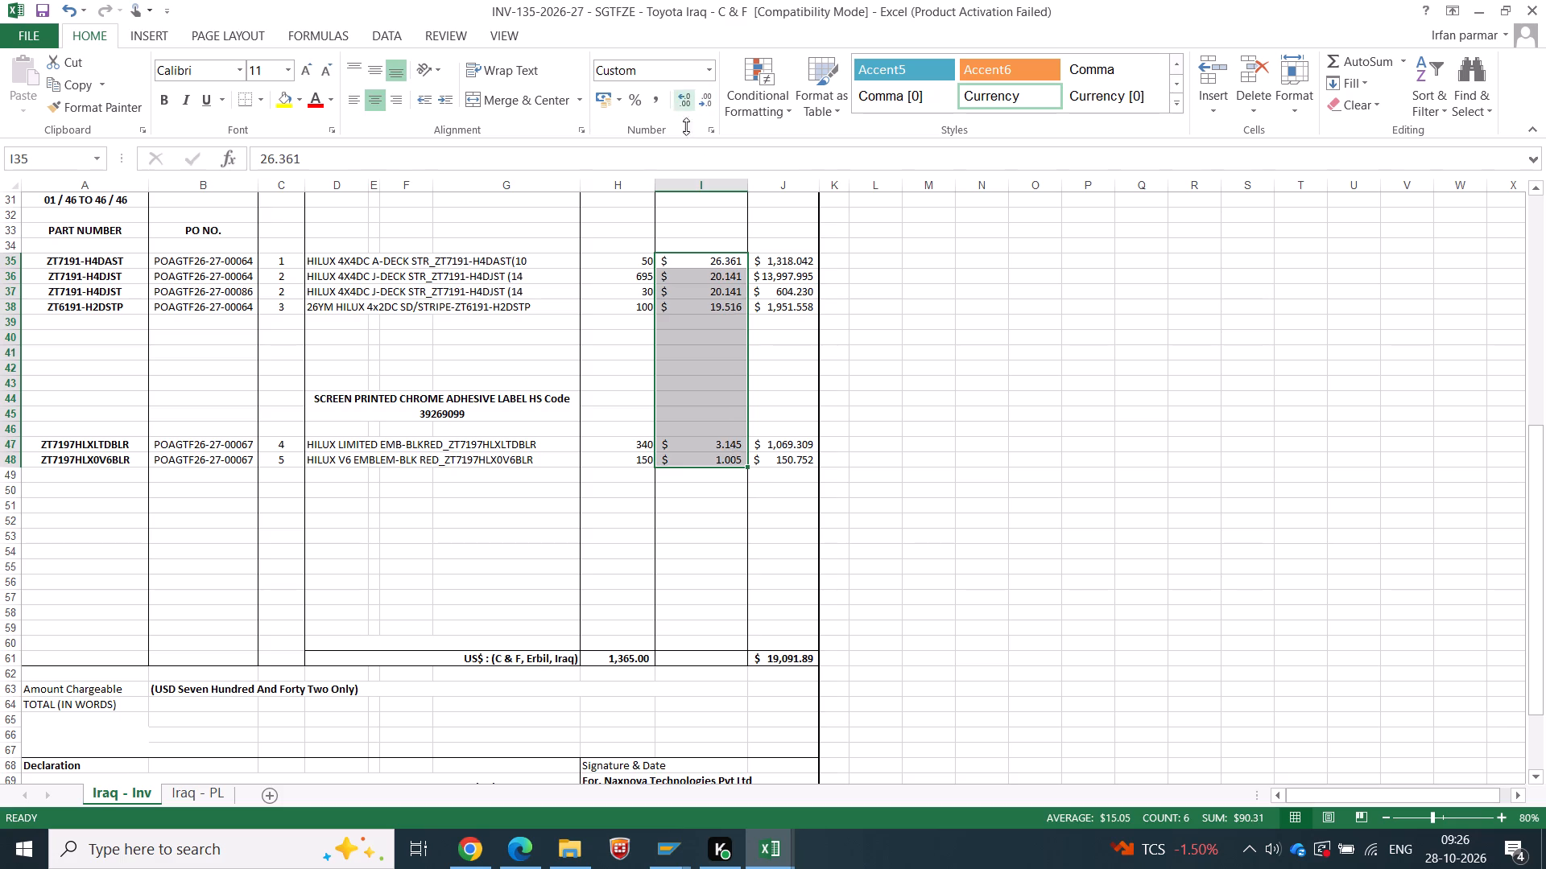
{"action": "left_click", "coordinate": [963, 322]}
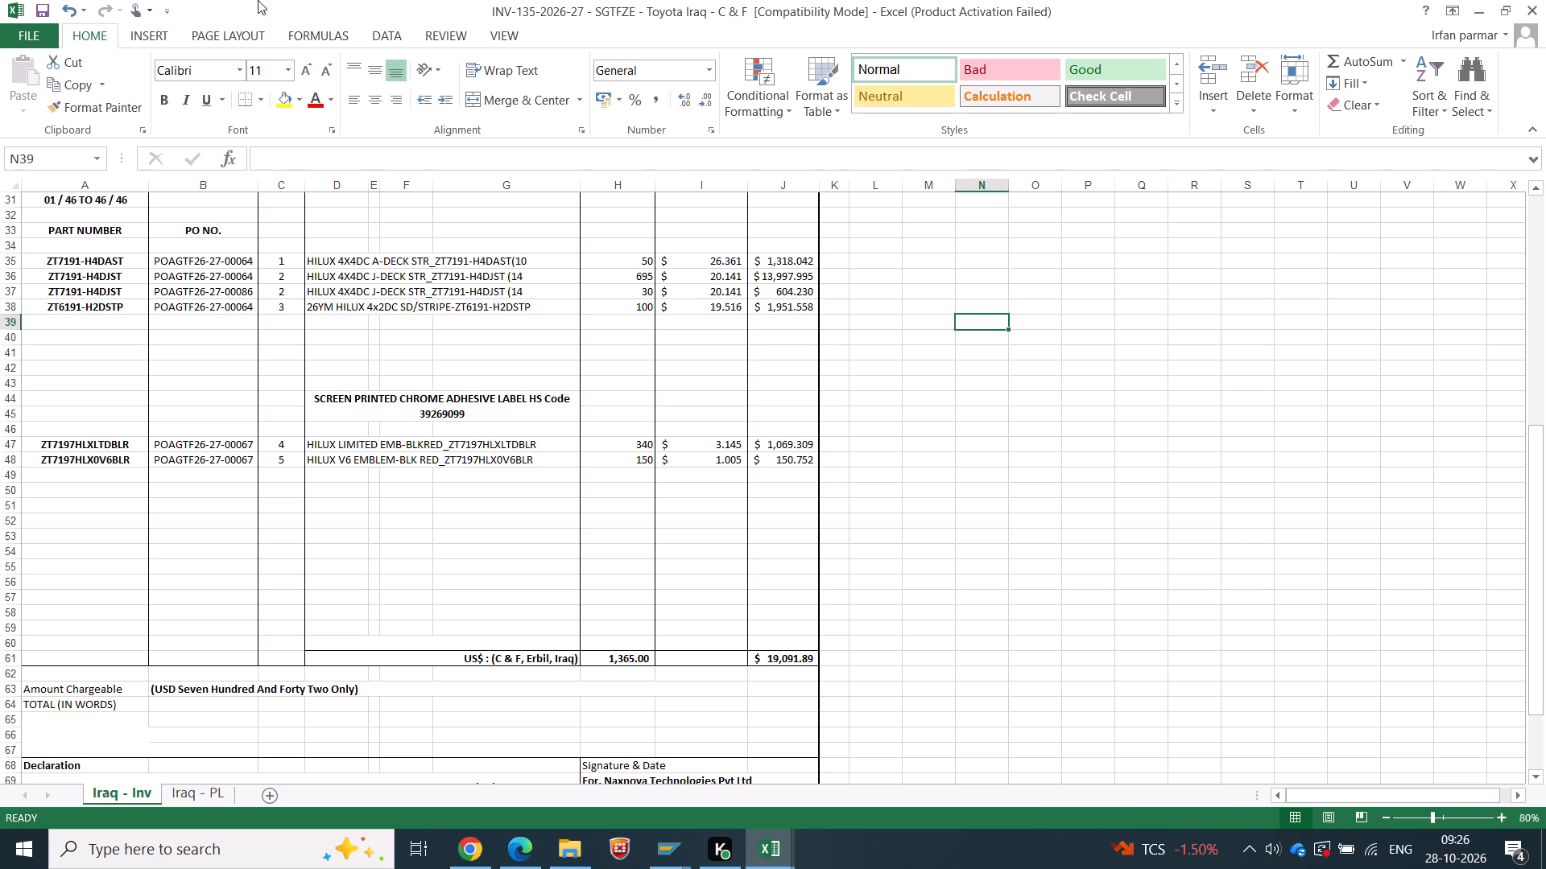
Enter the quantity-times-rate formula +H37*I37 as the row 37 amount and copy it to the row 36 amount.
{"action": "left_click", "coordinate": [795, 291]}
{"action": "key", "text": "plus"}
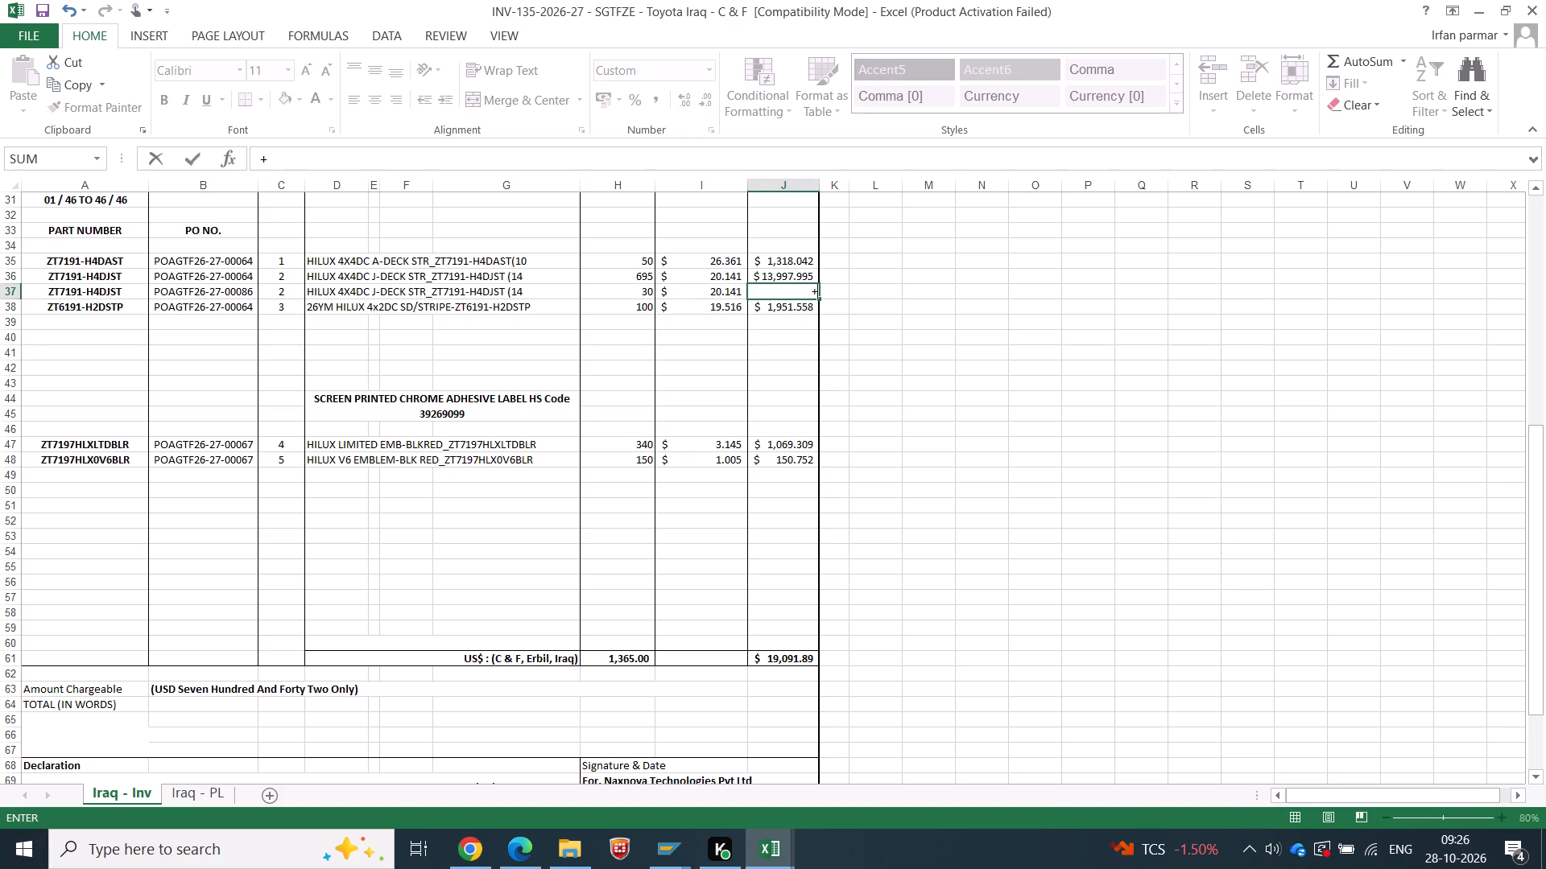
{"action": "key", "text": "Left"}
{"action": "key", "text": "Left"}
{"action": "key", "text": "asterisk"}
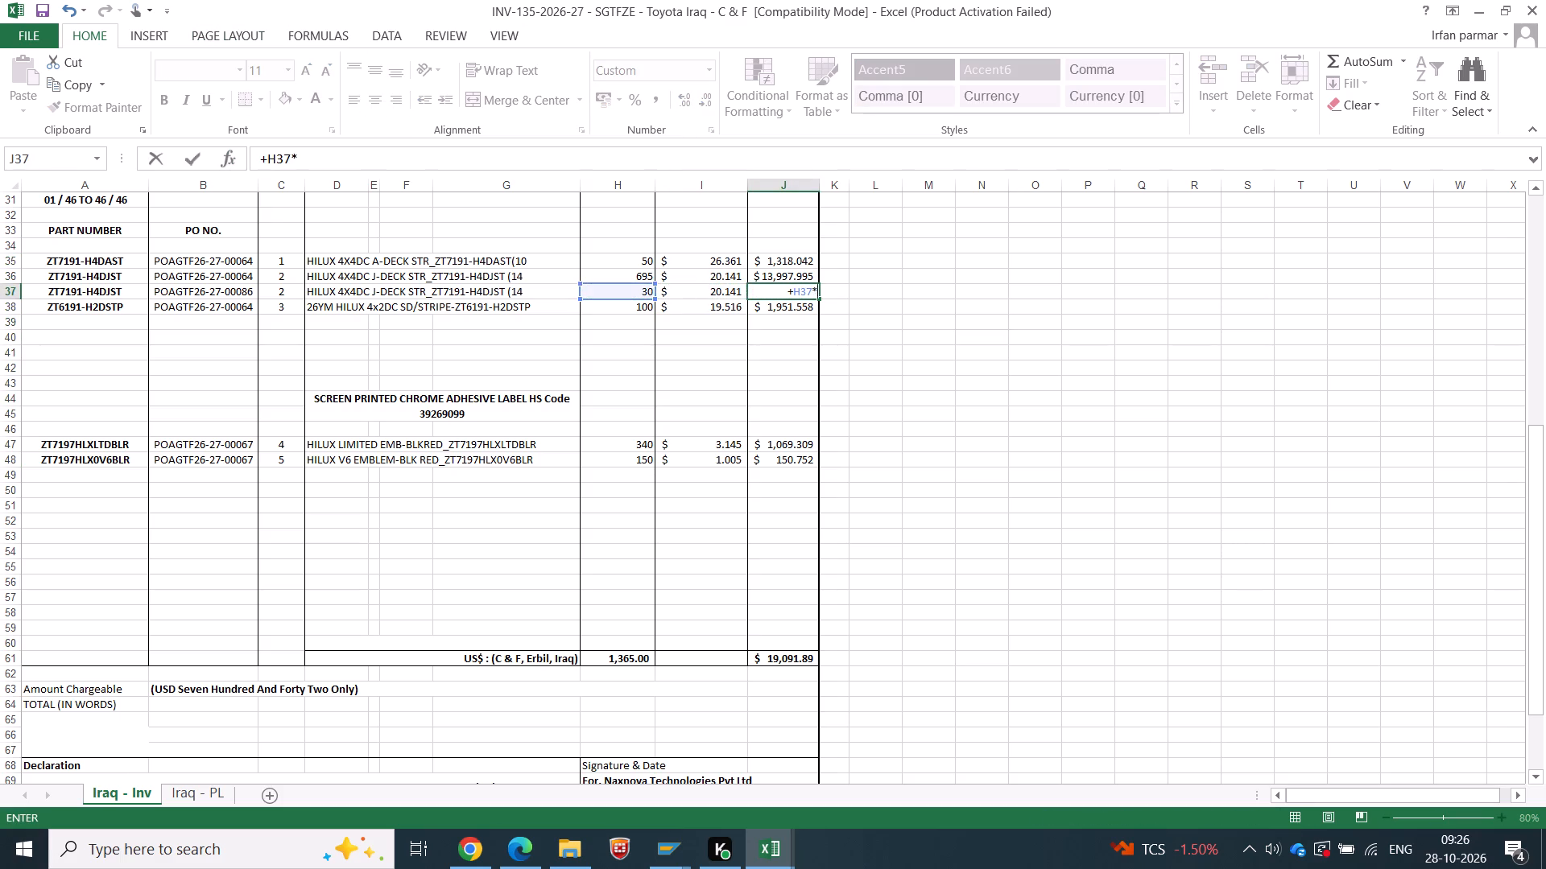
{"action": "key", "text": "Left"}
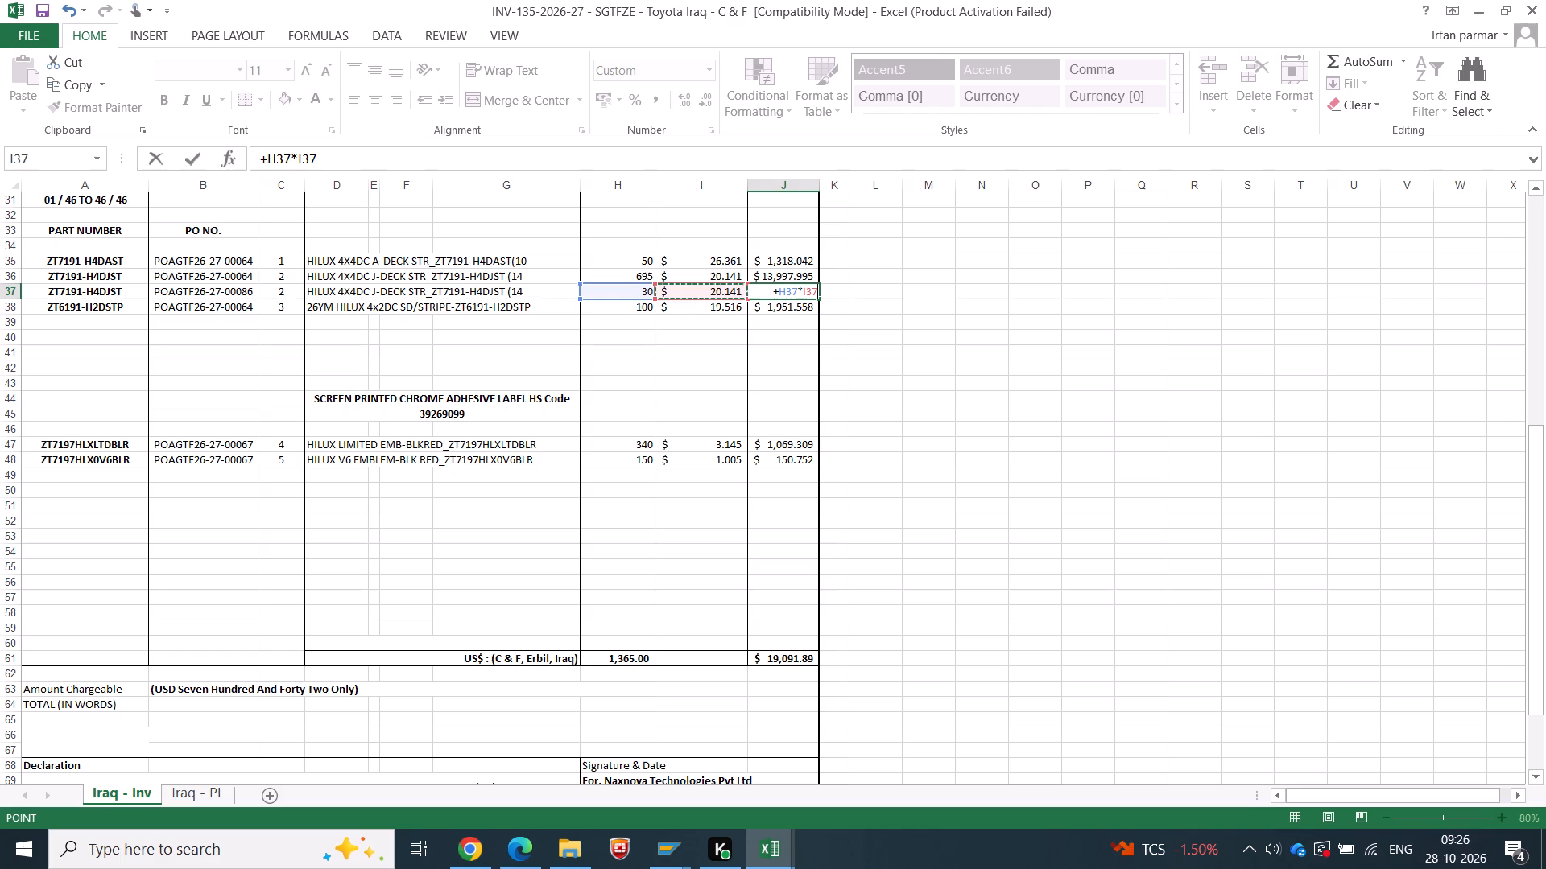
{"action": "key", "text": "Return"}
{"action": "key", "text": "Up"}
{"action": "key", "text": "ctrl+c"}
{"action": "key", "text": "Up"}
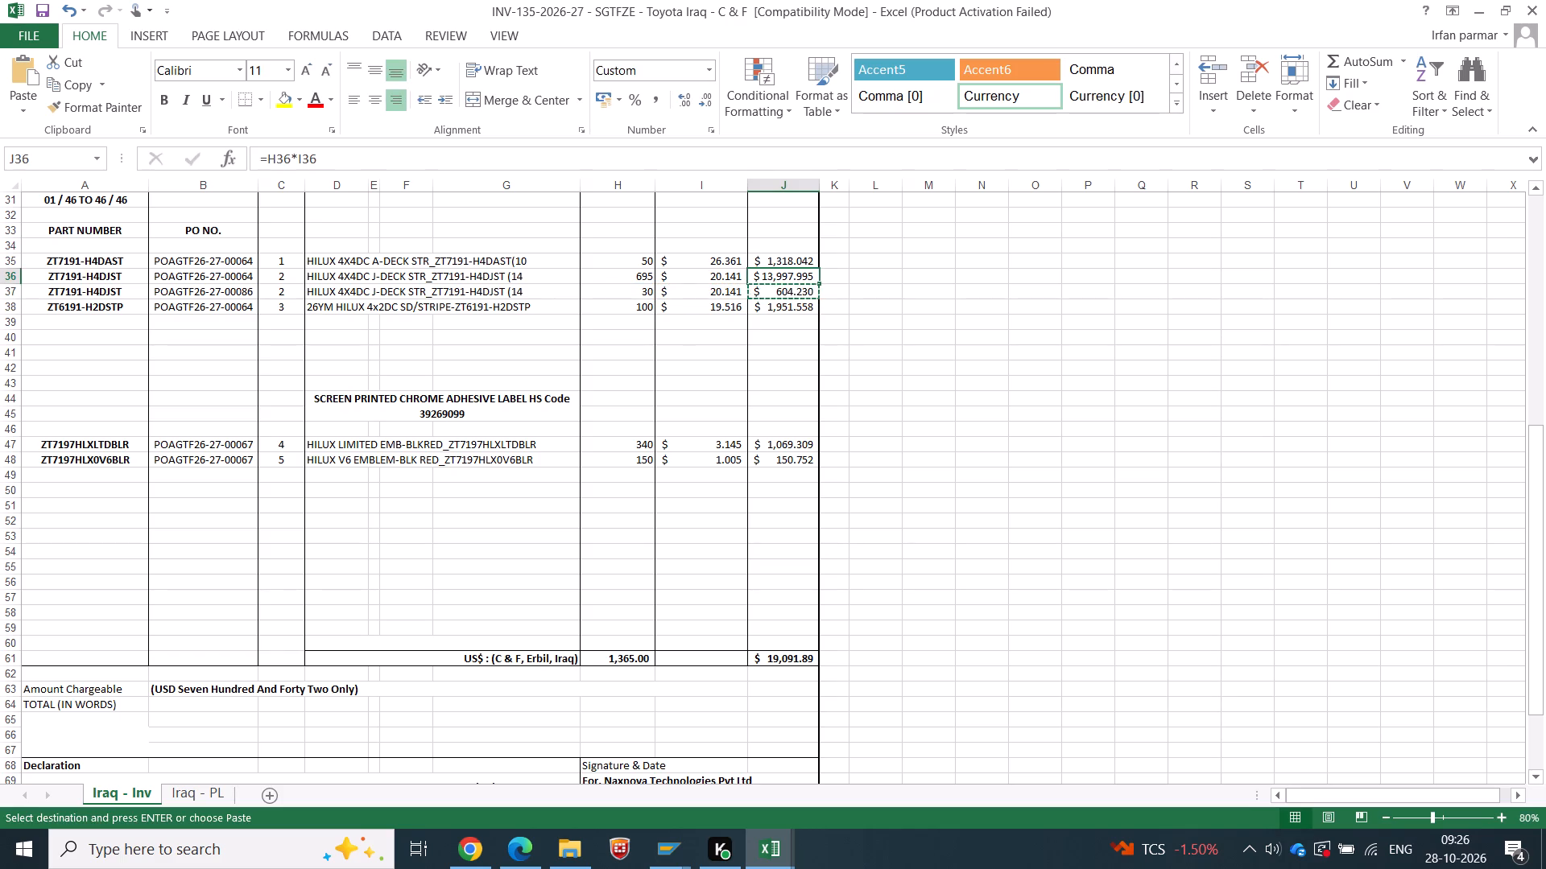
{"action": "key", "text": "Return"}
{"action": "left_click", "coordinate": [915, 338]}
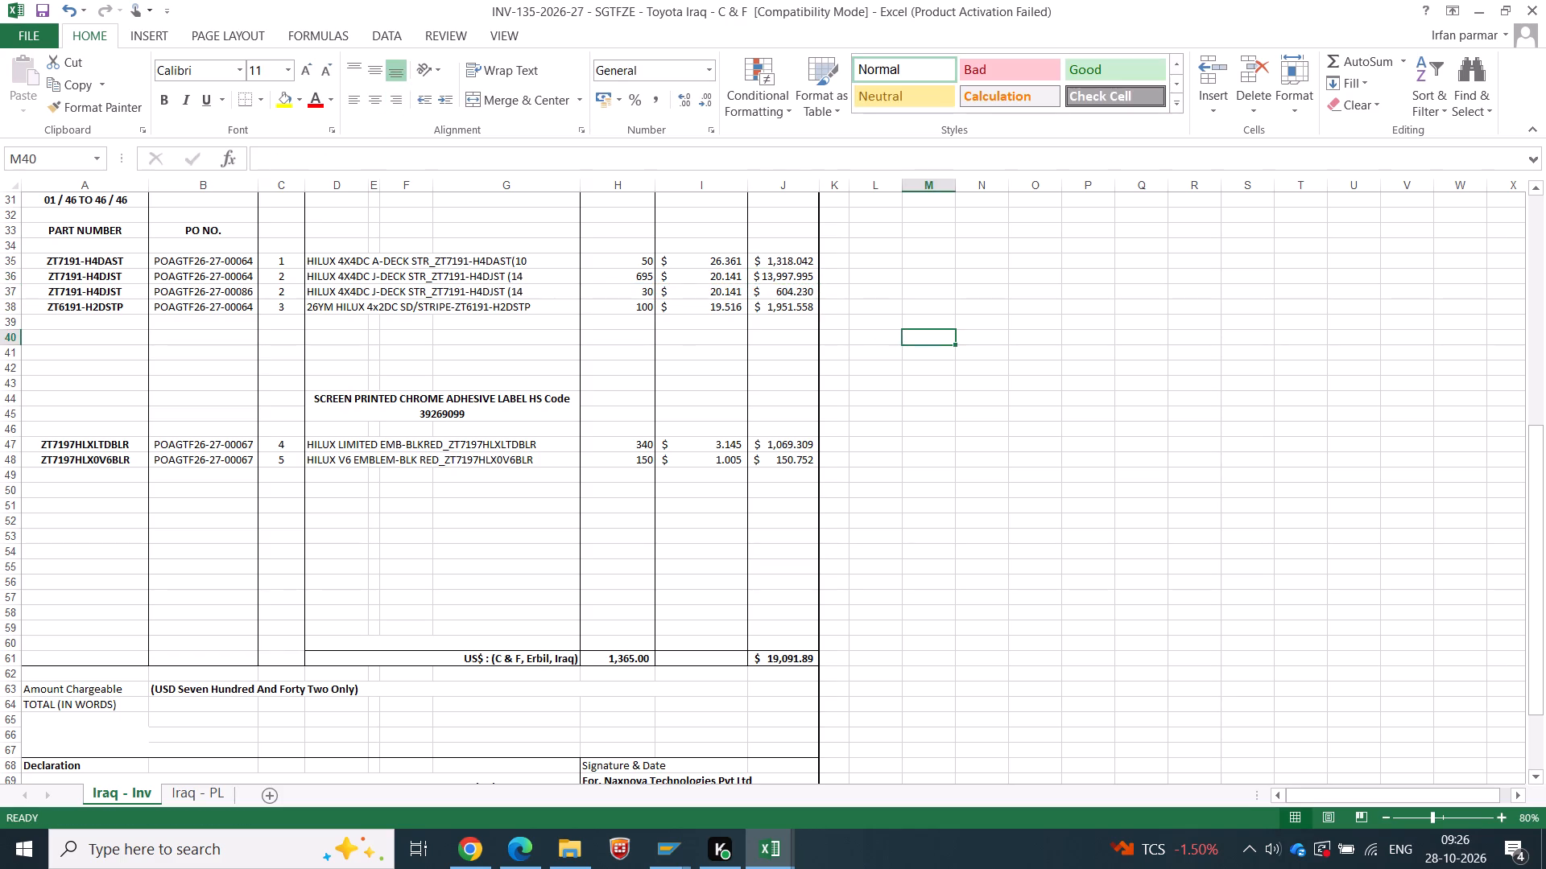
Compare the invoice's C & F total and its two J-Deck amounts with the totals in the TOYOTA IRAQ summary.
{"action": "left_click", "coordinate": [779, 661]}
{"action": "key", "text": "F2"}
{"action": "left_click", "coordinate": [982, 591]}
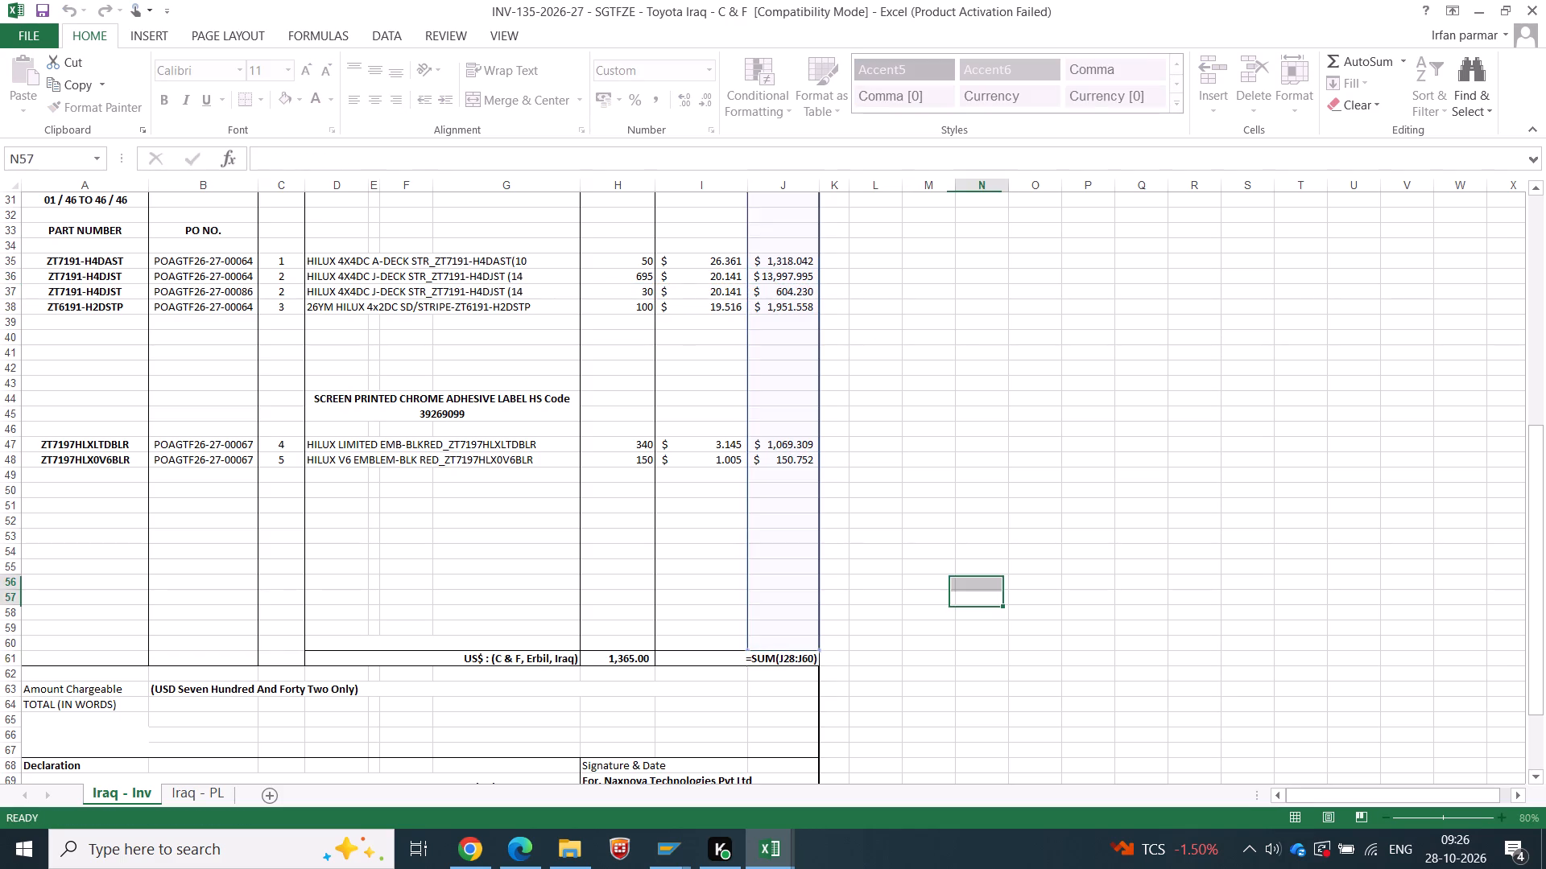
{"action": "left_click", "coordinate": [766, 659]}
{"action": "key", "text": "alt+Tab"}
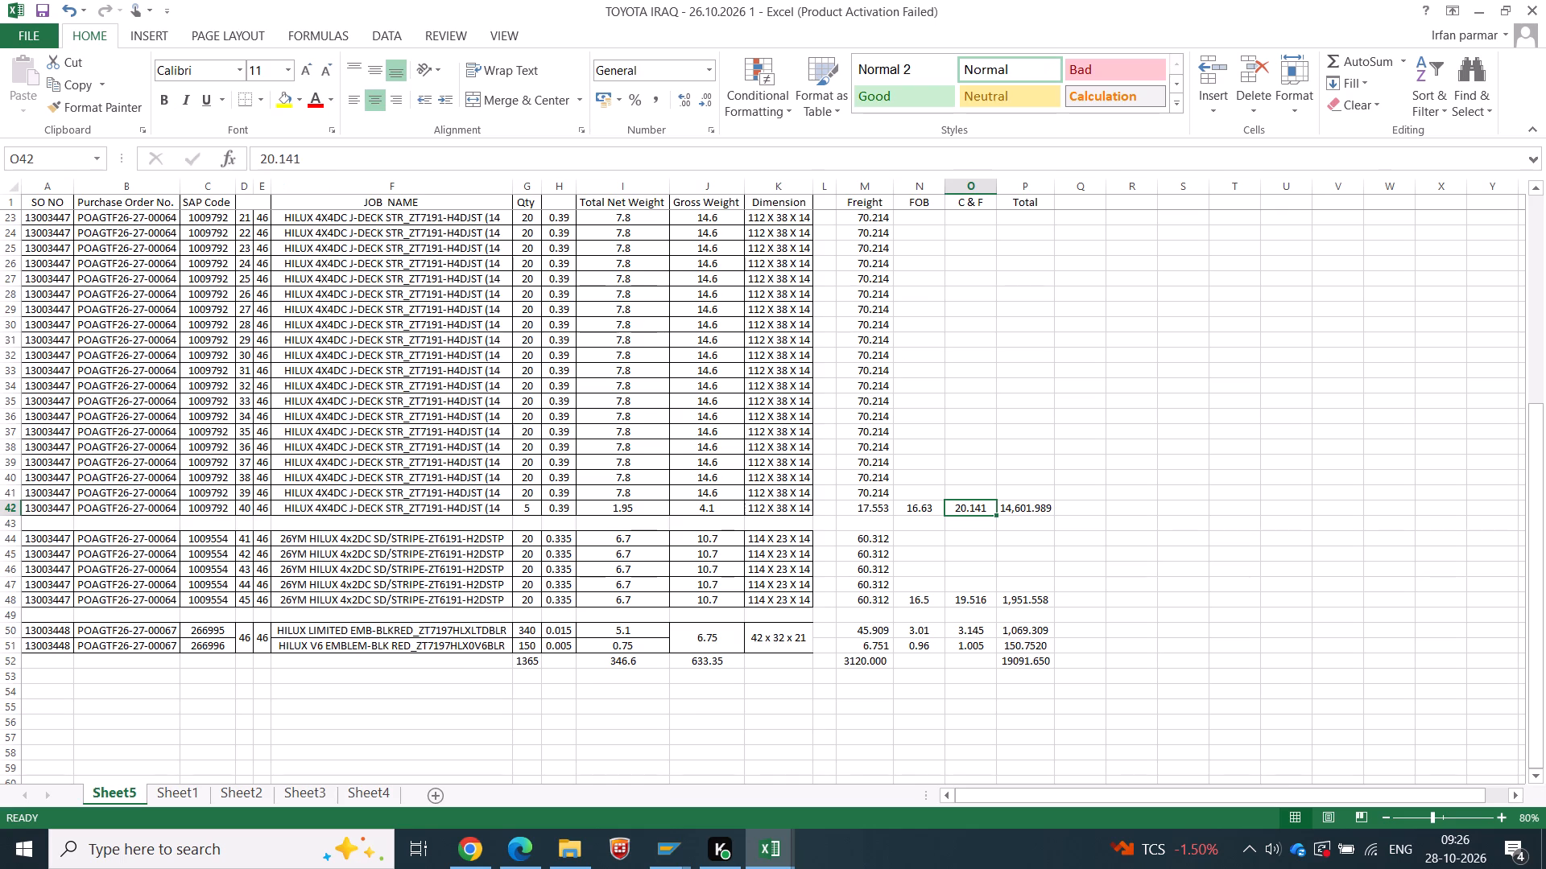
{"action": "left_click", "coordinate": [1010, 668]}
{"action": "key", "text": "alt+Tab"}
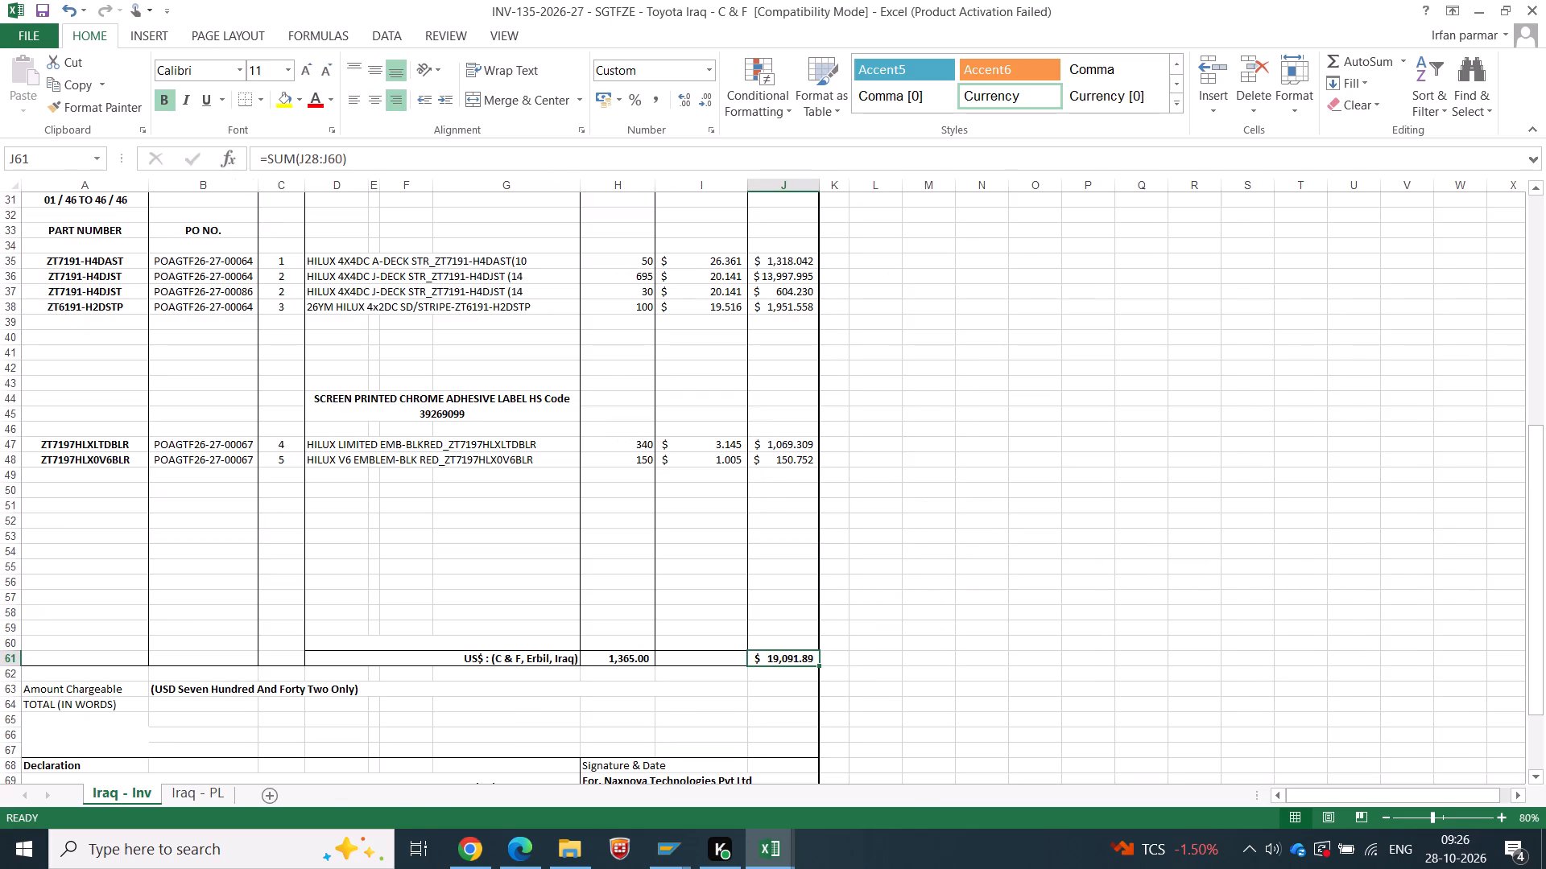
{"action": "key", "text": "Tab"}
{"action": "left_click_drag", "start_coordinate": [777, 279], "coordinate": [777, 284]}
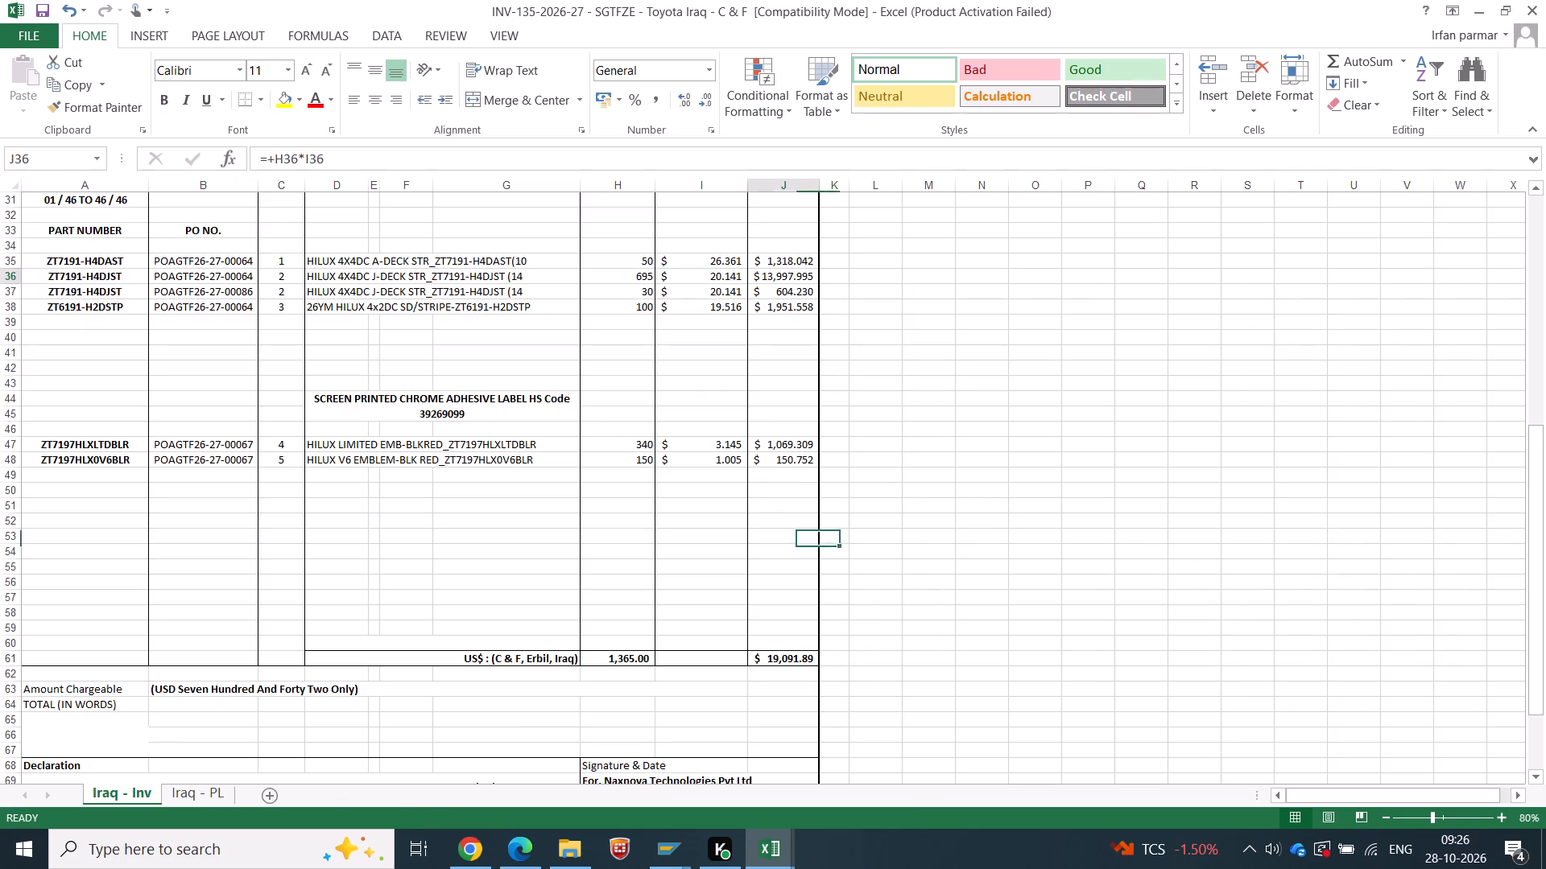
{"action": "left_click_drag", "start_coordinate": [777, 284], "coordinate": [778, 299]}
{"action": "key", "text": "alt+Tab"}
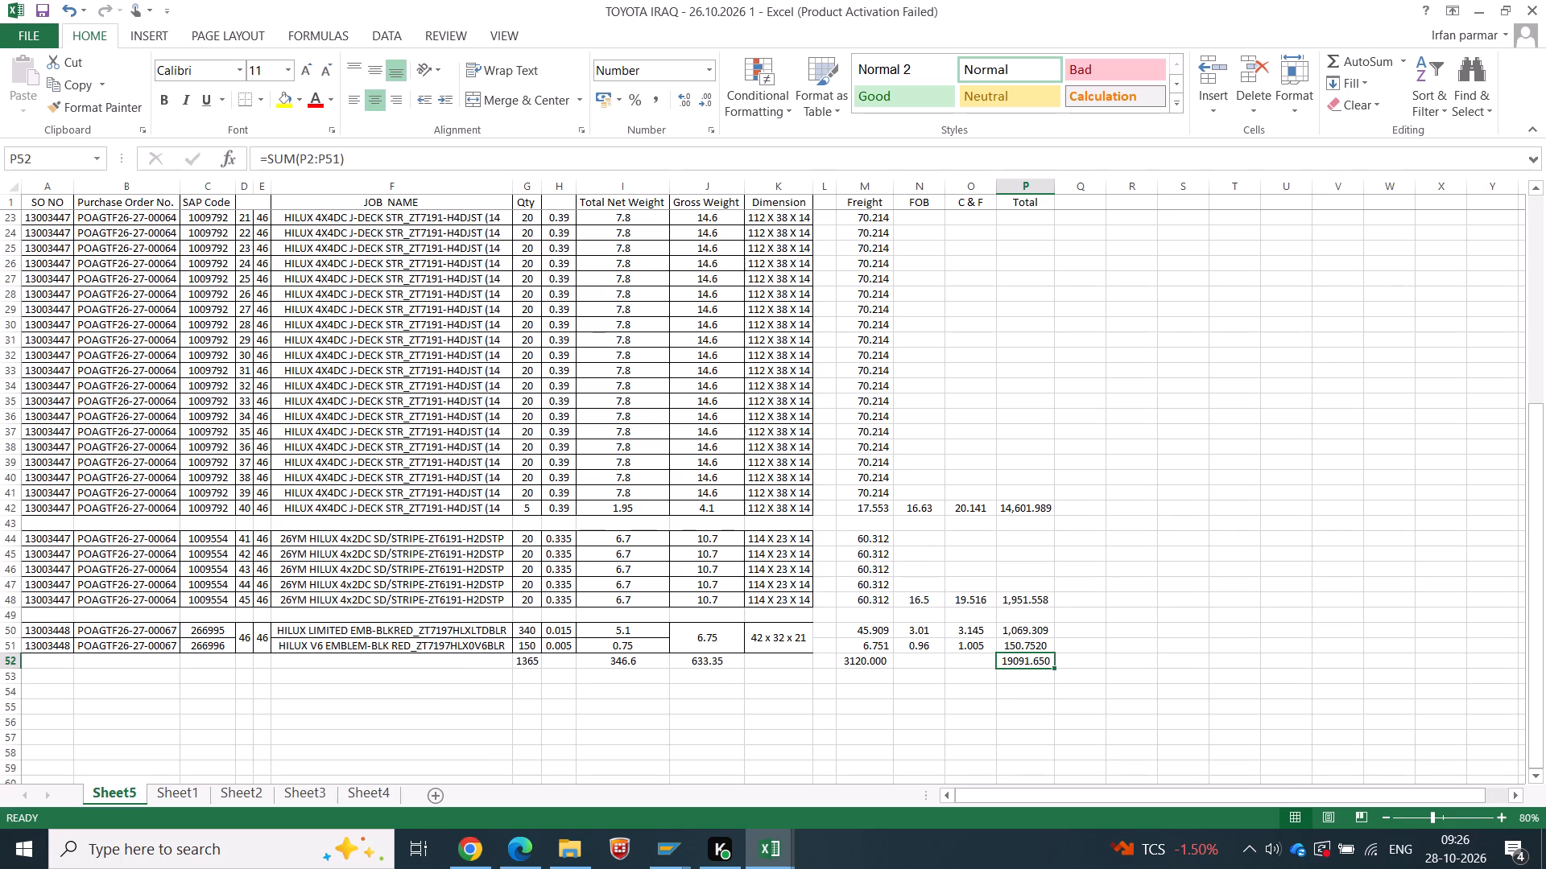
{"action": "left_click", "coordinate": [1111, 498]}
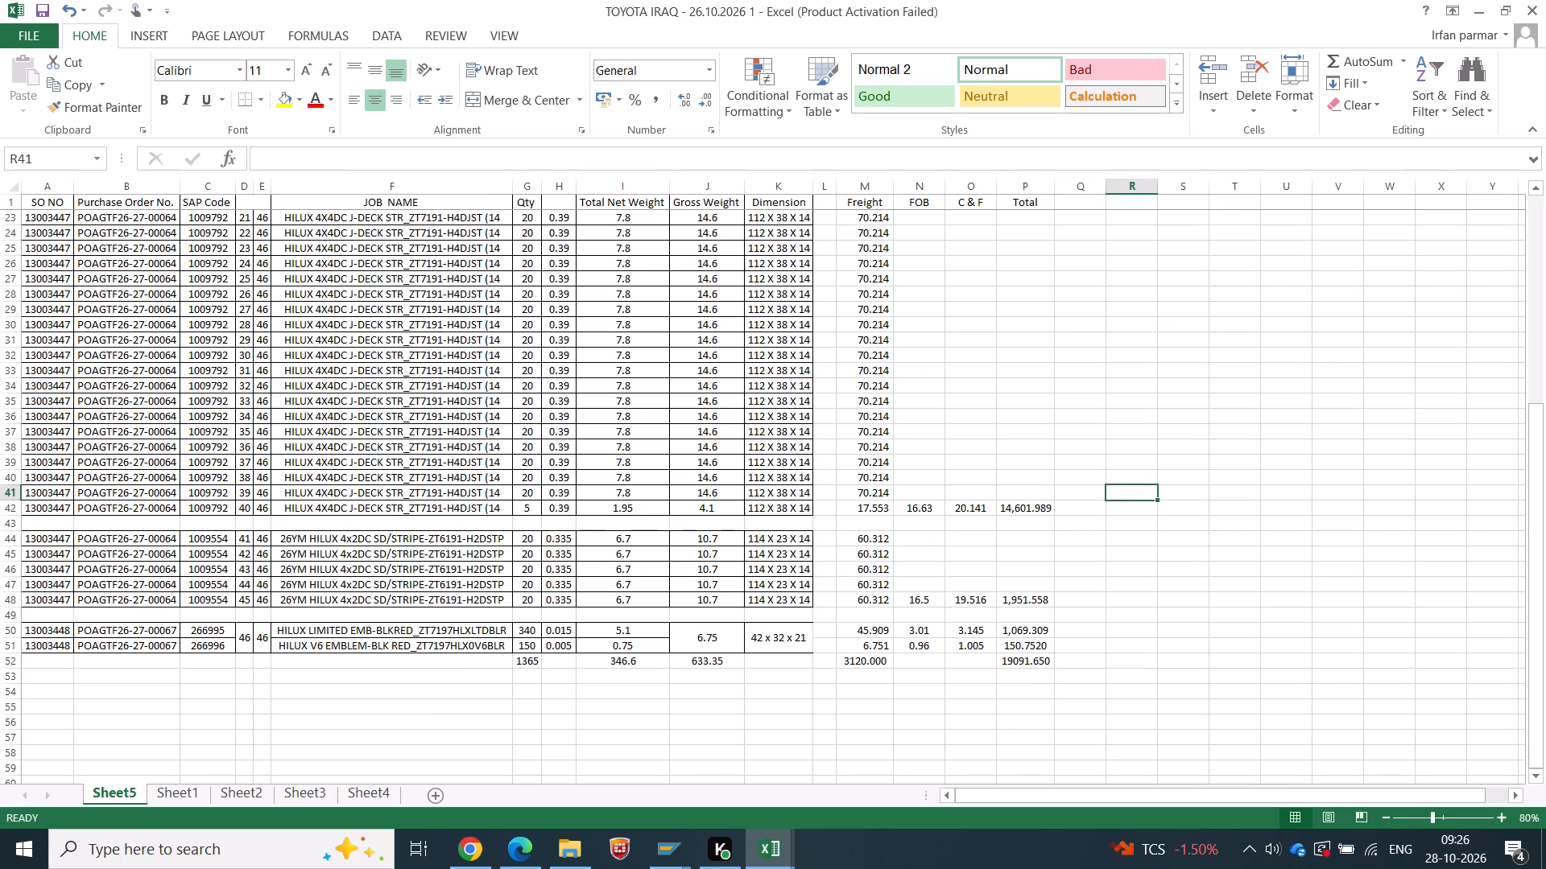
{"action": "left_click", "coordinate": [1129, 507]}
{"action": "key", "text": "alt+Tab"}
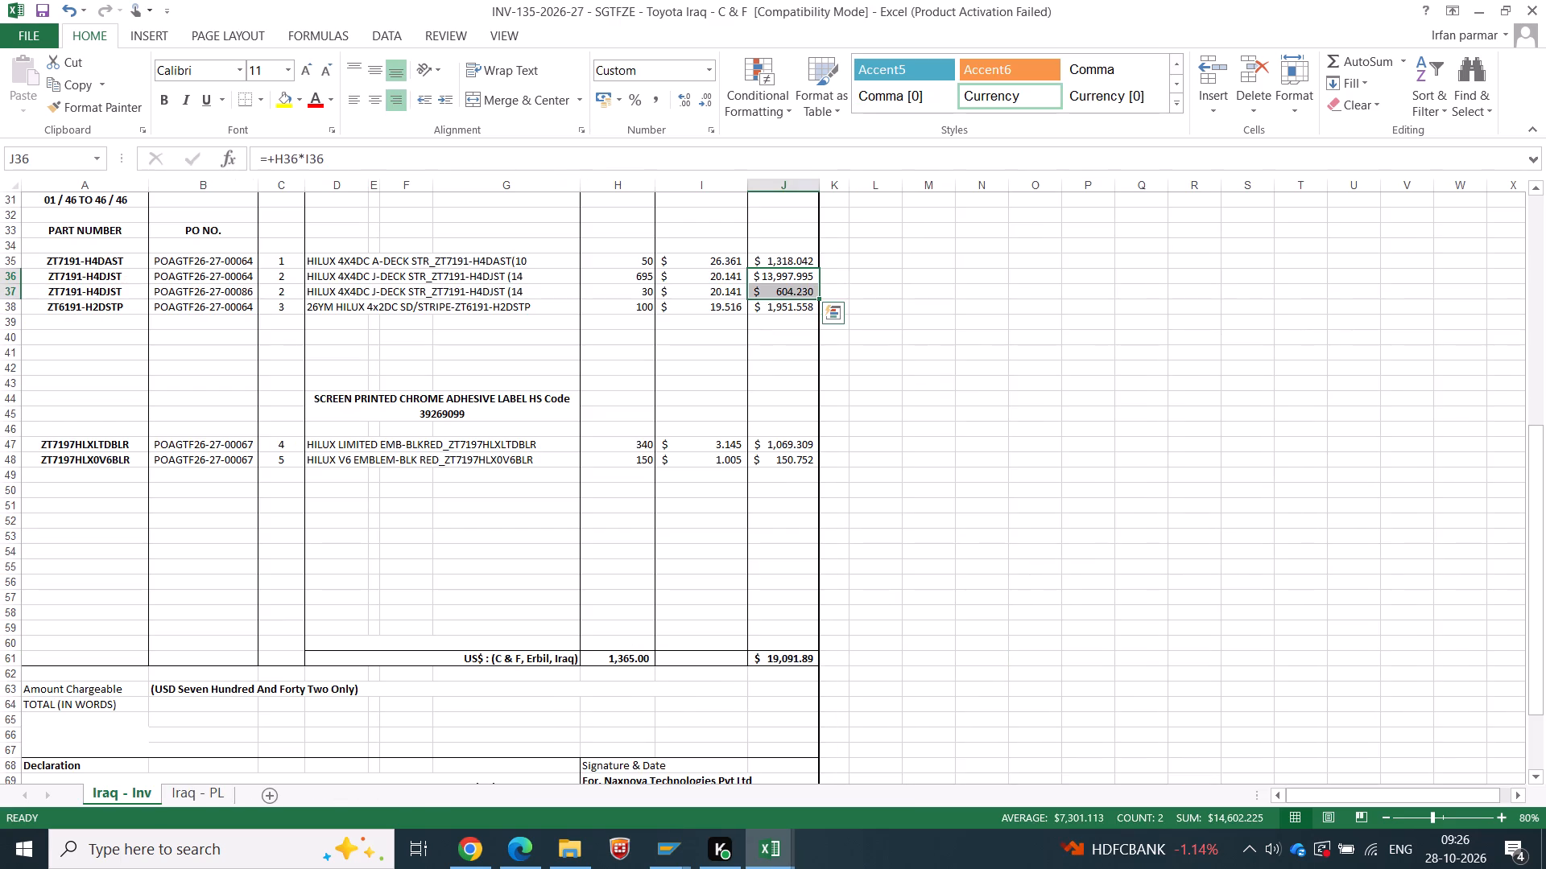
{"action": "key", "text": "alt+Tab"}
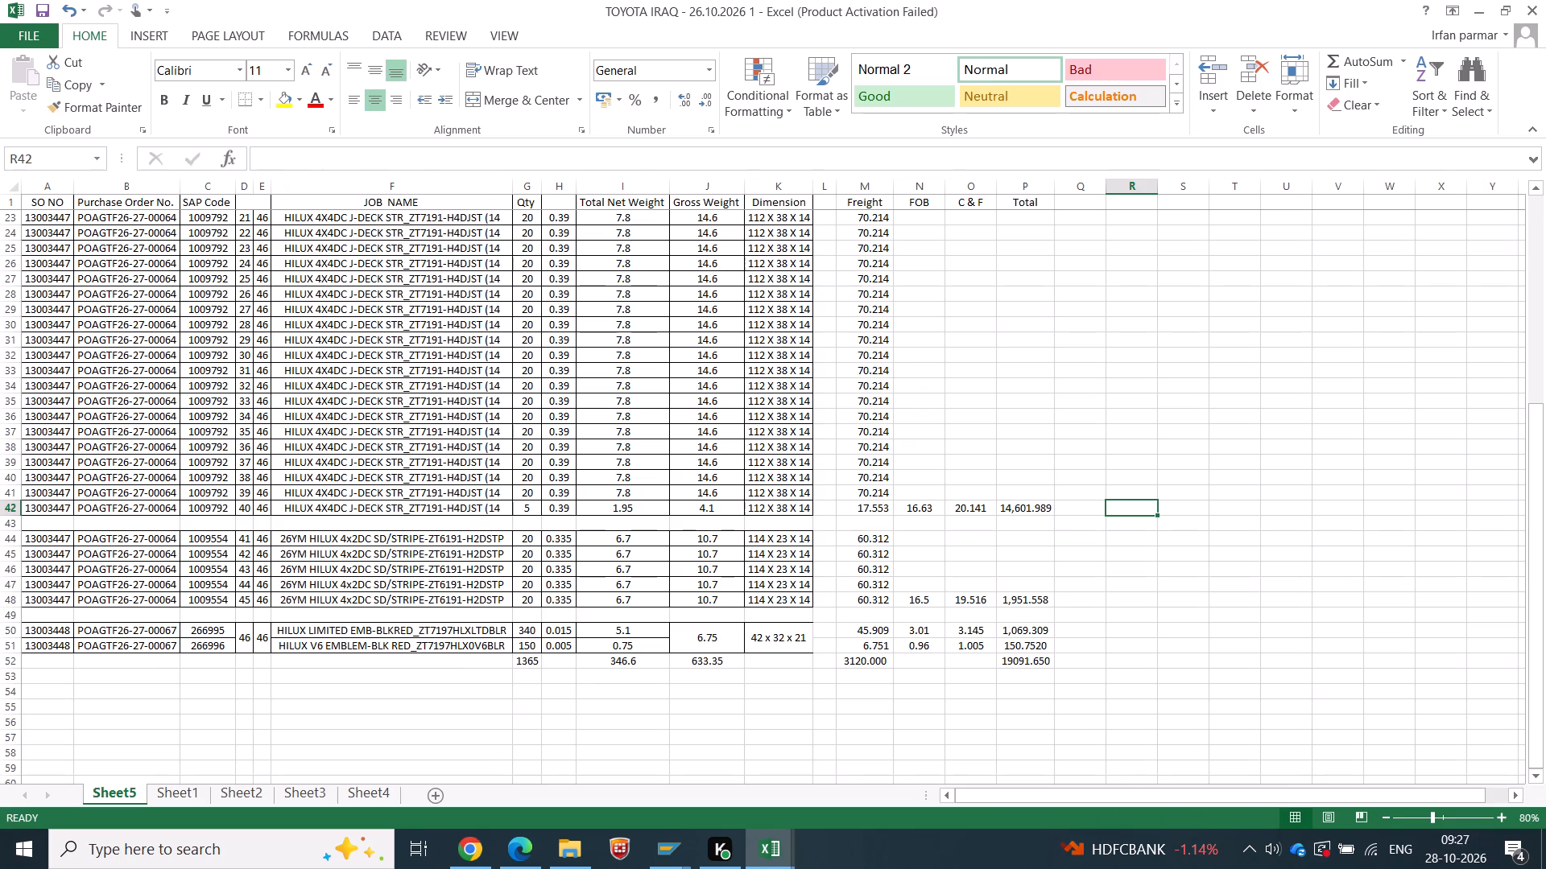
{"action": "key", "text": "alt+Tab"}
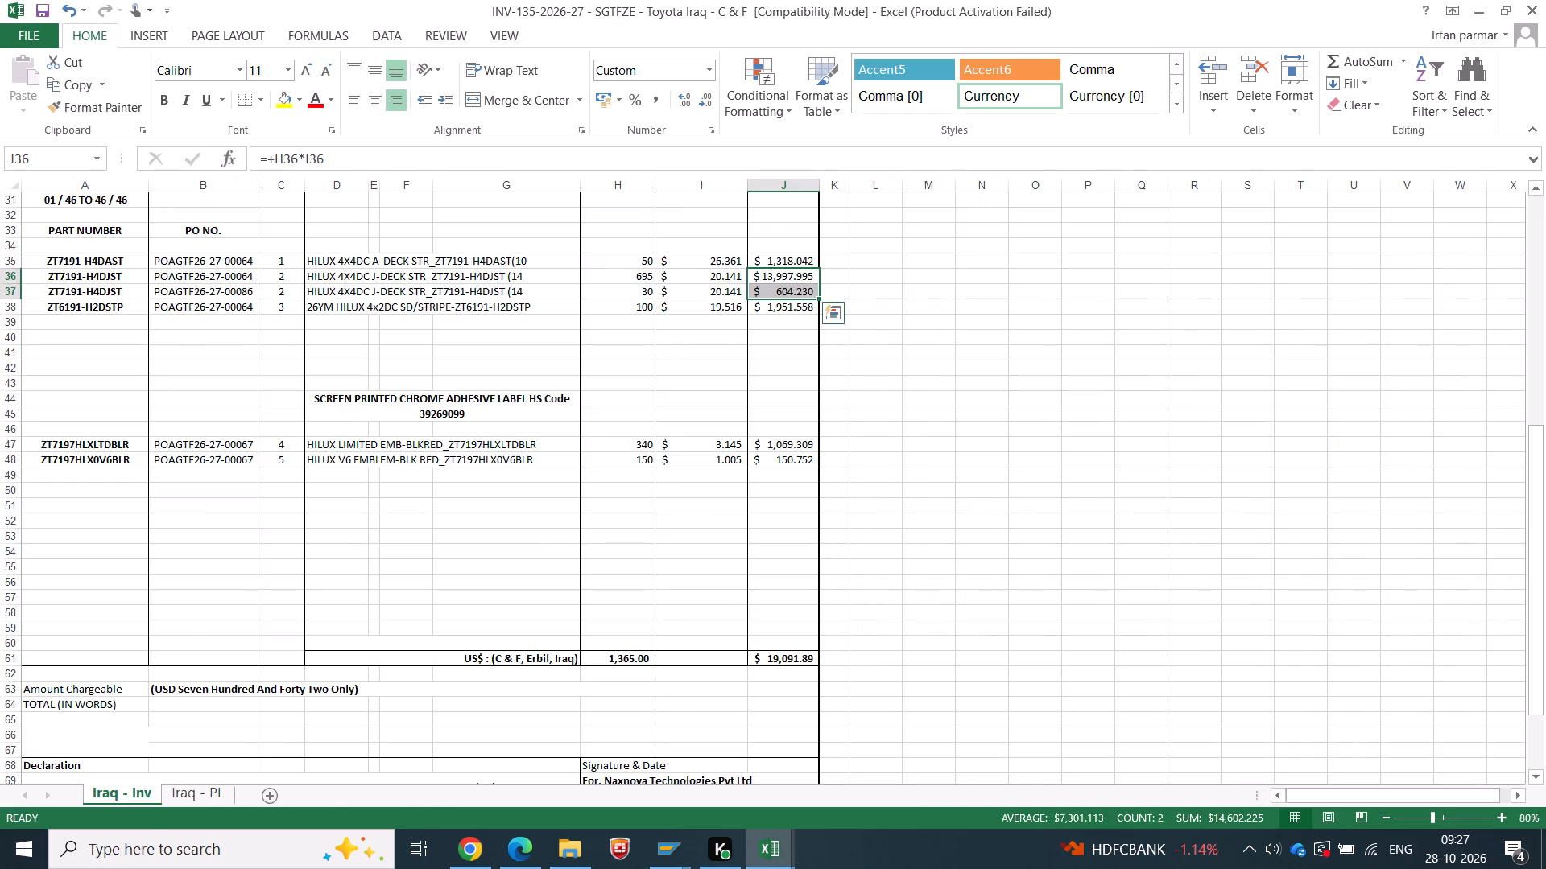
In the TOYOTA IRAQ summary, calculate the unrounded J-Deck rate in R42 by dividing the P42 total by 725.
{"action": "key", "text": "alt+Tab"}
{"action": "key", "text": "plus"}
{"action": "key", "text": "Left"}
{"action": "key", "text": "Left"}
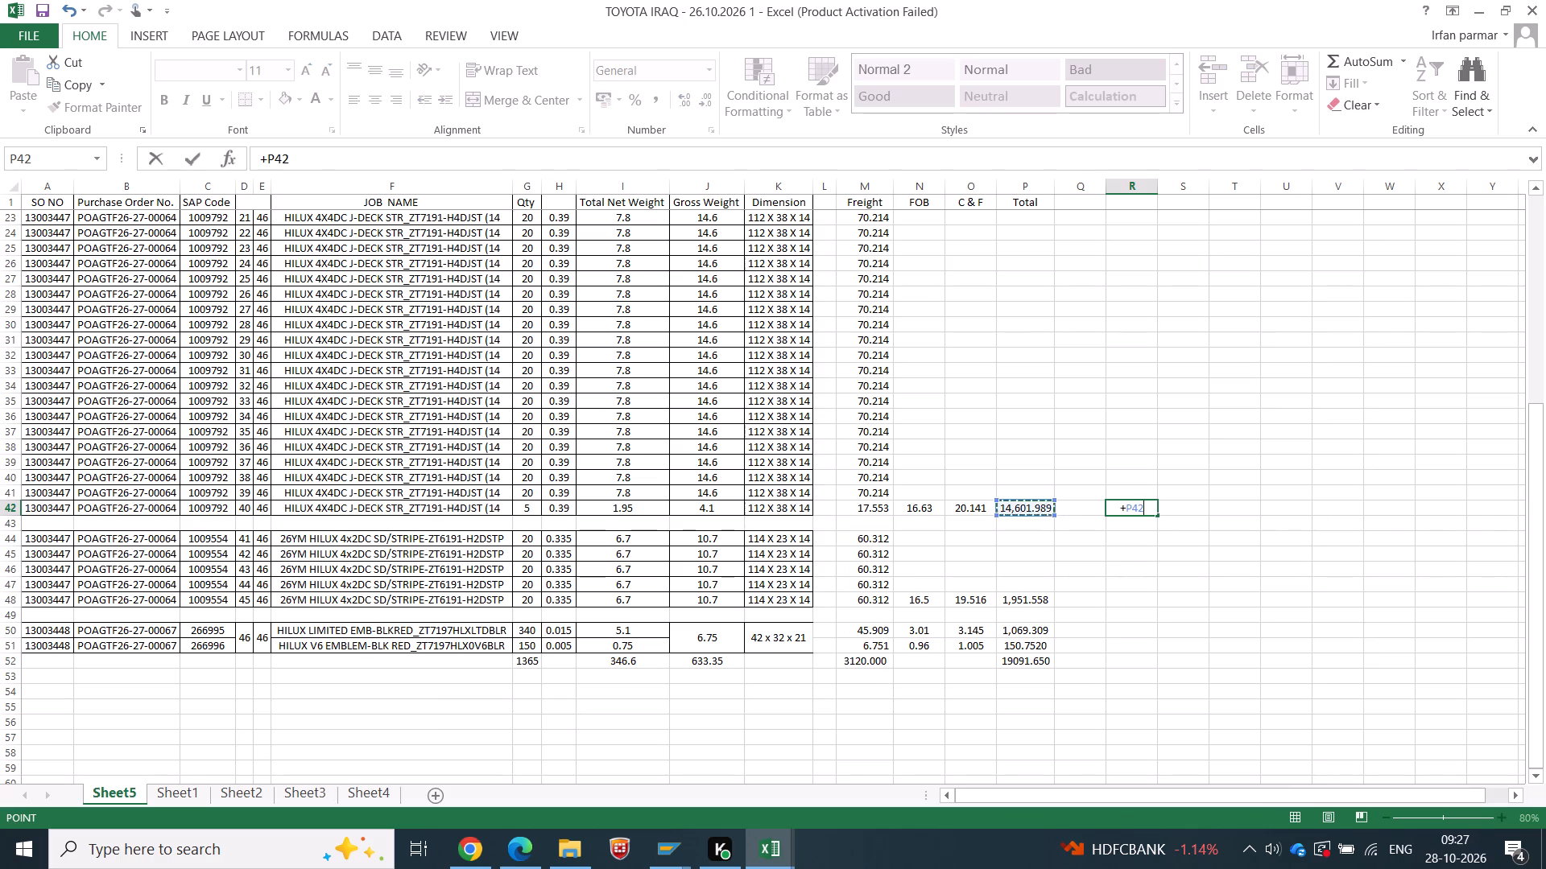
{"action": "type", "text": "/725"}
{"action": "key", "text": "Return"}
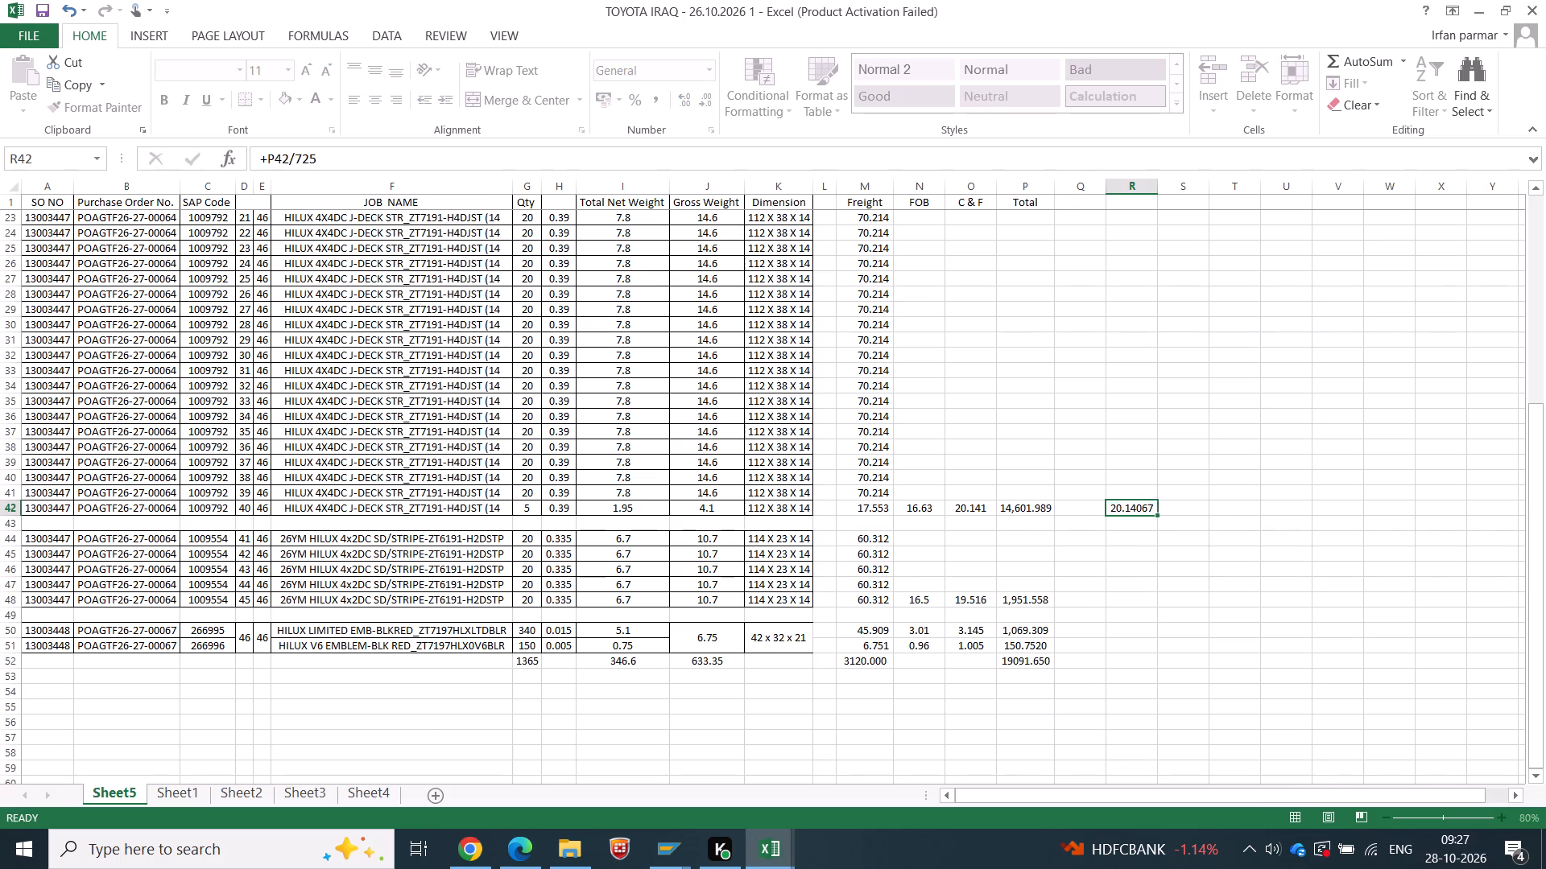
Calculate the J-Deck amount for 695 pieces in S42 with the formula +R42*695.
{"action": "key", "text": "Right"}
{"action": "key", "text": "Up"}
{"action": "key", "text": "alt+Tab"}
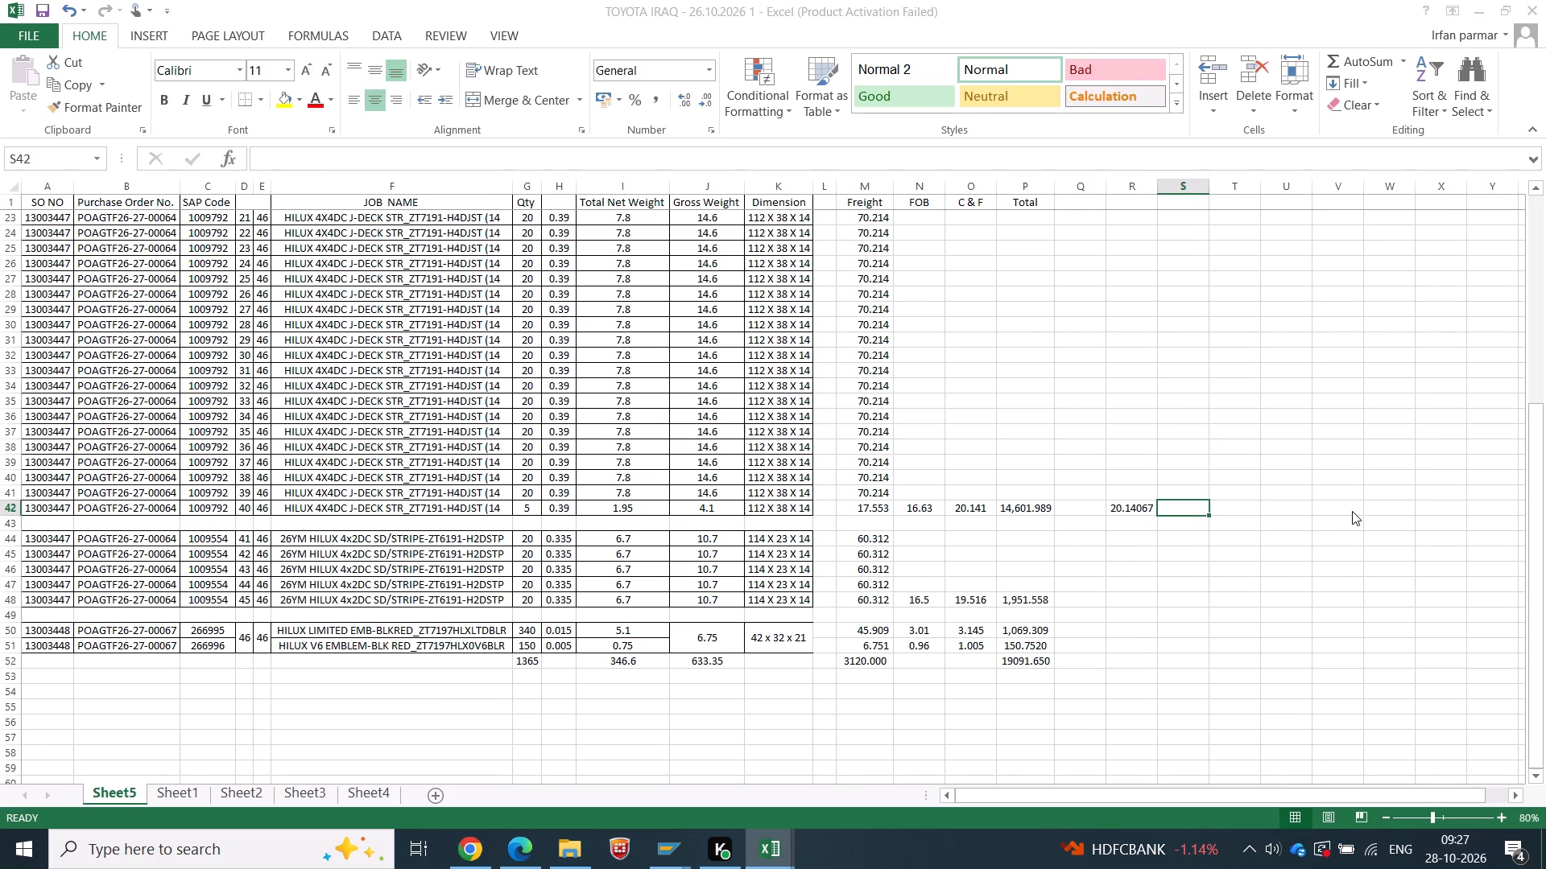
{"action": "key", "text": "alt+Tab"}
{"action": "key", "text": "plus"}
{"action": "key", "text": "Left"}
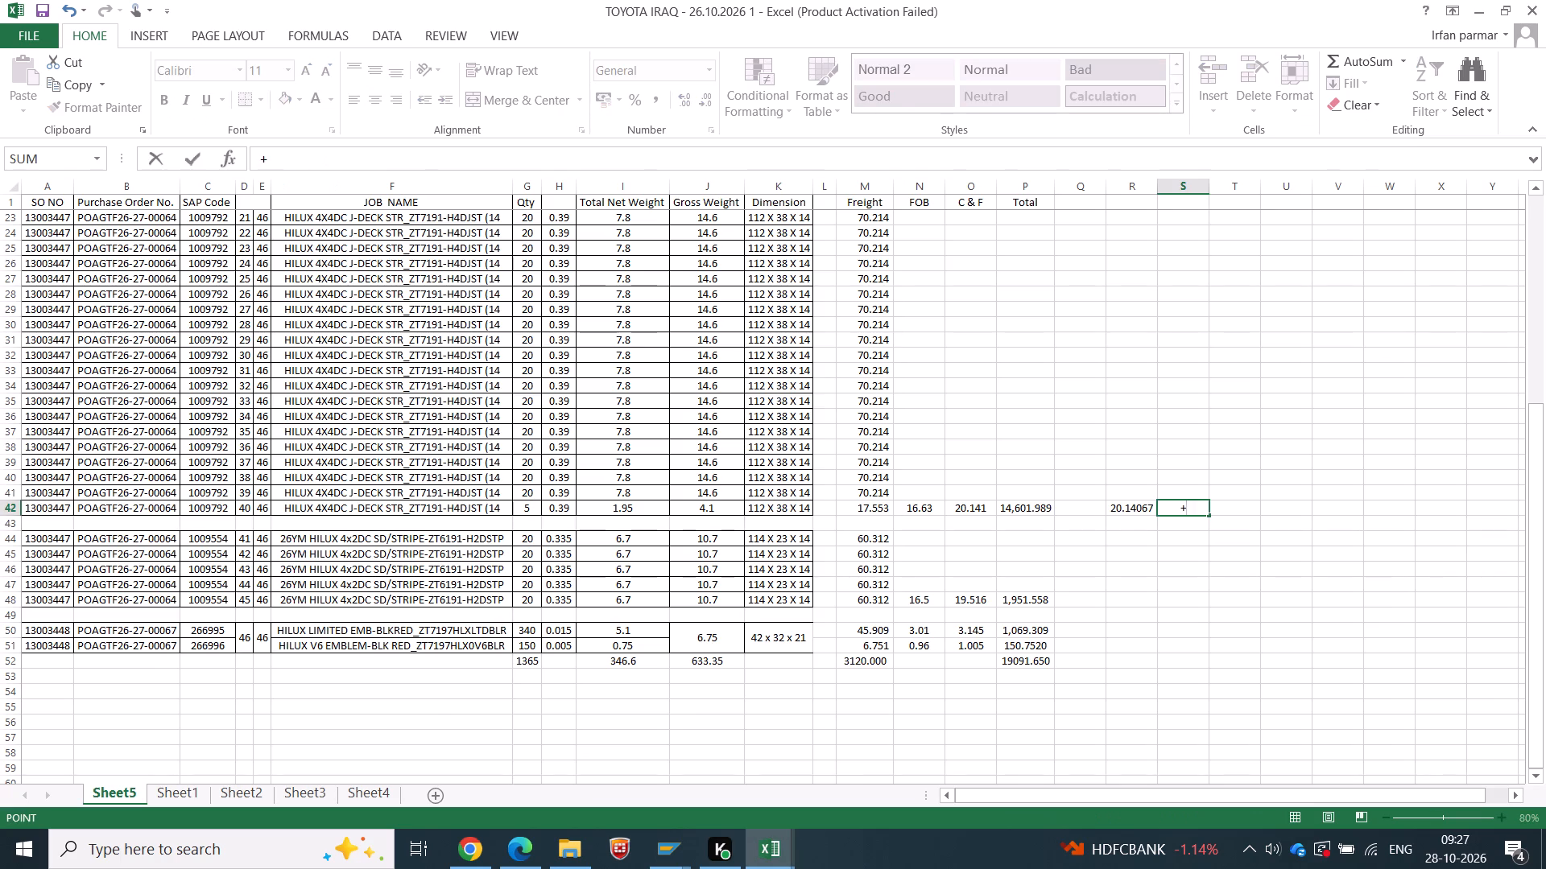
{"action": "type", "text": "*695"}
{"action": "key", "text": "Tab"}
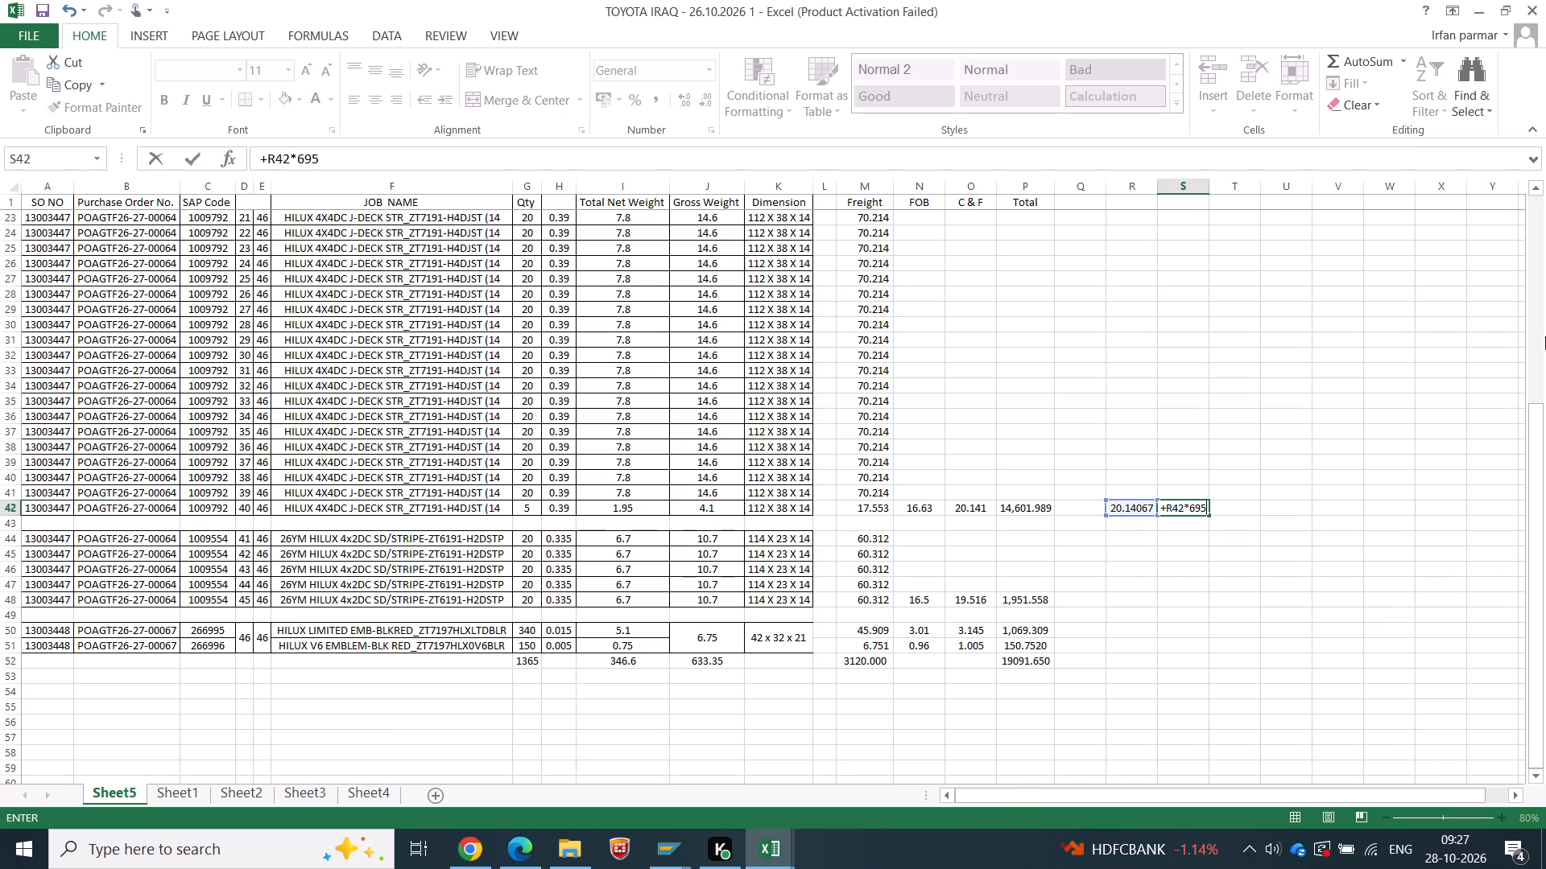
{"action": "key", "text": "Return"}
Calculate the J-Deck amount for 30 pieces in T42 by multiplying the R42 rate by 30.
{"action": "key", "text": "Right"}
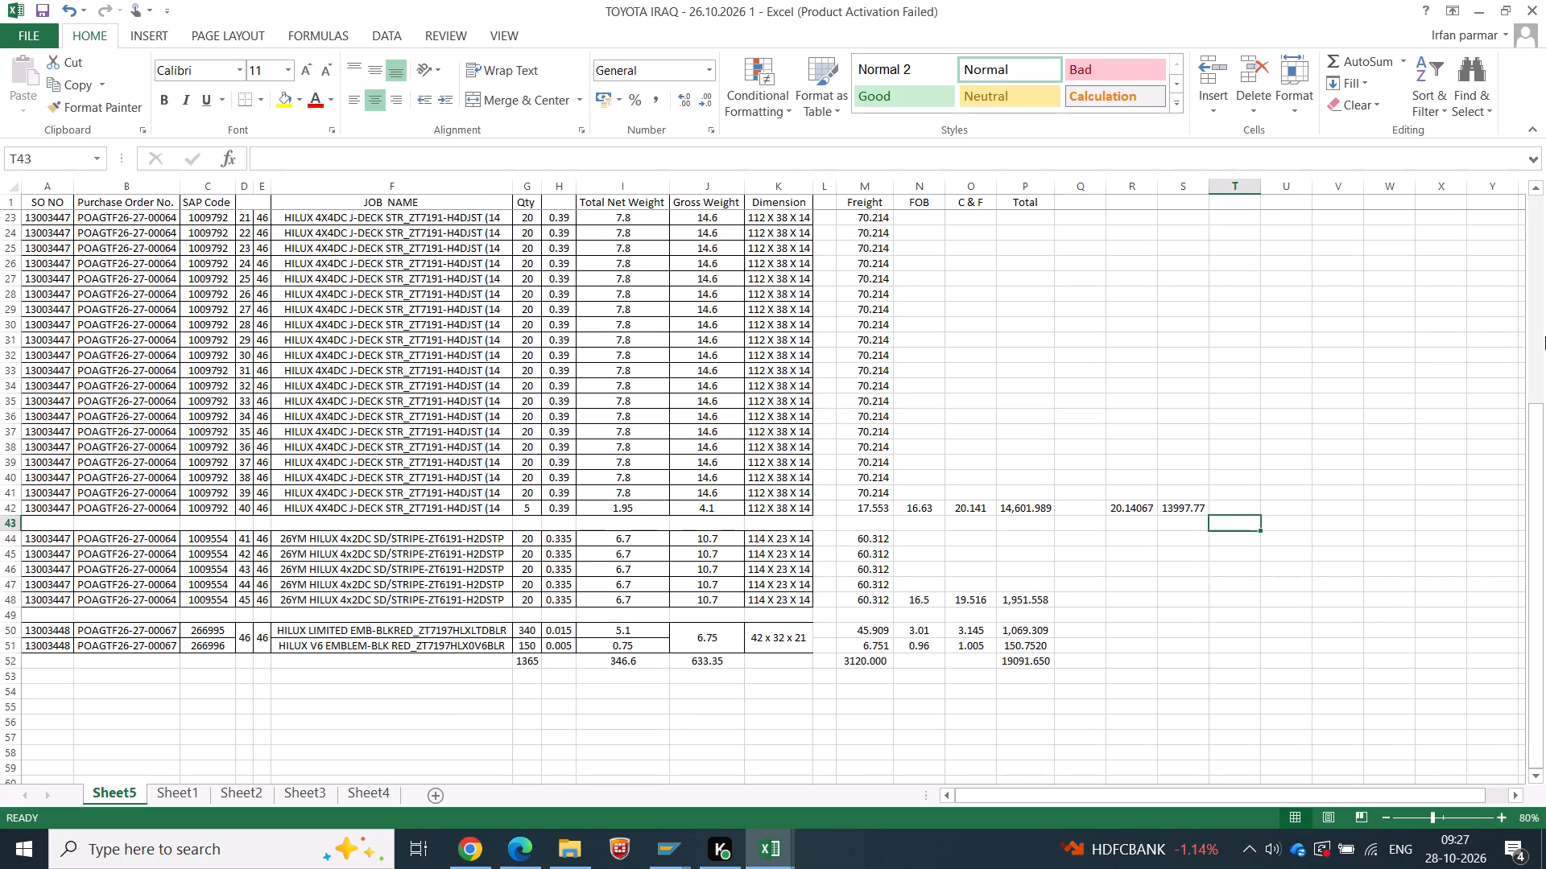
{"action": "key", "text": "Up"}
{"action": "key", "text": "plus"}
{"action": "key", "text": "Left"}
{"action": "key", "text": "Left"}
{"action": "type", "text": "*30"}
{"action": "key", "text": "Return"}
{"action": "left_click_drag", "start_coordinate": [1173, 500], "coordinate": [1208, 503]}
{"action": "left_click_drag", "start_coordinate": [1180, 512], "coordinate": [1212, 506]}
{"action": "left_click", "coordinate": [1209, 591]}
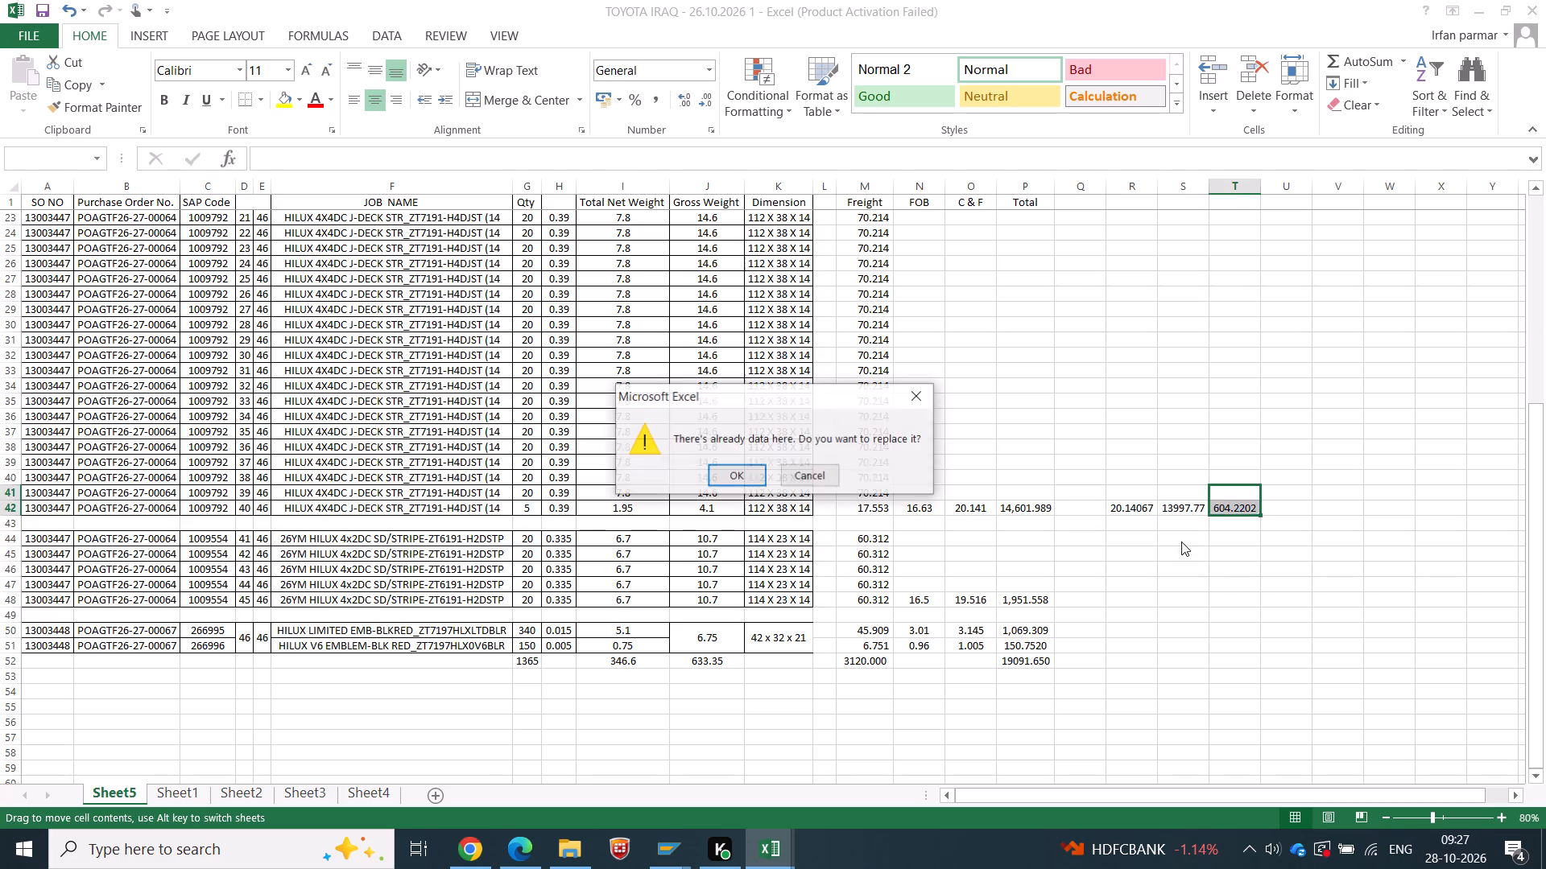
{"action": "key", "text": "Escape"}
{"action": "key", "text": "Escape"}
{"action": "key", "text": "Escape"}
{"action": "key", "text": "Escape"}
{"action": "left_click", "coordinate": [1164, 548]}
Check the sum of the two J-Deck amounts in S42 and T42 against the P42 total.
{"action": "left_click_drag", "start_coordinate": [1173, 509], "coordinate": [1242, 512]}
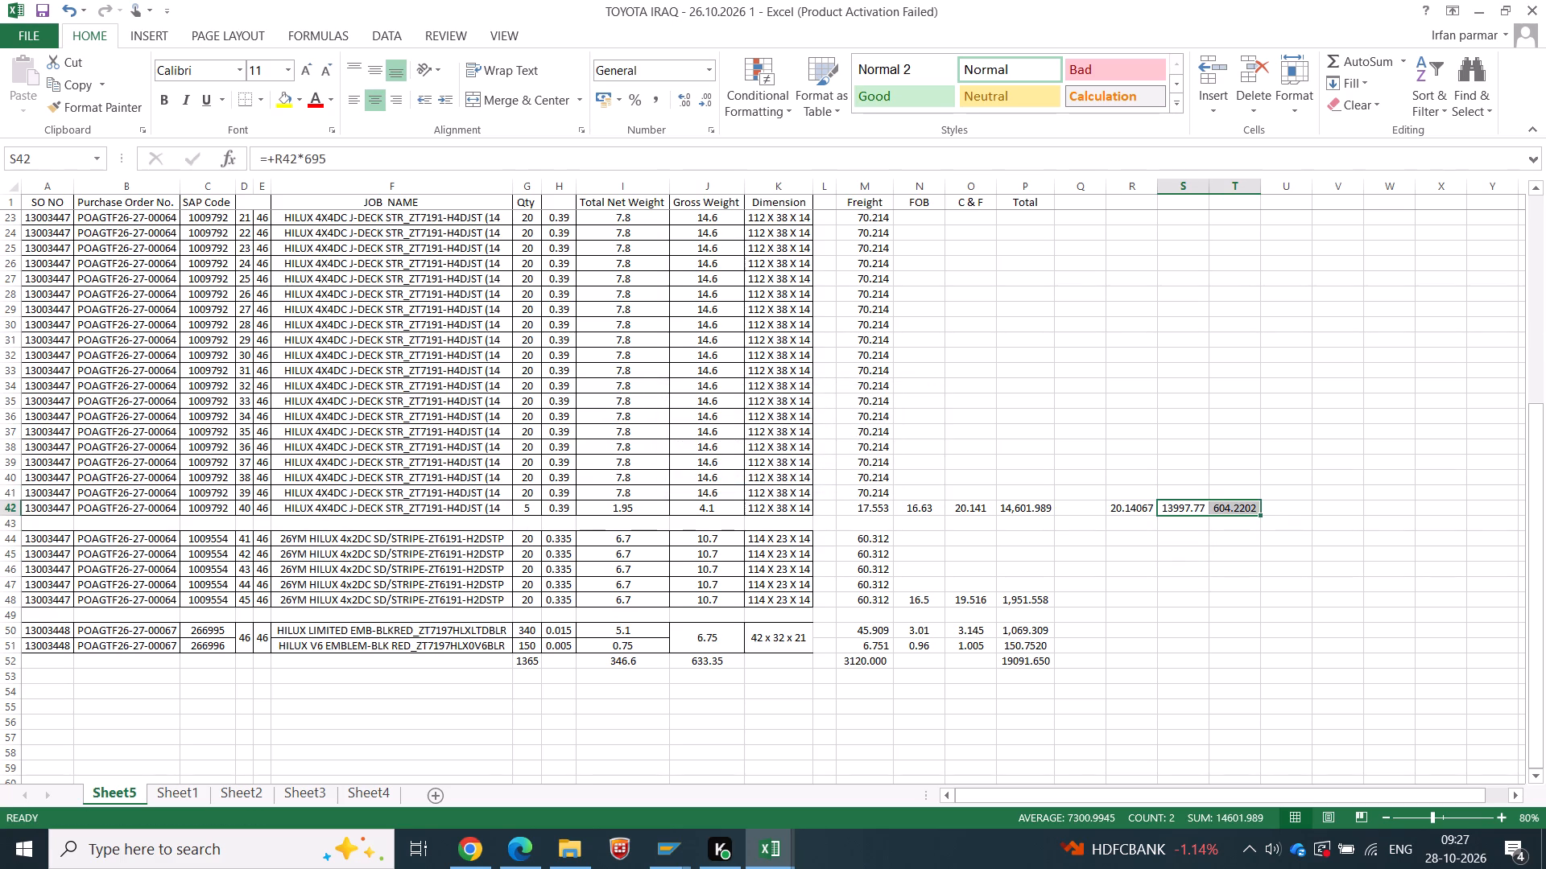
Copy the 695-piece J-Deck amount from S42 and paste it as a value into J36 of the INV-135 C & F invoice.
{"action": "left_click", "coordinate": [1176, 506]}
{"action": "key", "text": "ctrl+c"}
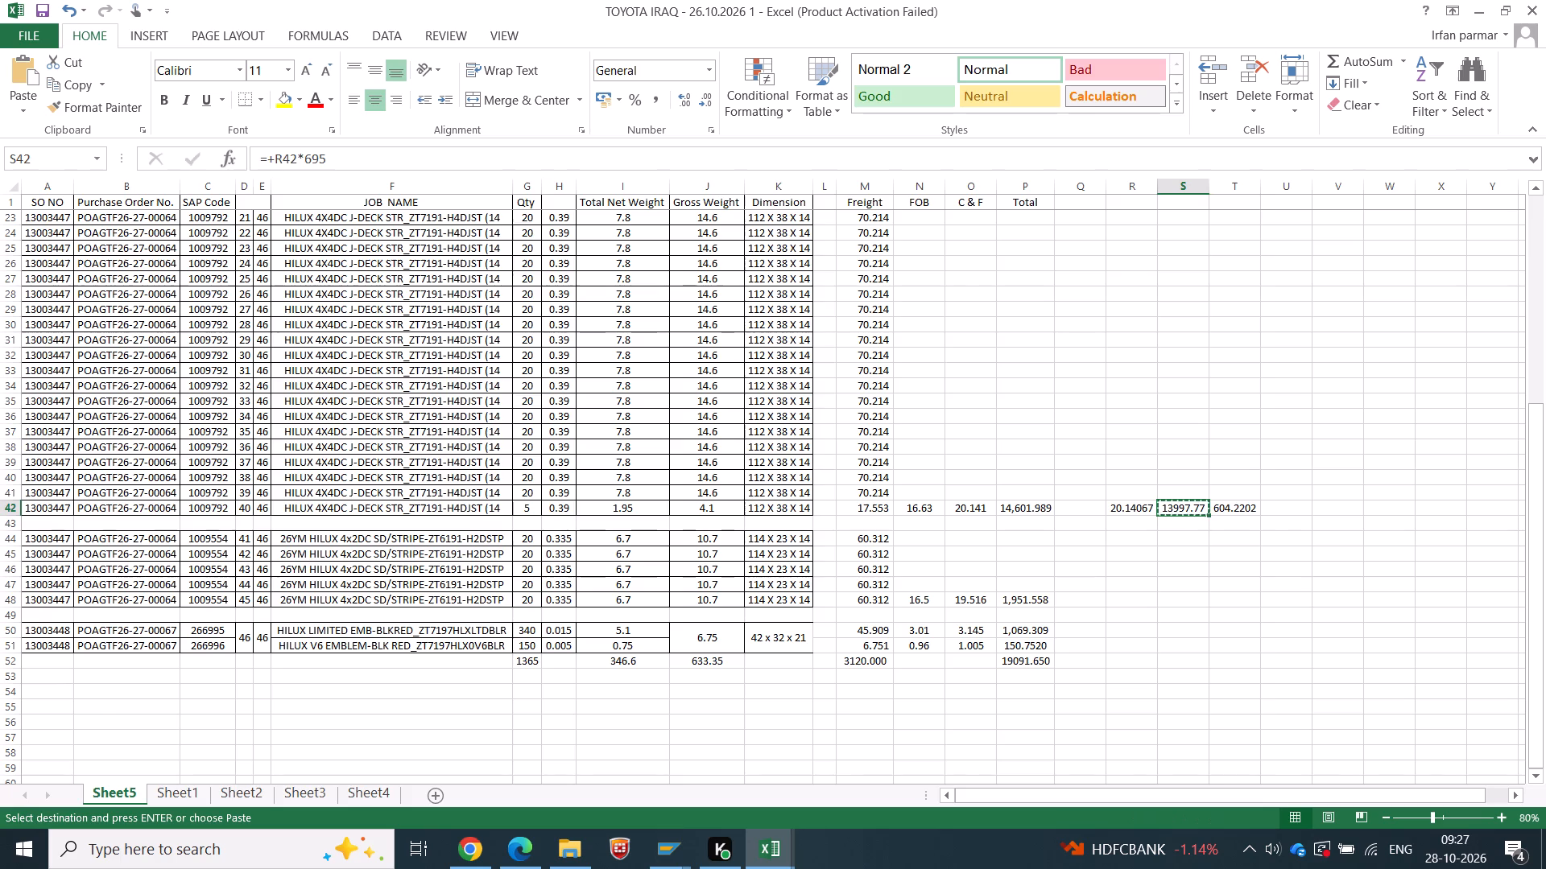
{"action": "key", "text": "alt+Tab"}
{"action": "left_click", "coordinate": [775, 270]}
{"action": "left_click", "coordinate": [777, 277]}
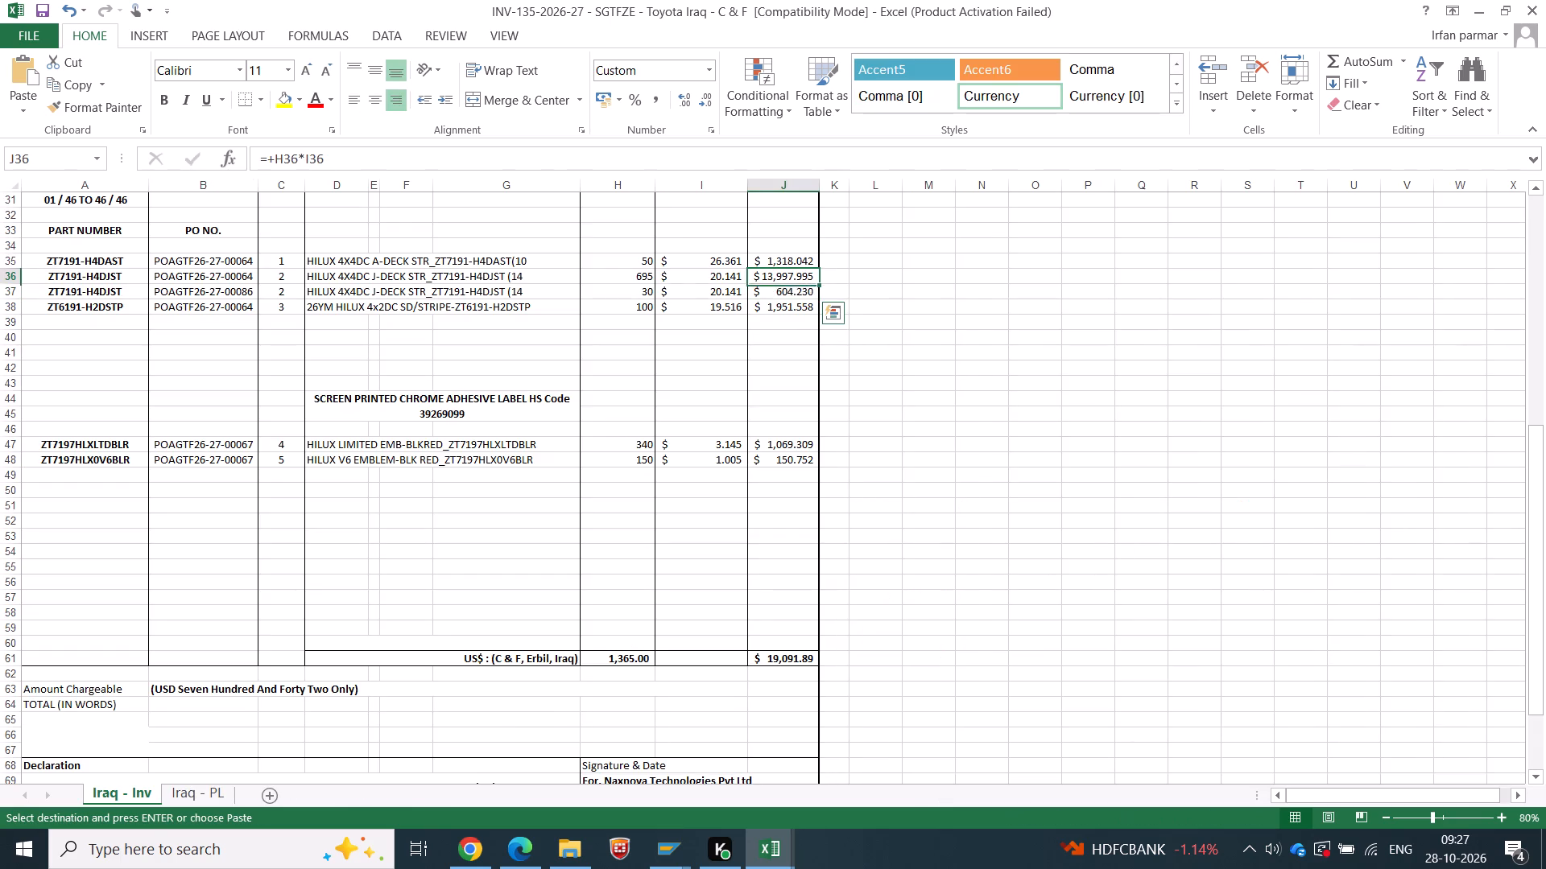
{"action": "right_click", "coordinate": [777, 277]}
{"action": "left_click", "coordinate": [845, 362]}
Copy the 30-piece J-Deck amount from T42 of the summary and paste it as a value into the invoice's J37.
{"action": "key", "text": "alt+Tab"}
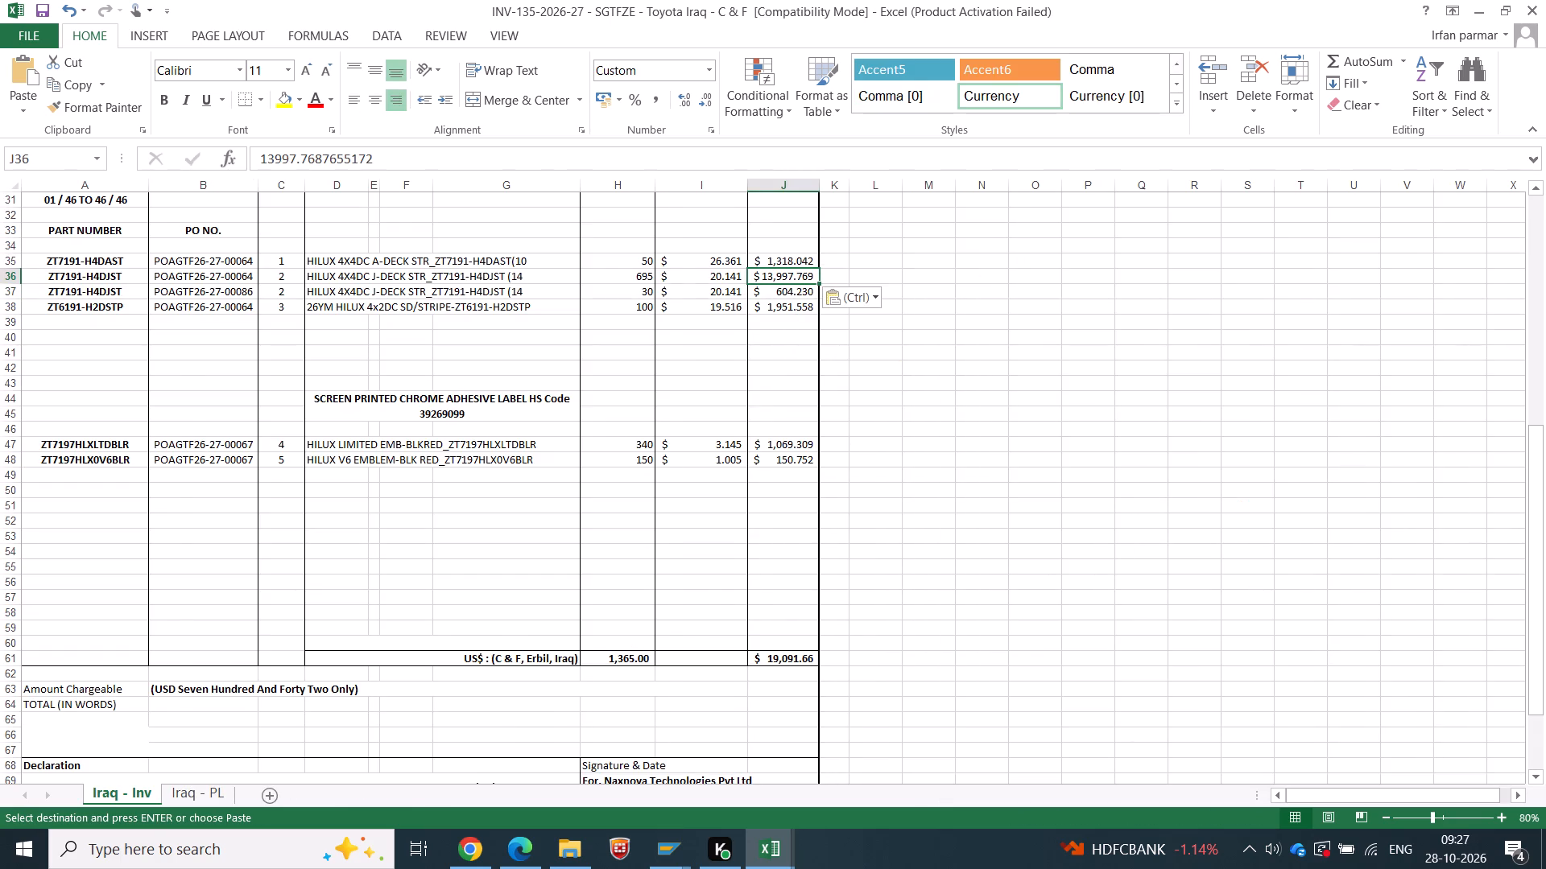
{"action": "left_click", "coordinate": [1230, 509]}
{"action": "key", "text": "ctrl+c"}
{"action": "key", "text": "alt+Tab"}
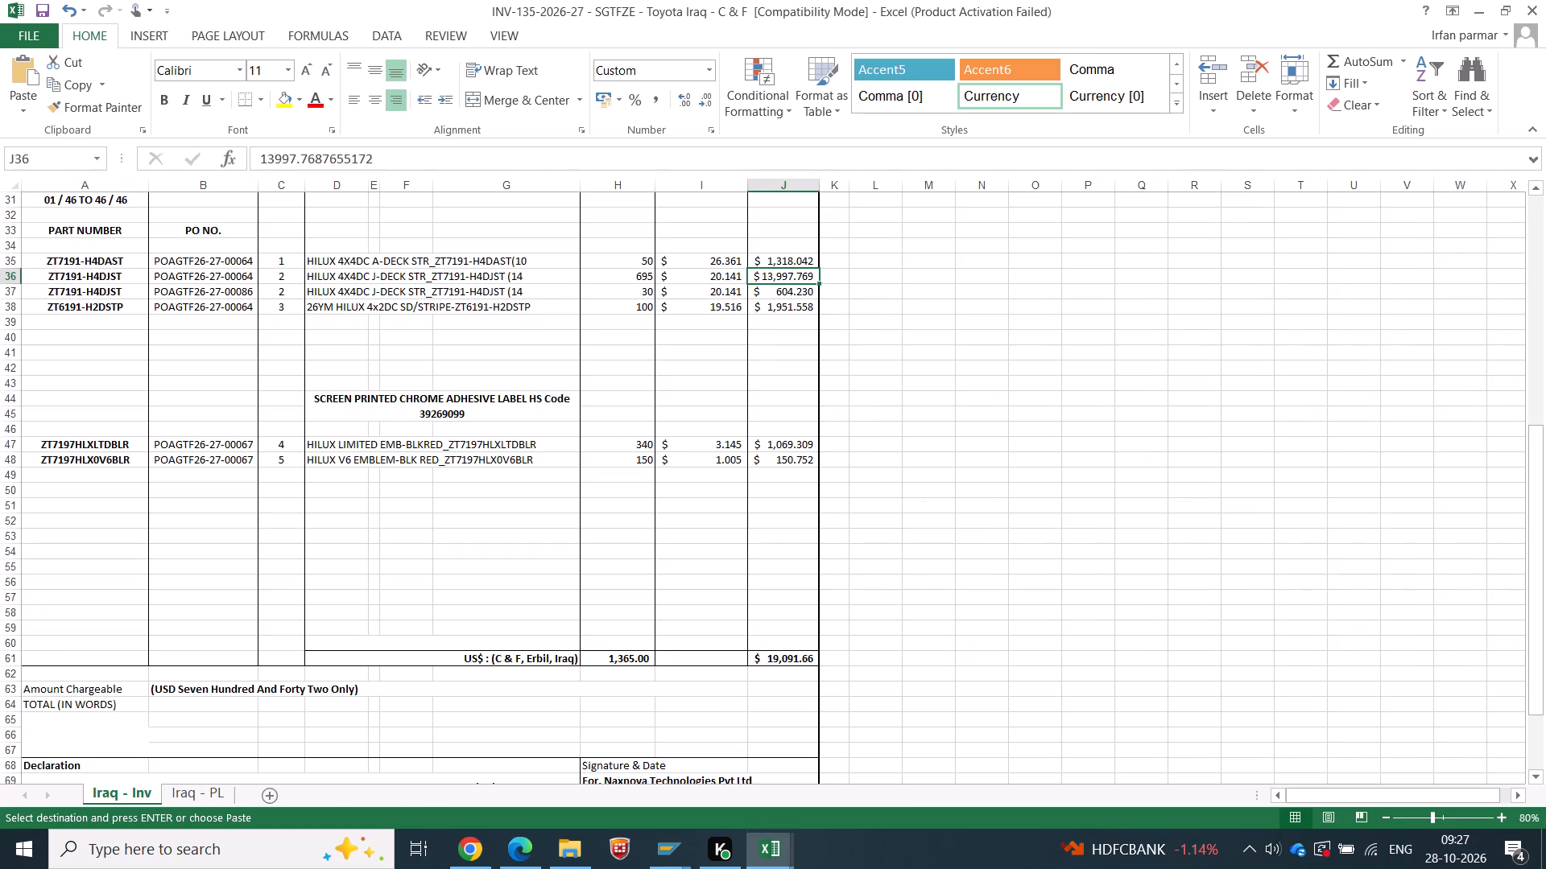
{"action": "right_click", "coordinate": [781, 297]}
{"action": "left_click", "coordinate": [846, 385]}
{"action": "left_click", "coordinate": [945, 373]}
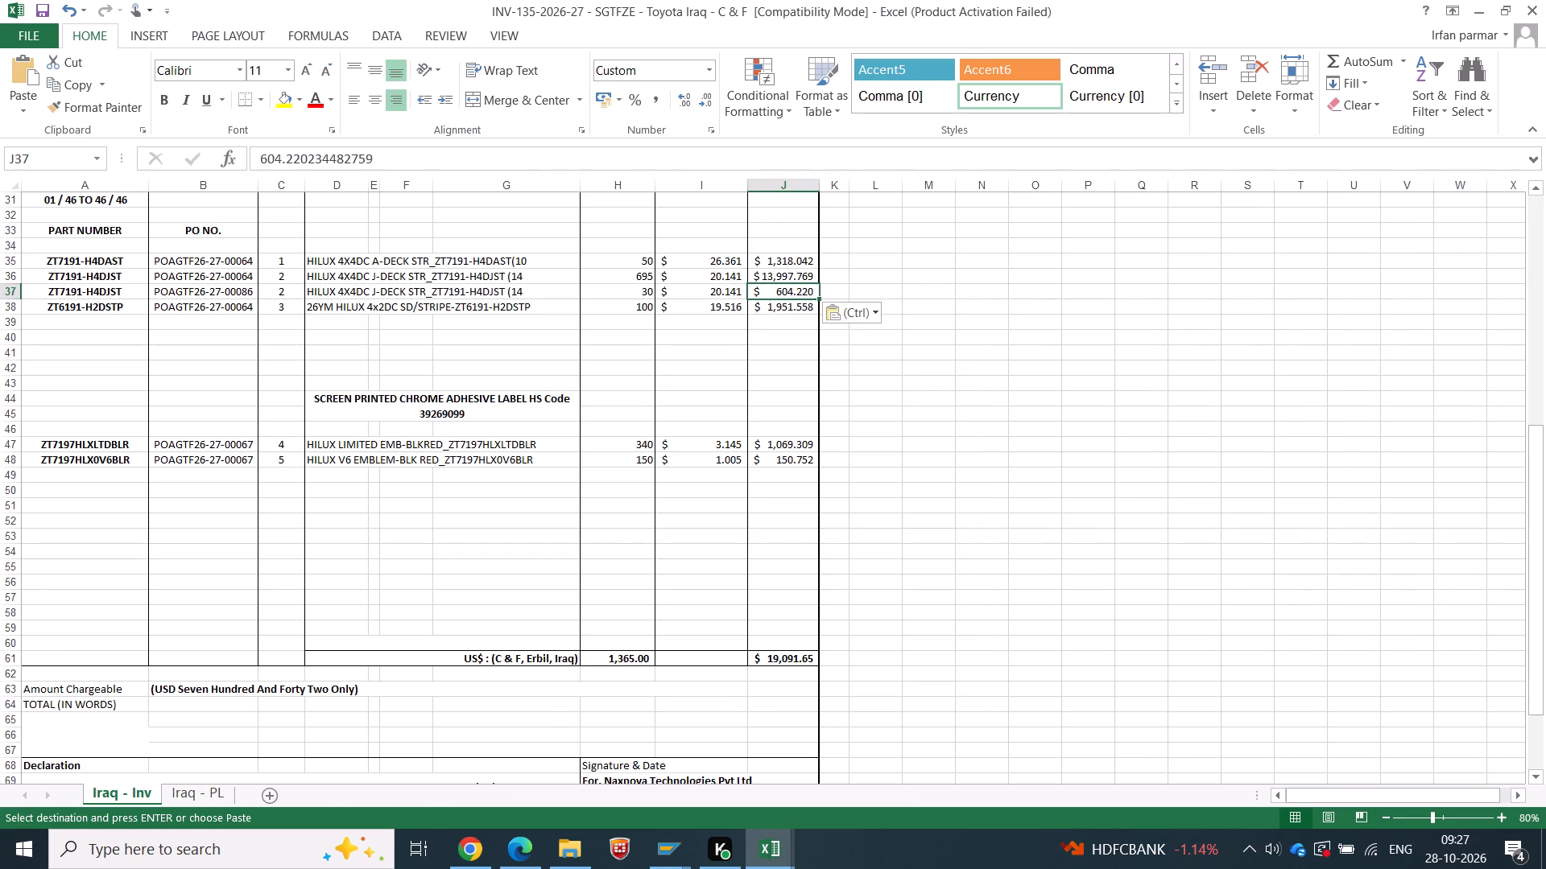
Compare the summary's grand total in P52 with the invoice's C & F total.
{"action": "key", "text": "alt+Tab"}
{"action": "left_click", "coordinate": [1032, 661]}
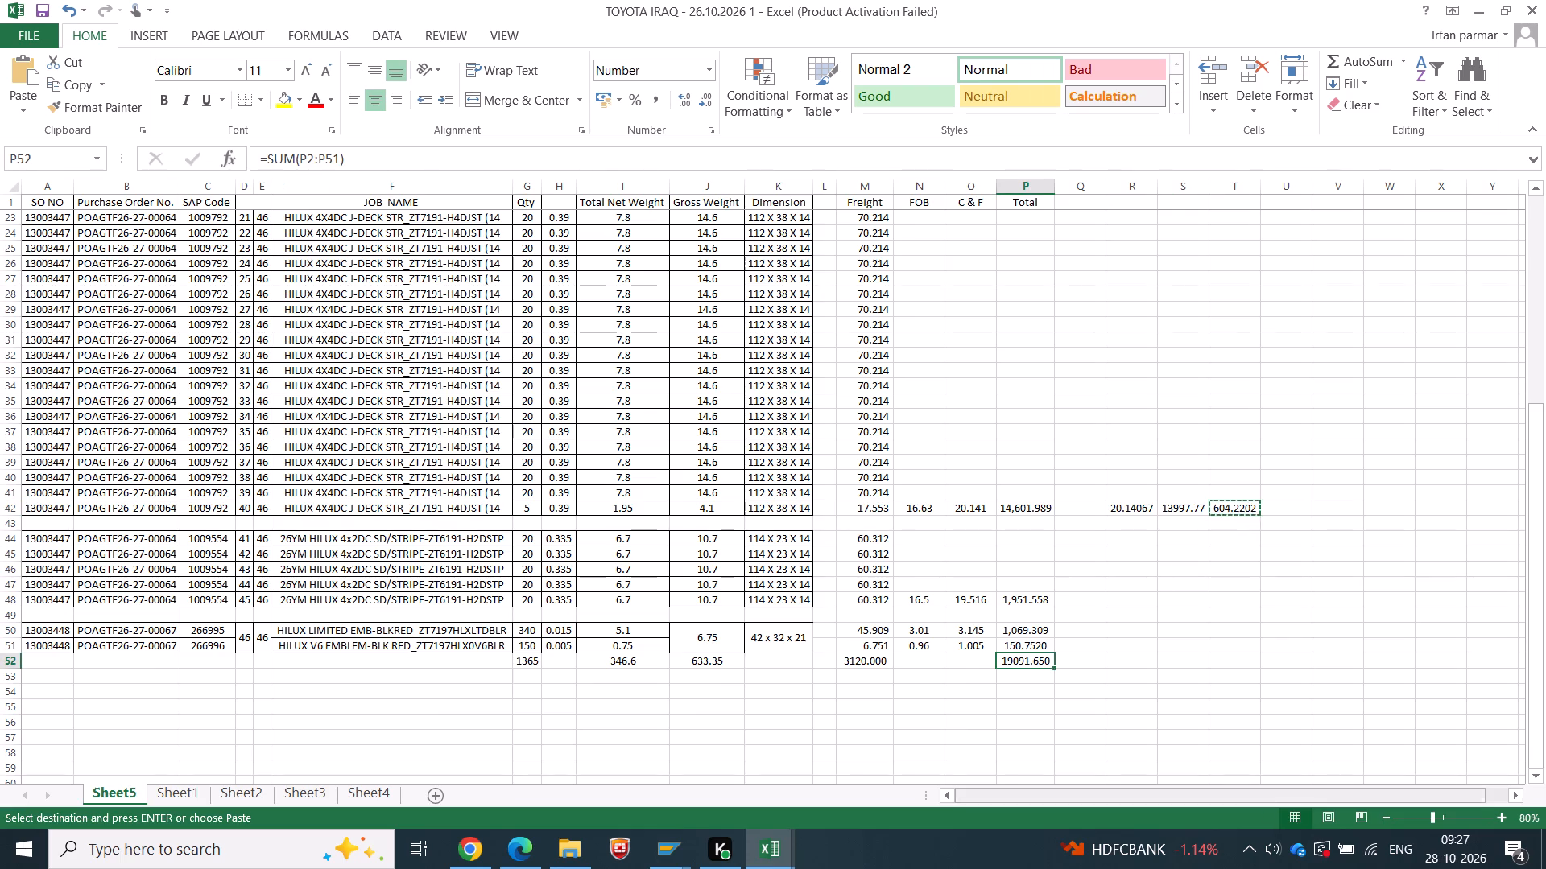
{"action": "key", "text": "alt+Tab"}
In the C & F invoice's amount in words (B63), insert "Nineteen Thousand" after "USD".
{"action": "scroll", "coordinate": [825, 487], "scroll_direction": "down", "scroll_amount": 2}
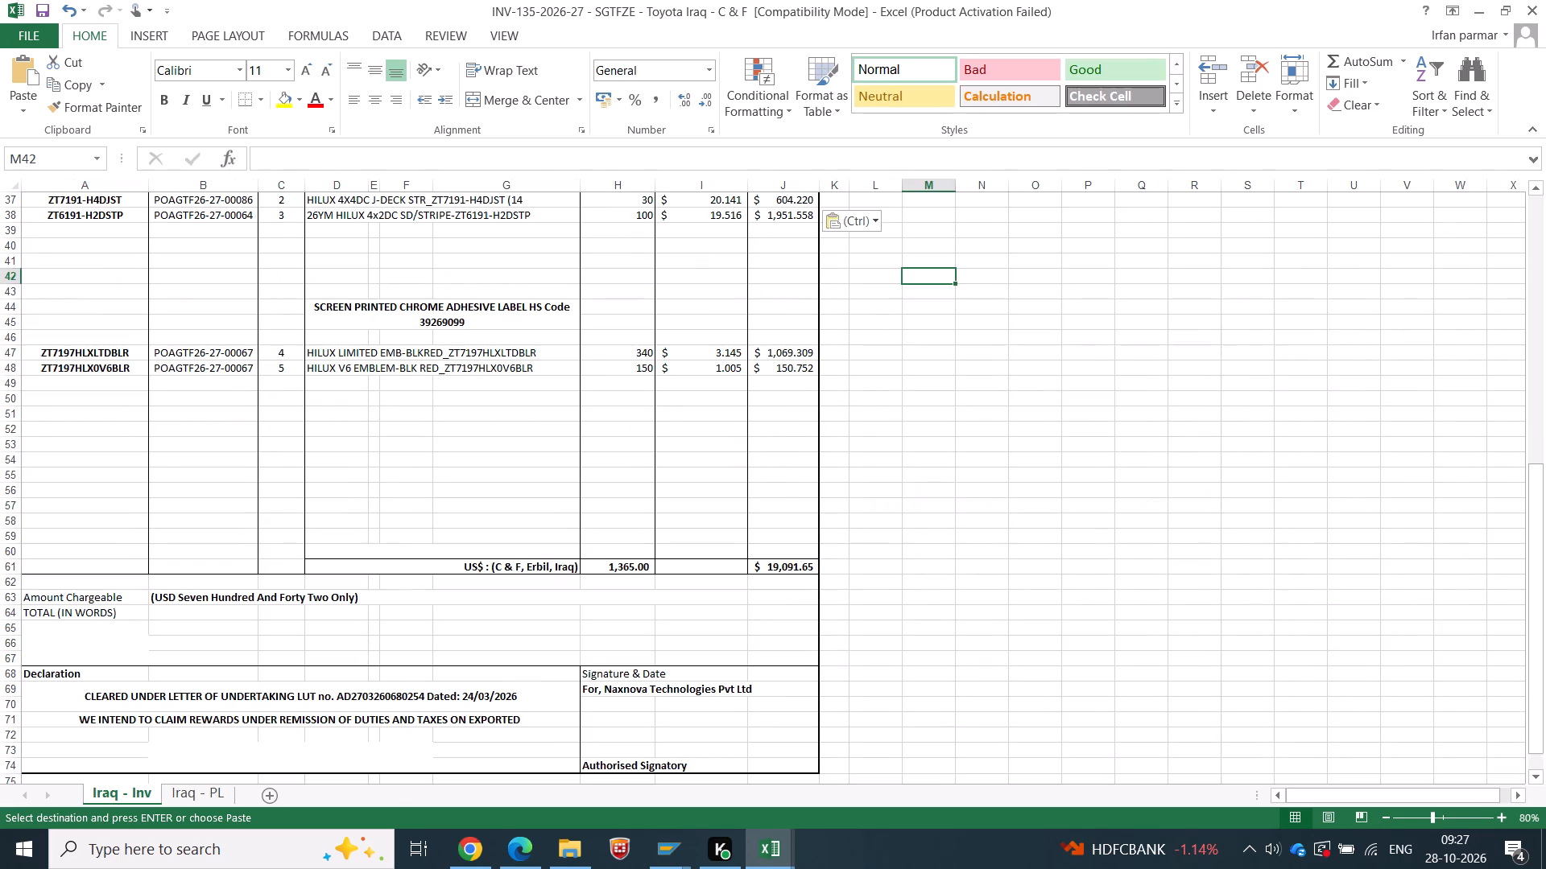
{"action": "double_click", "coordinate": [164, 597]}
{"action": "key", "text": "Right"}
{"action": "key", "text": "Right"}
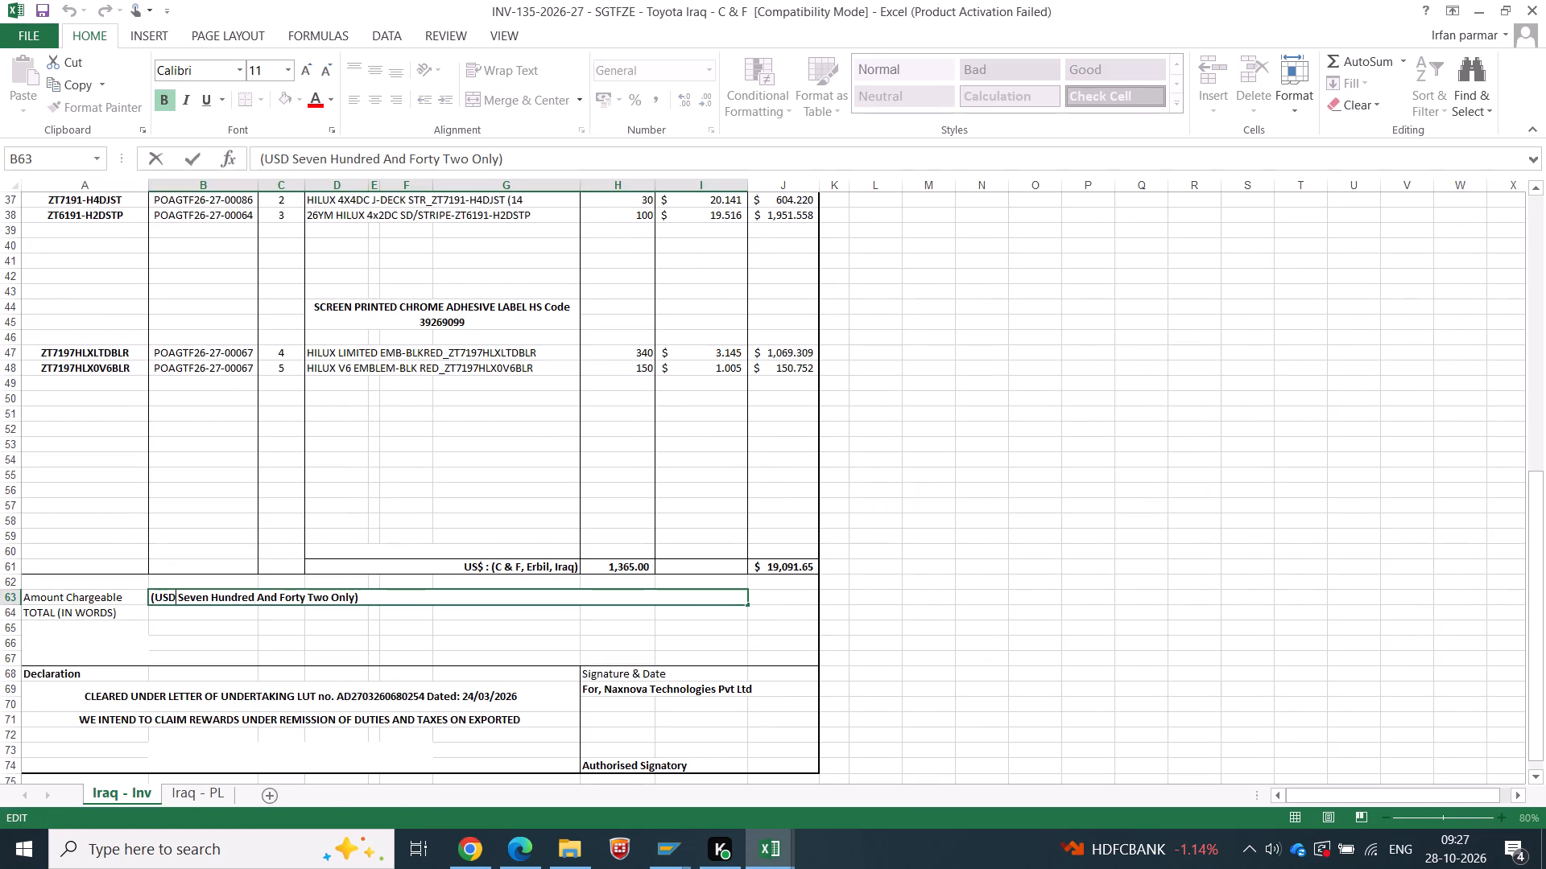
{"action": "key", "text": "Right"}
{"action": "key", "text": "shift+Right"}
{"action": "key", "text": "shift+Right"}
{"action": "key", "text": "shift+Right"}
{"action": "key", "text": "shift+Right"}
{"action": "key", "text": "shift+Right"}
{"action": "key", "text": "Left"}
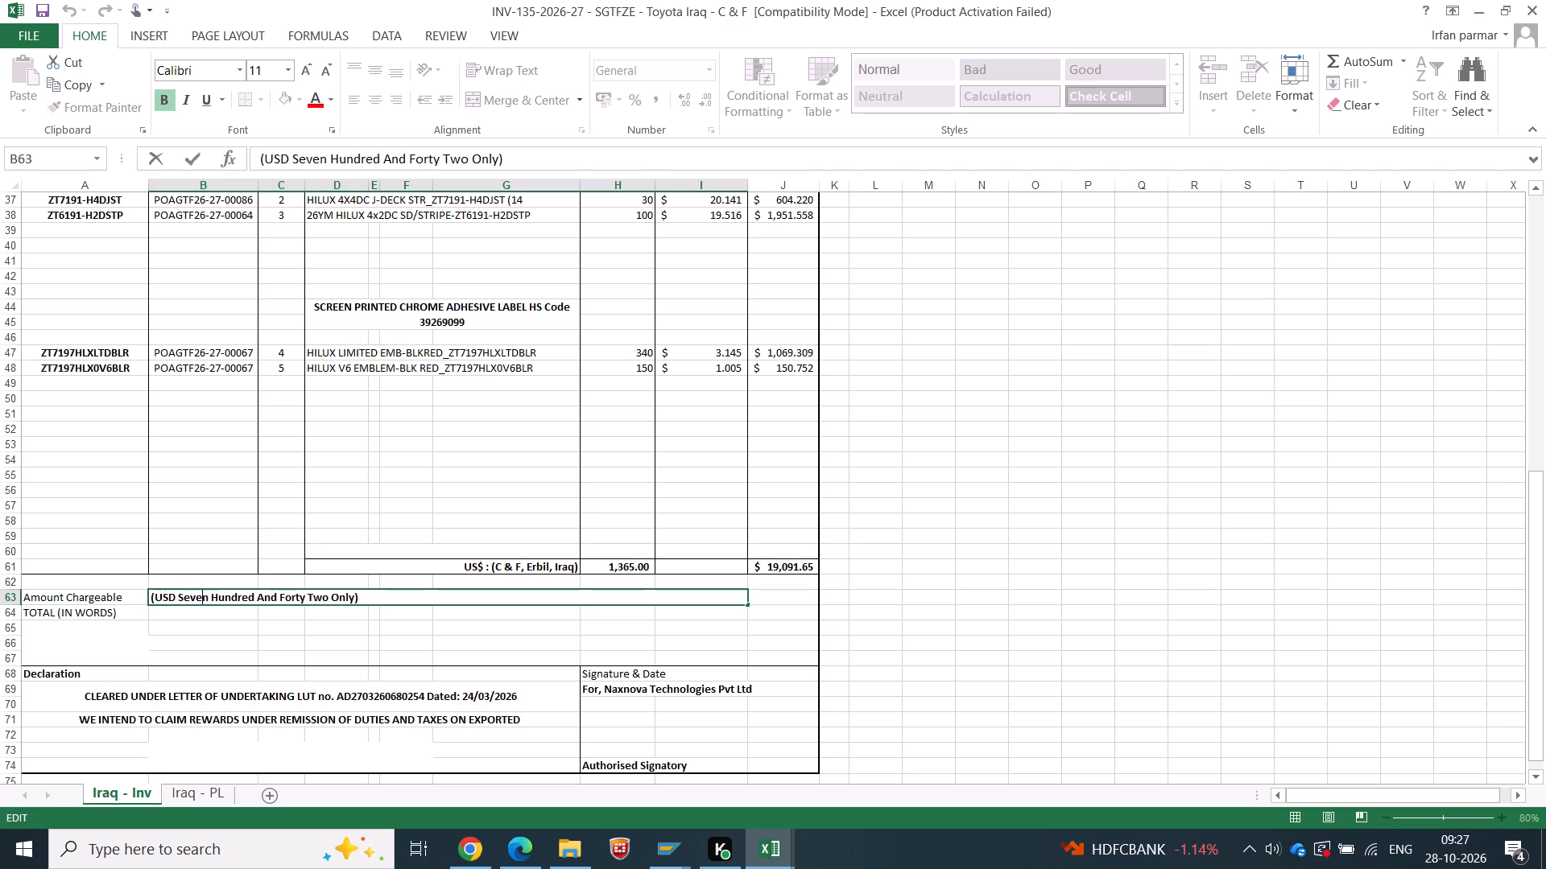
{"action": "key", "text": "Left"}
{"action": "key", "text": "Left"}
{"action": "key", "text": "Left"}
{"action": "key", "text": "Left"}
{"action": "type", "text": "Nineteen Thousand"}
{"action": "key", "text": "space"}
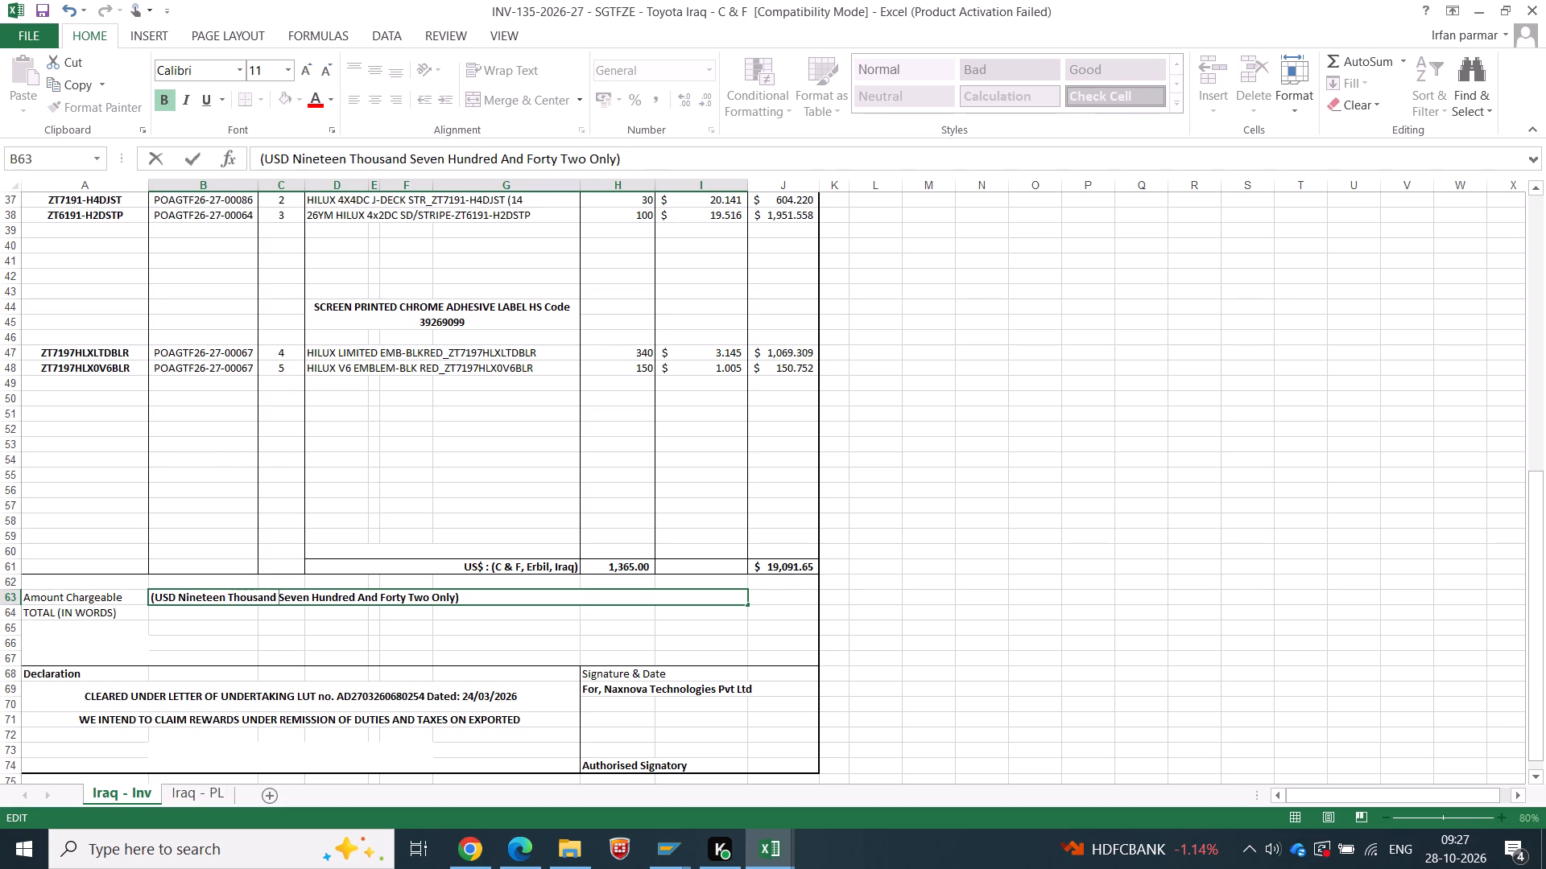
Replace "Seven Hundred" with "Ninety One" in the amount in words.
{"action": "key", "text": "shift+Right"}
{"action": "key", "text": "shift+Right"}
{"action": "key", "text": "shift+Right"}
{"action": "key", "text": "shift+Right"}
{"action": "key", "text": "shift+Right"}
{"action": "key", "text": "shift+Right"}
{"action": "key", "text": "shift+Right"}
{"action": "key", "text": "shift+Right"}
{"action": "key", "text": "shift+Right"}
{"action": "key", "text": "shift+Right"}
{"action": "key", "text": "shift+Right"}
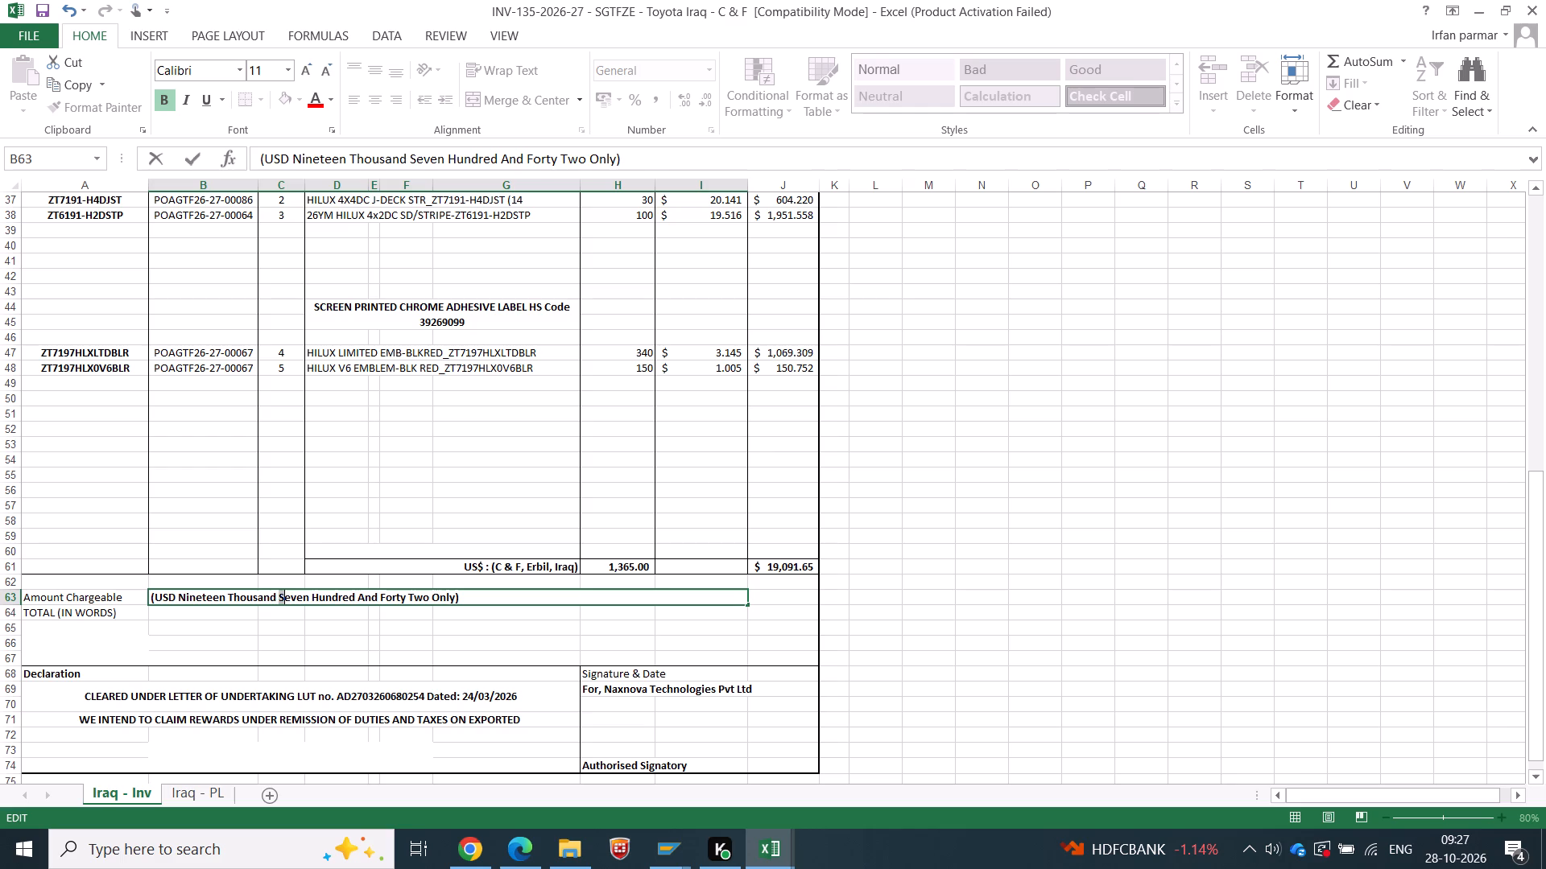
{"action": "key", "text": "shift+Right"}
{"action": "key", "text": "shift+Right"}
{"action": "type", "text": "Ni"}
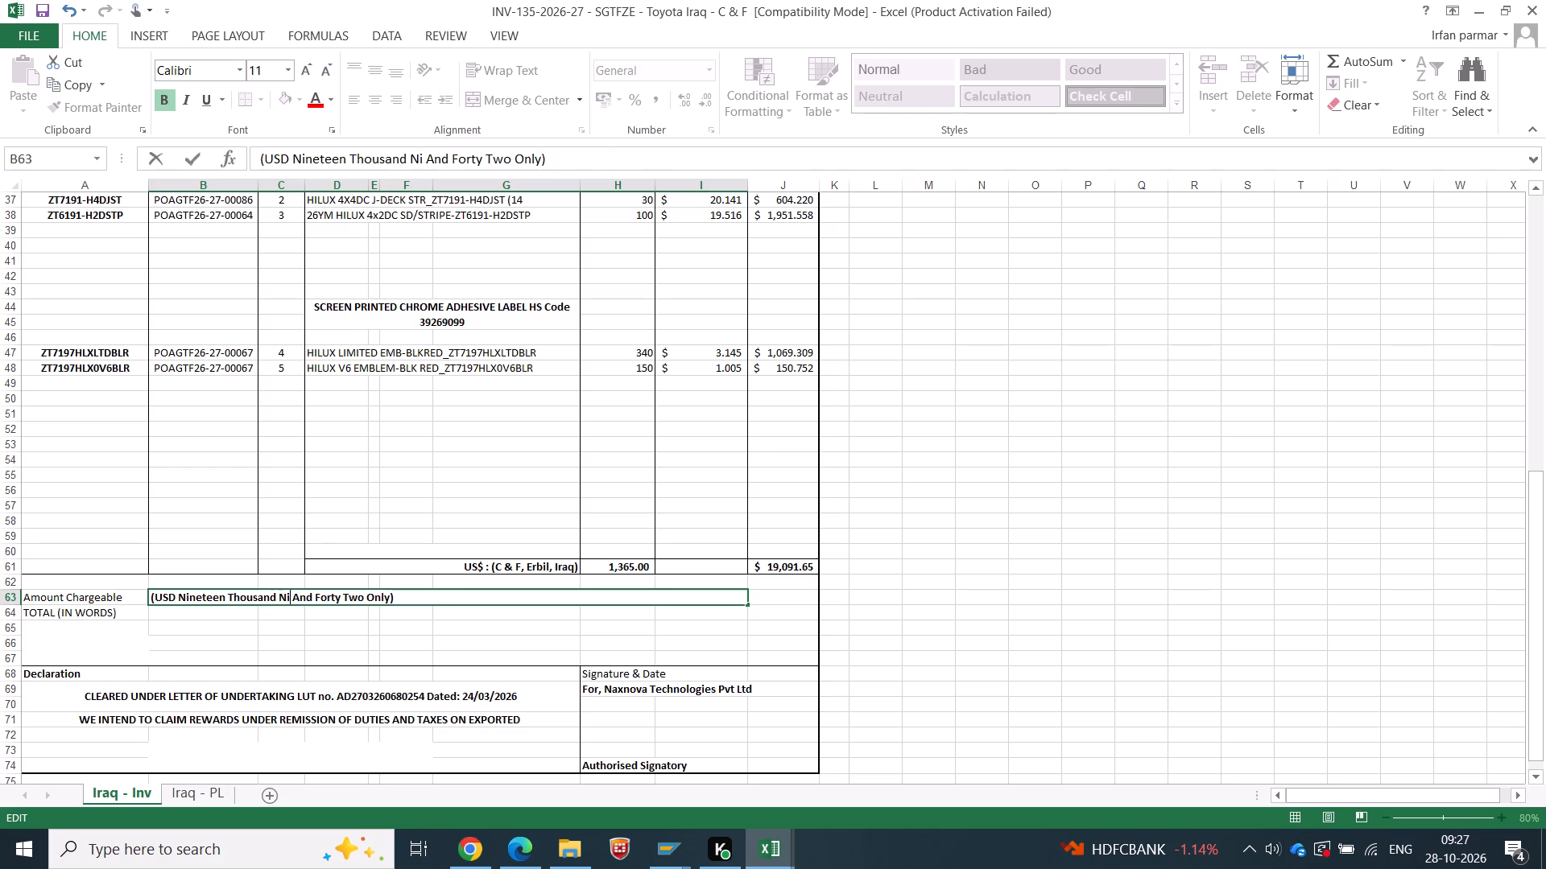
{"action": "type", "text": "nety One"}
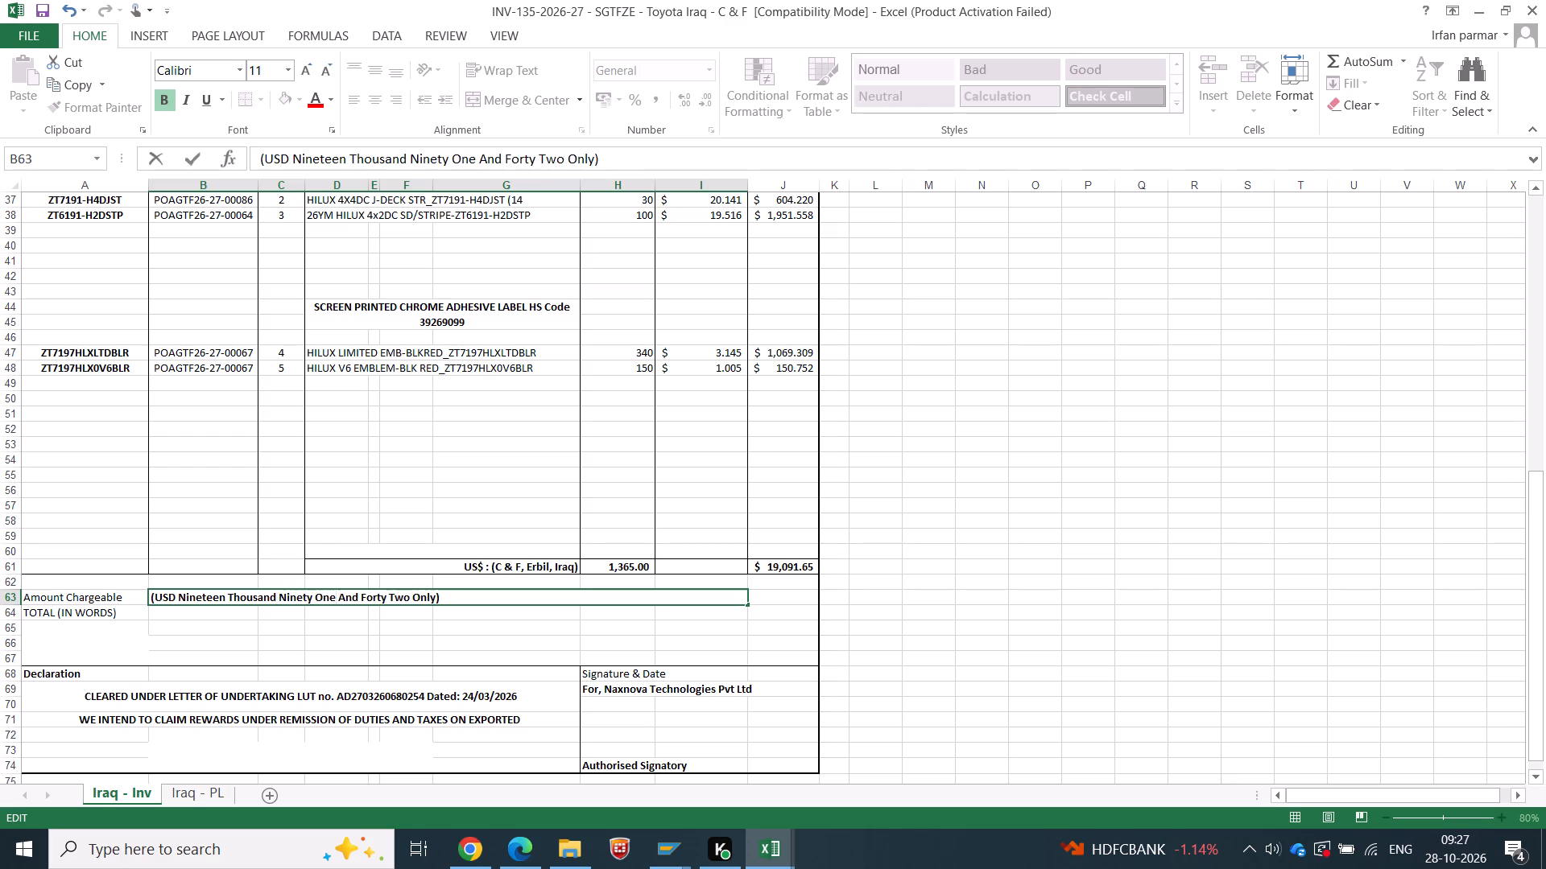
Replace "Forty Two" with "Cents Sixty Five" in the amount in words and save the C & F invoice.
{"action": "key", "text": "Right"}
{"action": "key", "text": "Right"}
{"action": "key", "text": "Right"}
{"action": "key", "text": "Right"}
{"action": "key", "text": "Right"}
{"action": "key", "text": "shift+Right"}
{"action": "key", "text": "shift+Right"}
{"action": "key", "text": "shift+Right"}
{"action": "key", "text": "shift+Right"}
{"action": "key", "text": "shift+Right"}
{"action": "key", "text": "shift+Right"}
{"action": "key", "text": "shift+Right"}
{"action": "key", "text": "shift+Right"}
{"action": "key", "text": "shift+Right"}
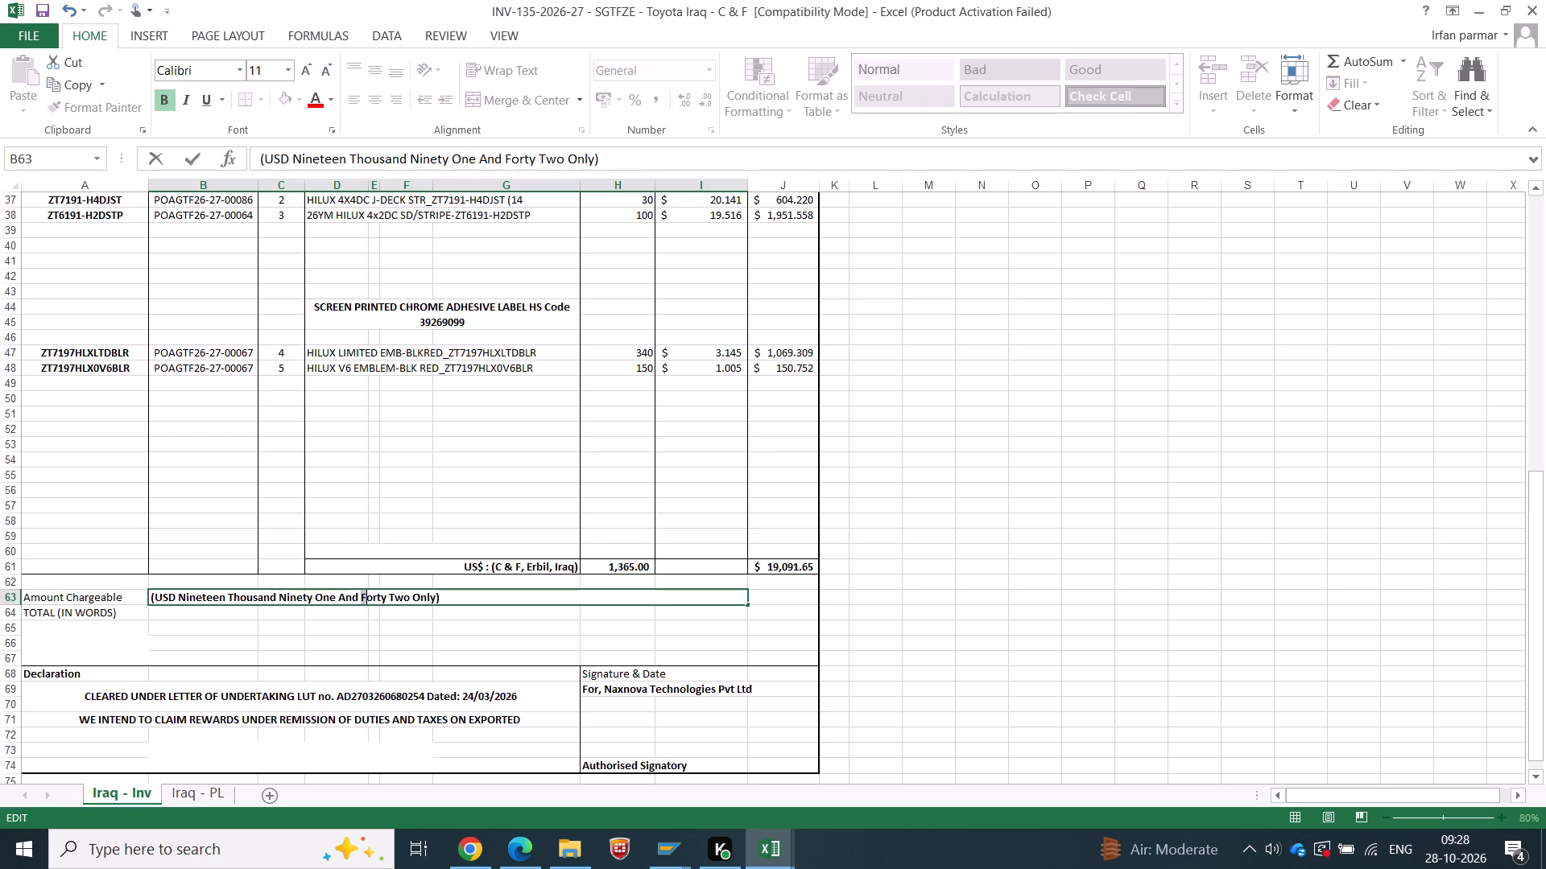
{"action": "type", "text": "Cents Sixty Five"}
{"action": "key", "text": "Return"}
{"action": "key", "text": "ctrl+s"}
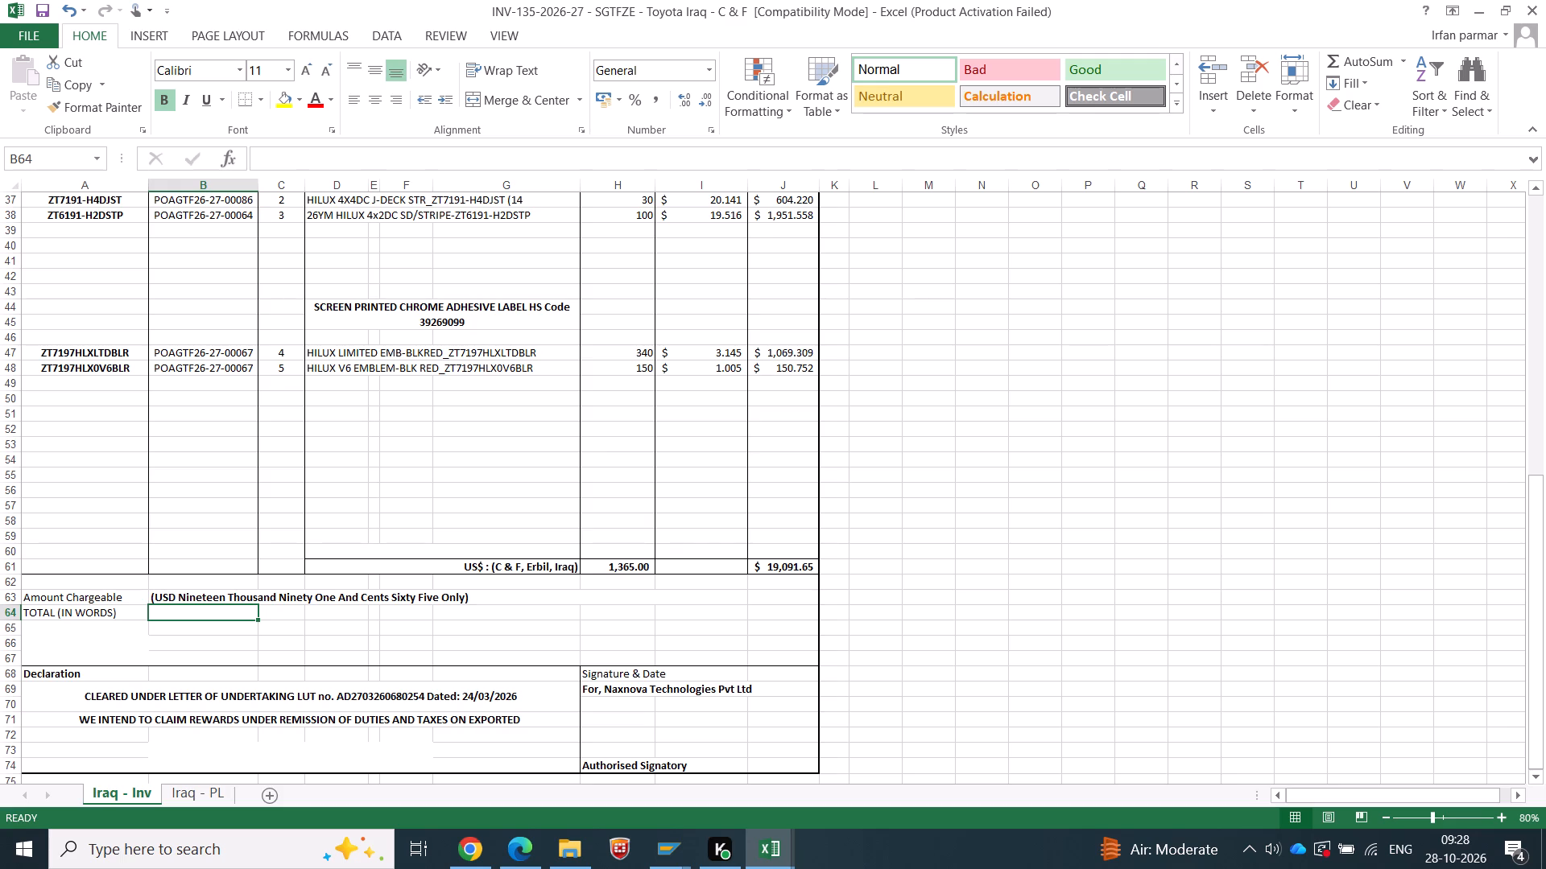
{"action": "left_click", "coordinate": [517, 623]}
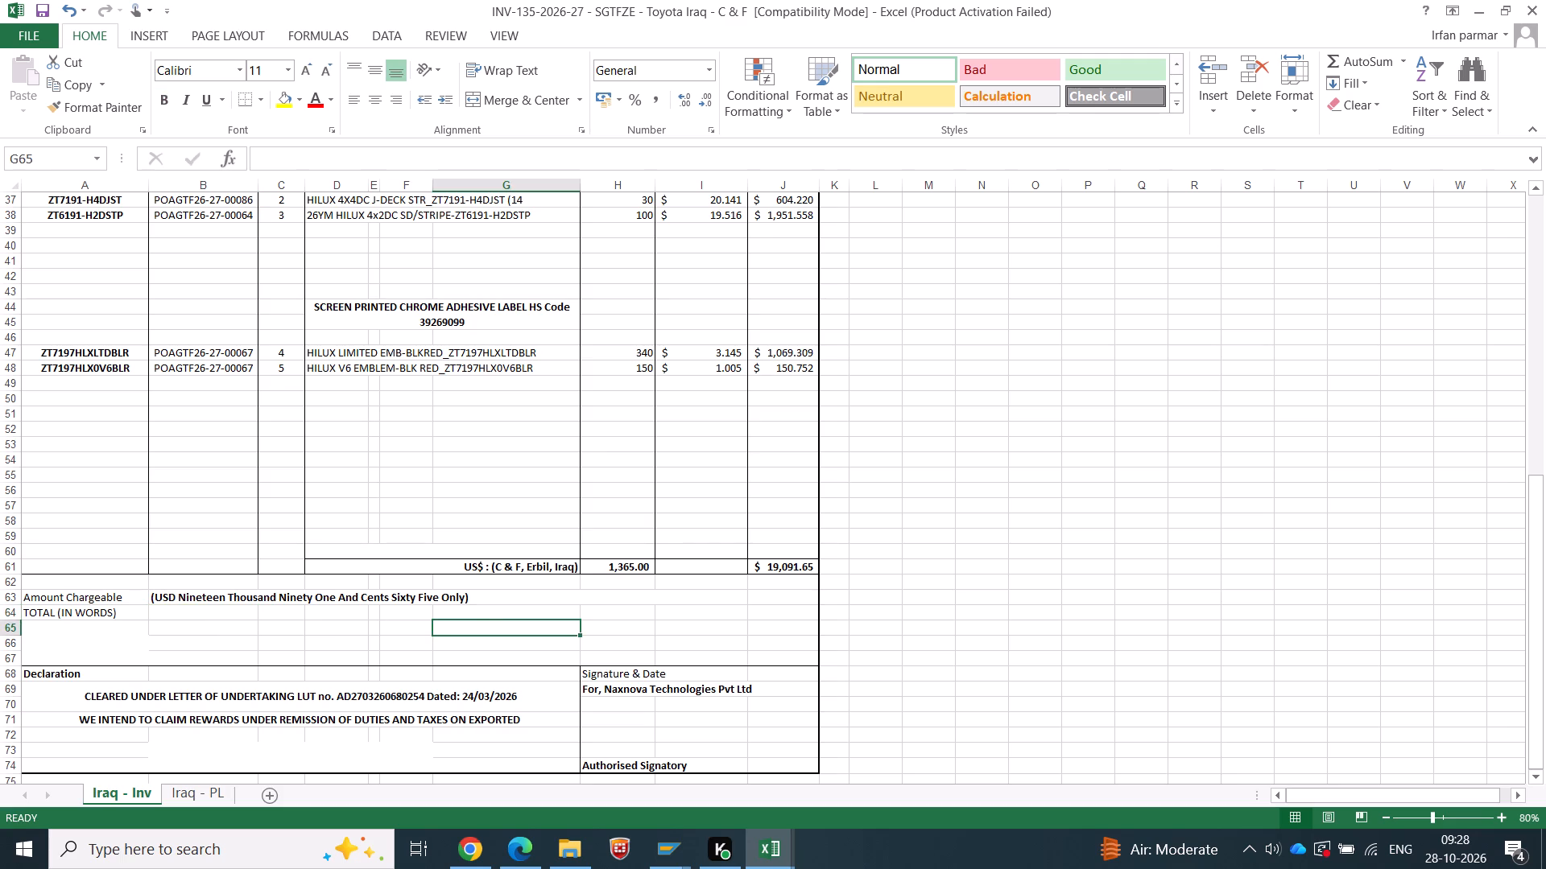
{"action": "key", "text": "ctrl+s"}
Copy the wording "Nineteen Thousand Ninety One And Cents Sixty Five Only" from B63.
{"action": "left_click", "coordinate": [190, 600]}
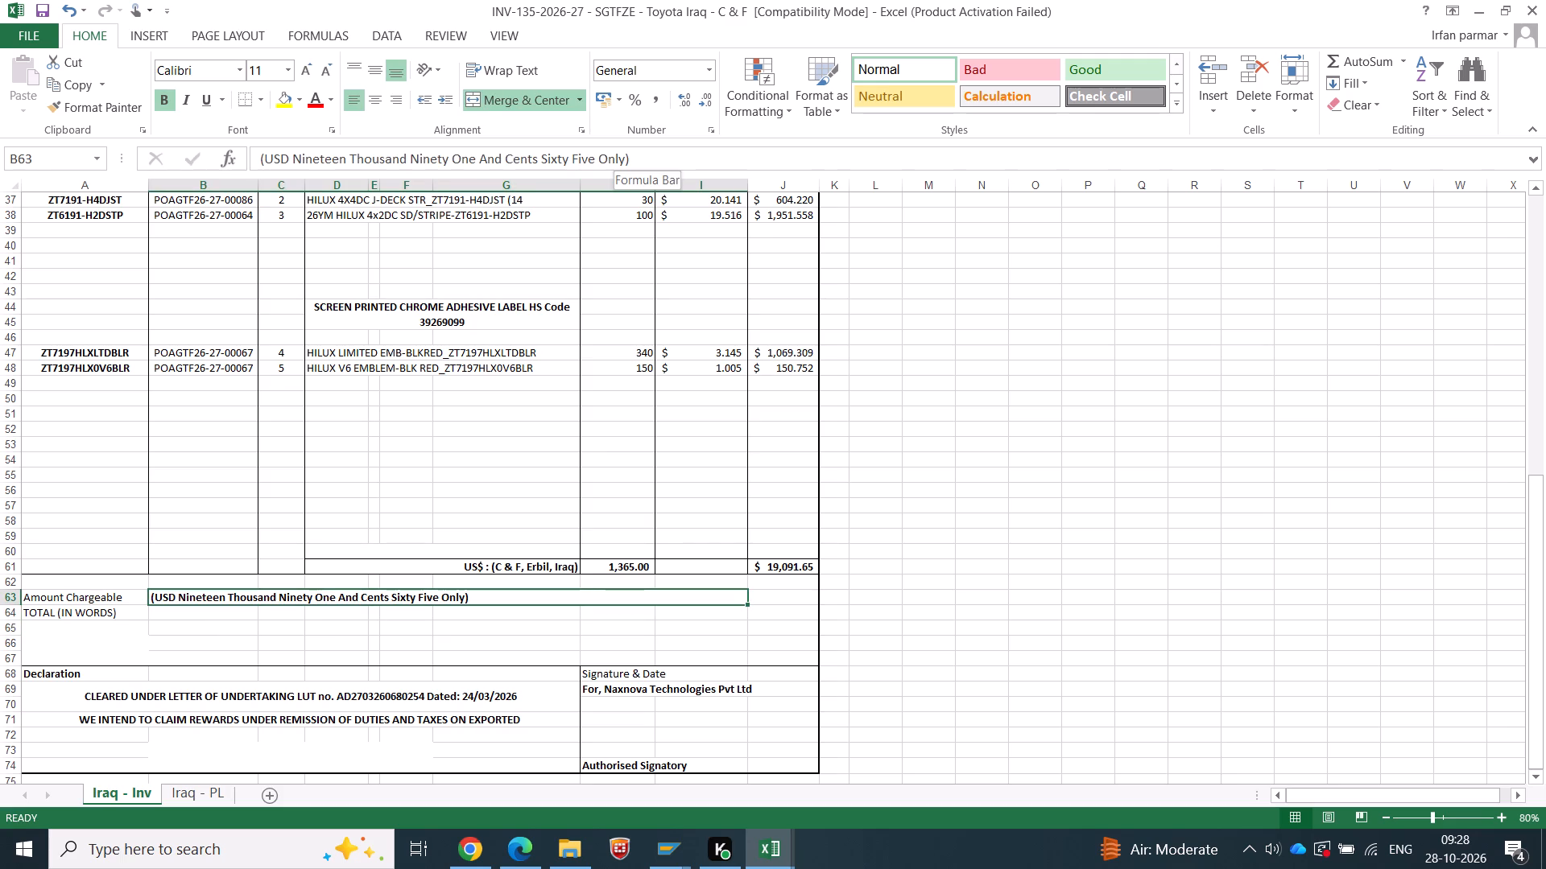
{"action": "left_click_drag", "start_coordinate": [623, 162], "coordinate": [294, 159]}
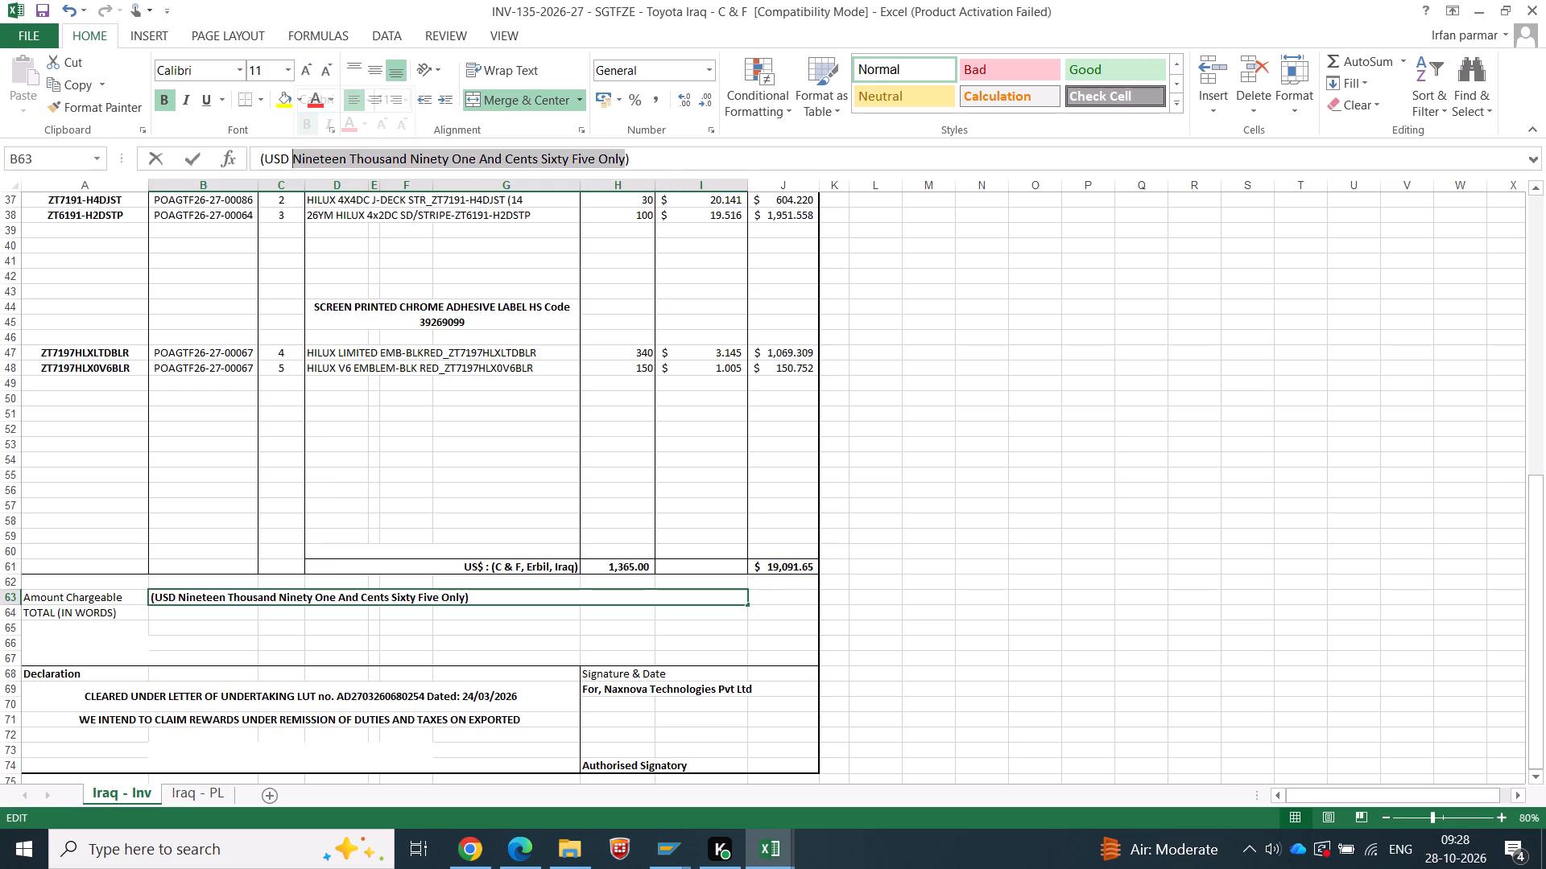
{"action": "key", "text": "ctrl+c"}
Close the INV-135 C & F invoice workbook, saving its changes.
{"action": "left_click", "coordinate": [467, 392]}
{"action": "scroll", "coordinate": [677, 549], "scroll_direction": "up", "scroll_amount": 20}
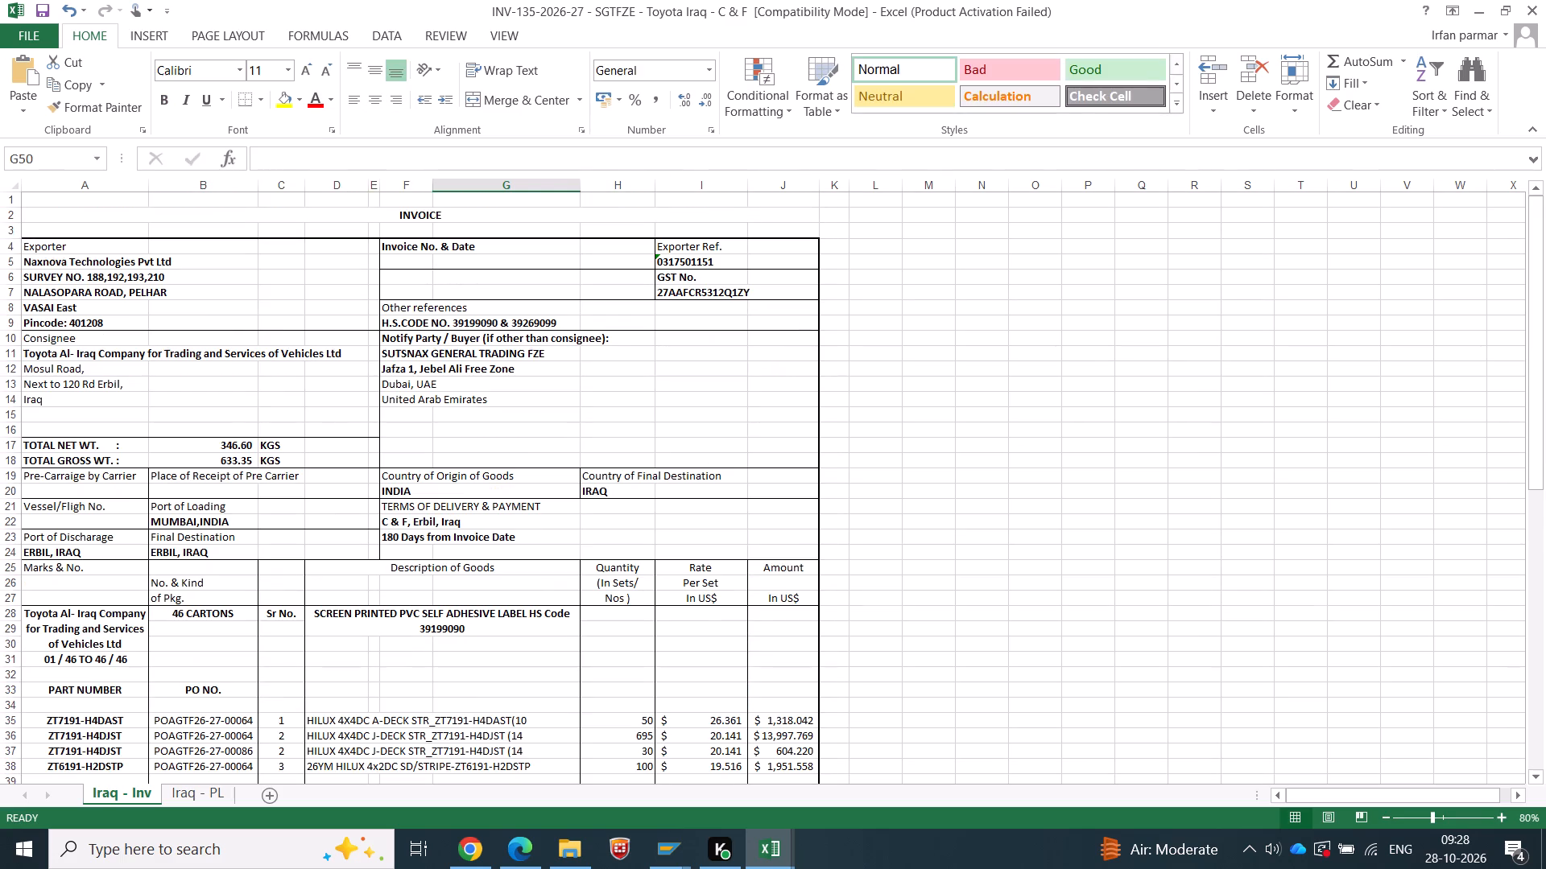
{"action": "scroll", "coordinate": [640, 422], "scroll_direction": "up", "scroll_amount": 4}
{"action": "left_click", "coordinate": [1540, 11]}
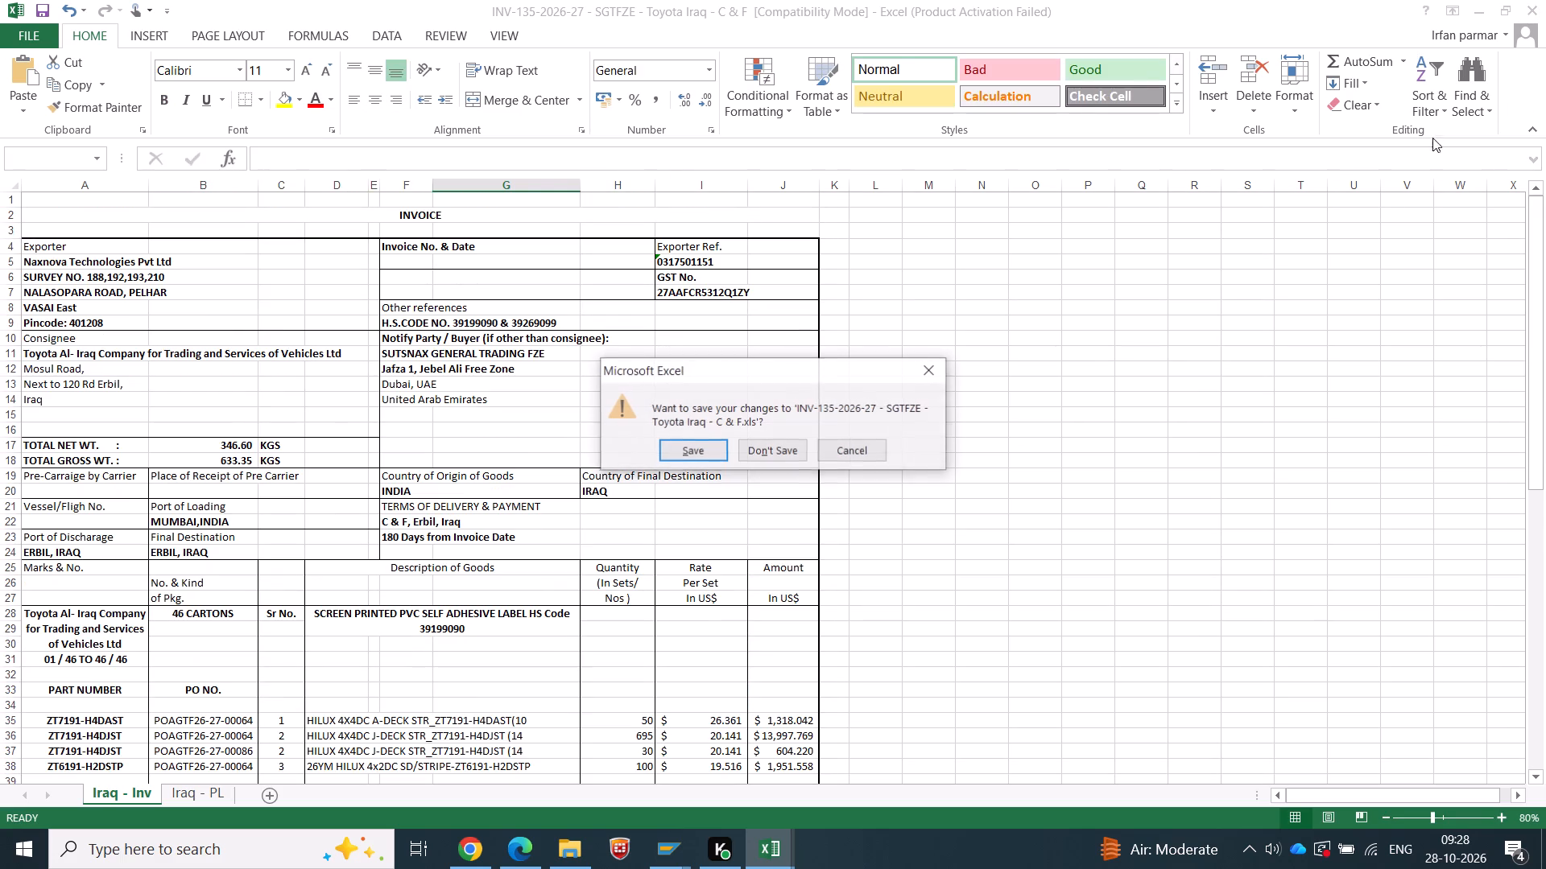
{"action": "left_click", "coordinate": [659, 451]}
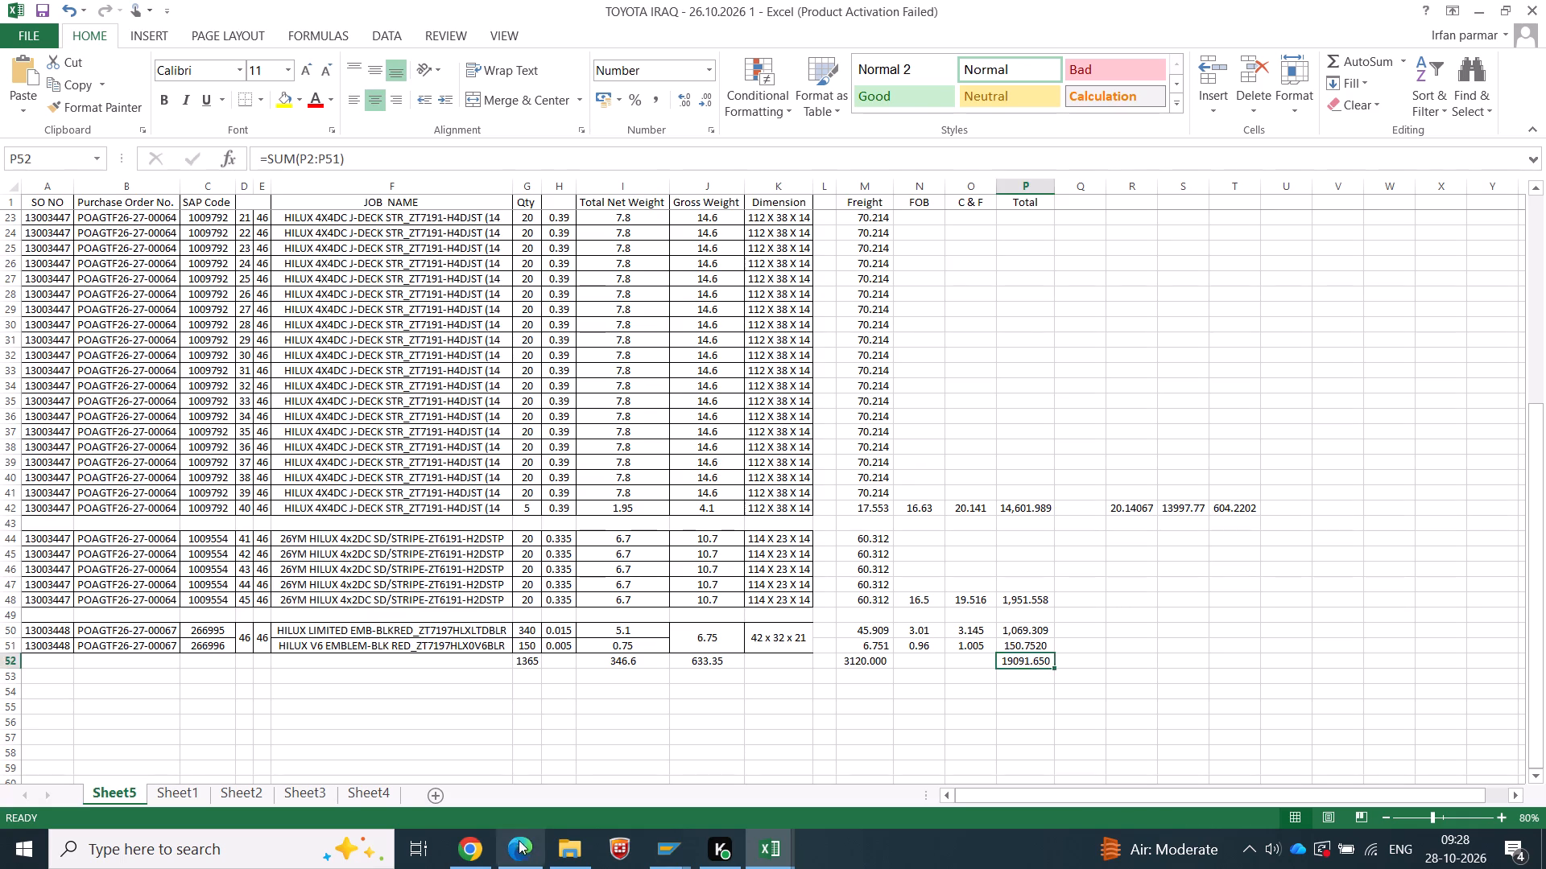
Open the INV-135 FOB+Freight - AIR workbook from the file folder and go to the total section of its Iraq - Inv sheet.
{"action": "left_click", "coordinate": [568, 862]}
{"action": "double_click", "coordinate": [1018, 454]}
{"action": "scroll", "coordinate": [224, 422], "scroll_direction": "down", "scroll_amount": 2}
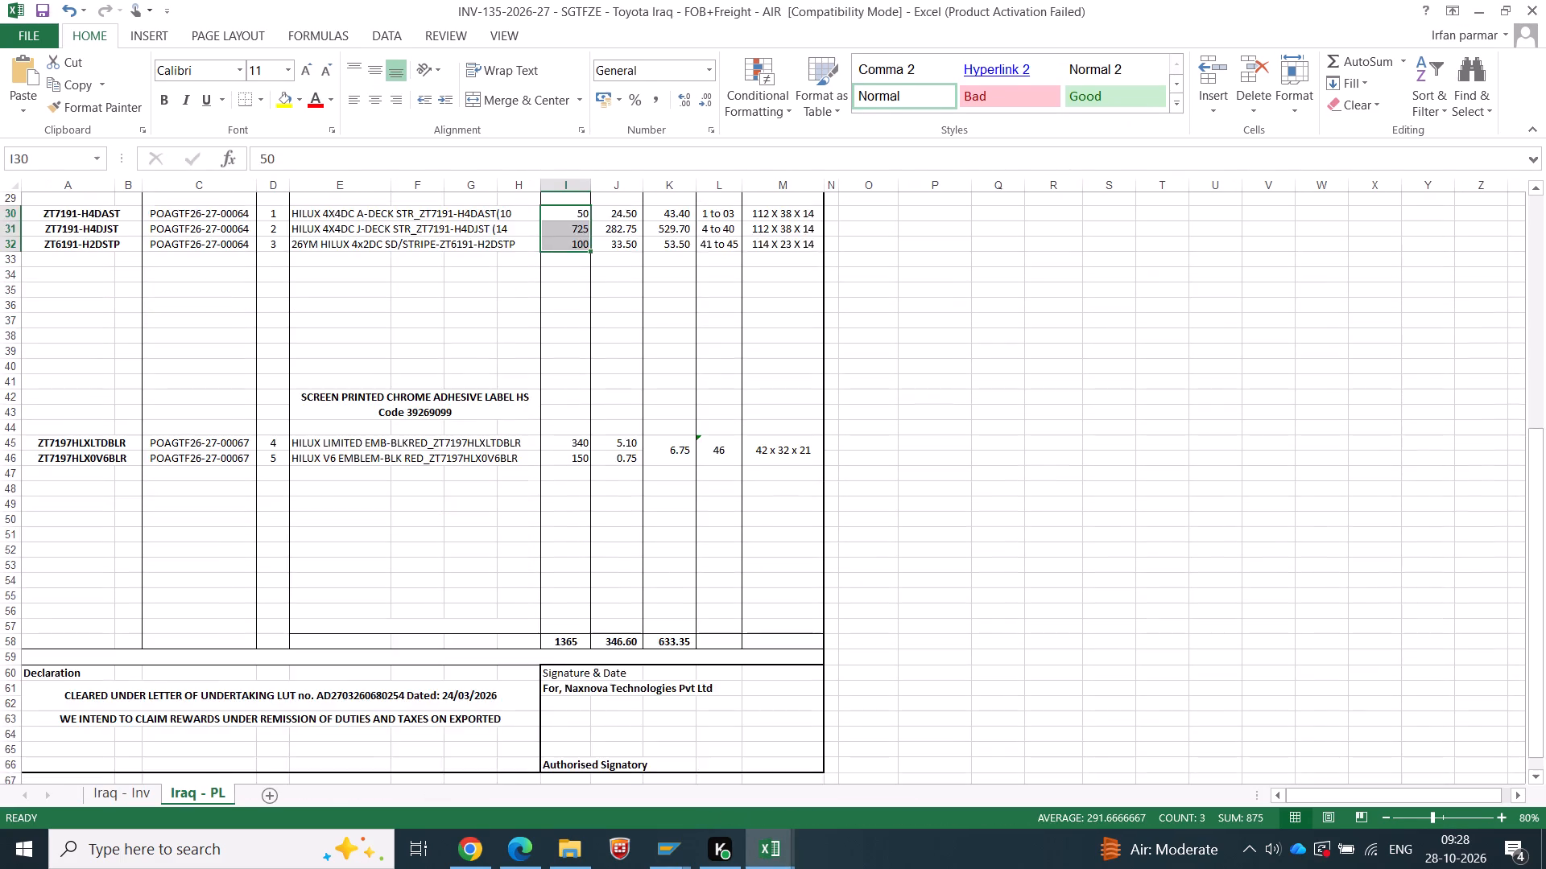
{"action": "scroll", "coordinate": [227, 422], "scroll_direction": "down", "scroll_amount": 1}
{"action": "left_click", "coordinate": [123, 788]}
{"action": "scroll", "coordinate": [197, 484], "scroll_direction": "down", "scroll_amount": 1}
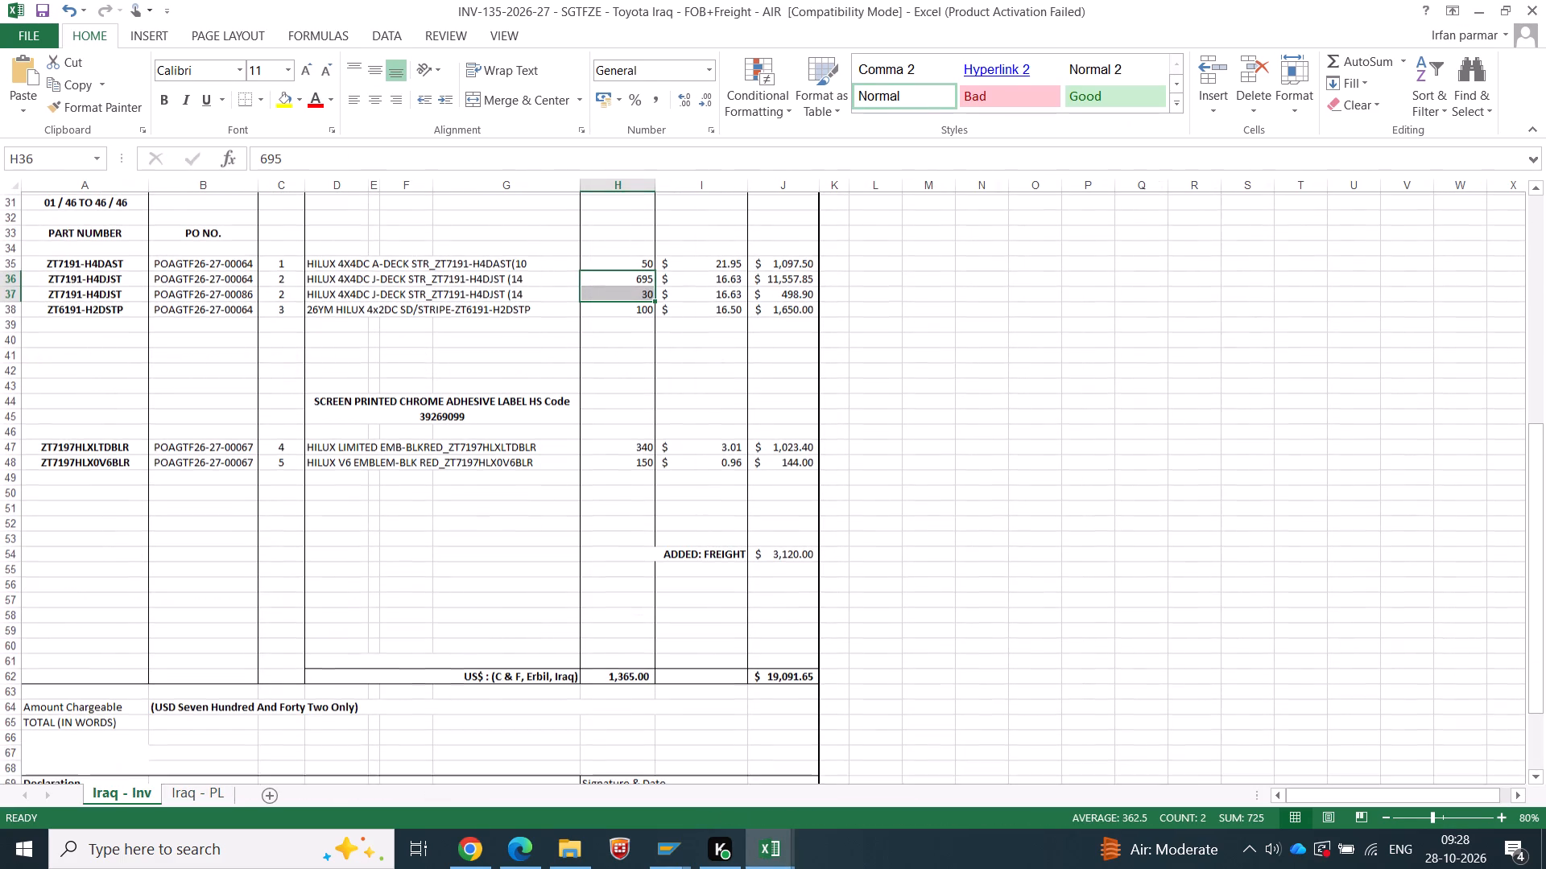
Replace the wording after "USD" in B64 with the copied "Nineteen Thousand Ninety One And Cents Sixty Five Only".
{"action": "left_click", "coordinate": [180, 707]}
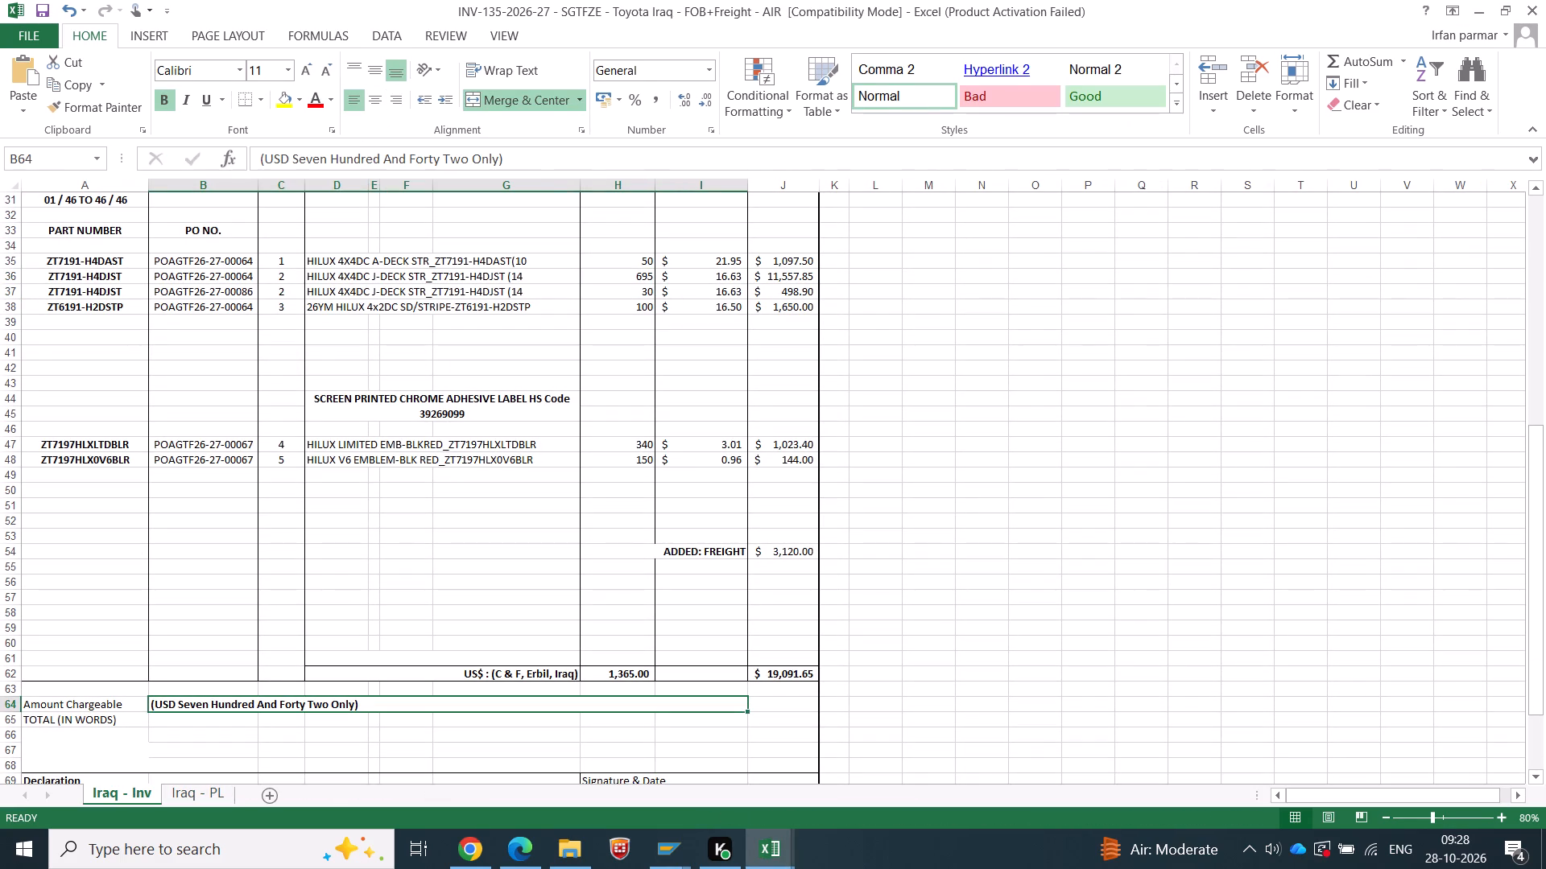
{"action": "left_click_drag", "start_coordinate": [468, 159], "coordinate": [403, 159]}
{"action": "left_click_drag", "start_coordinate": [498, 158], "coordinate": [402, 155]}
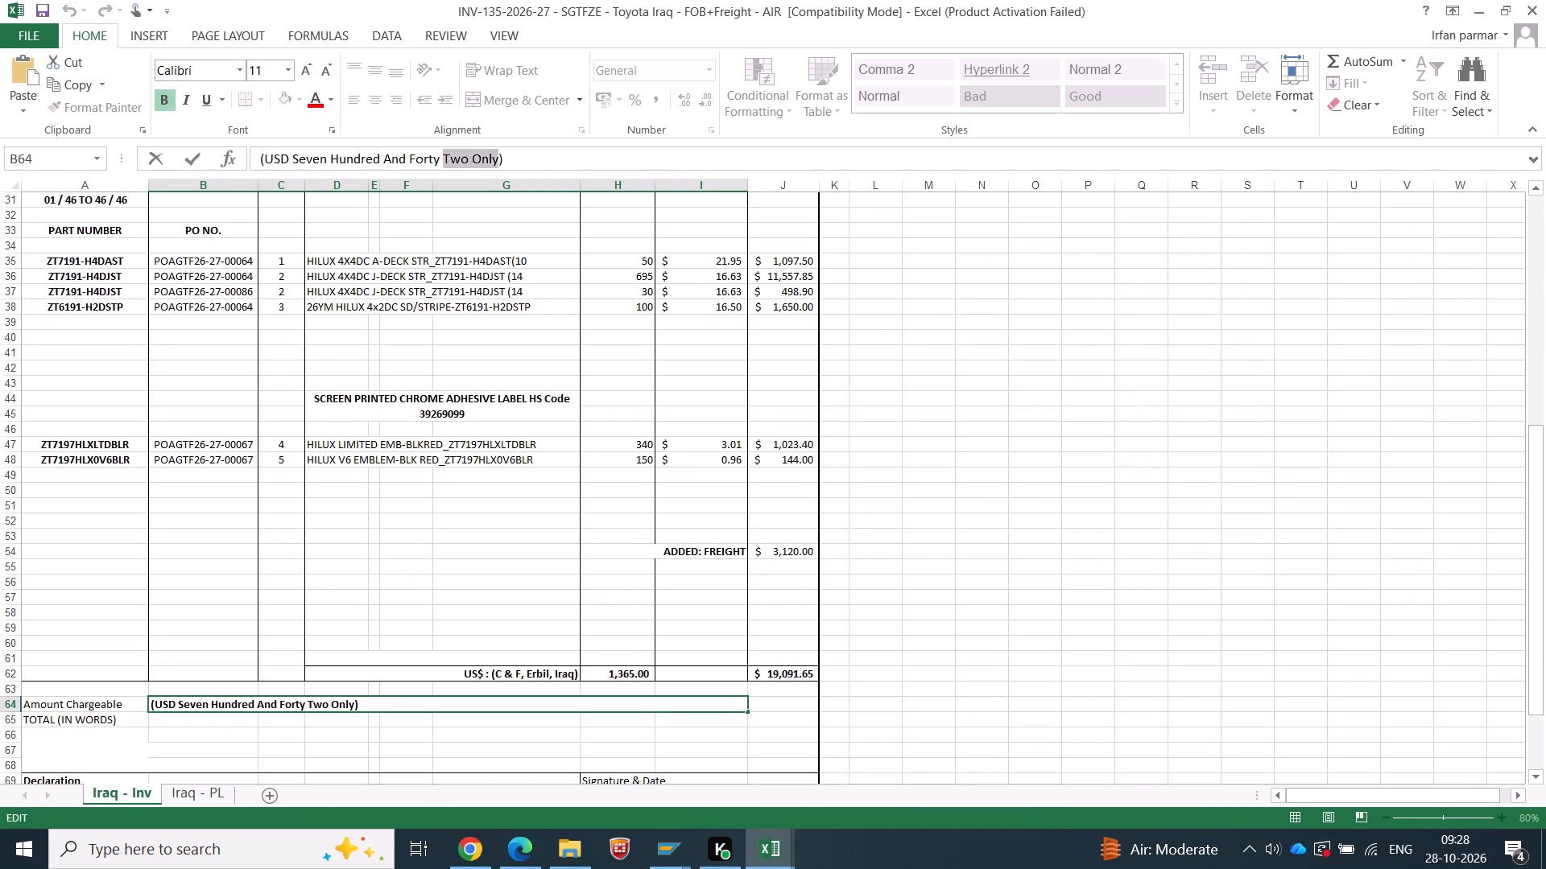
{"action": "left_click_drag", "start_coordinate": [402, 155], "coordinate": [295, 152]}
{"action": "key", "text": "ctrl+v"}
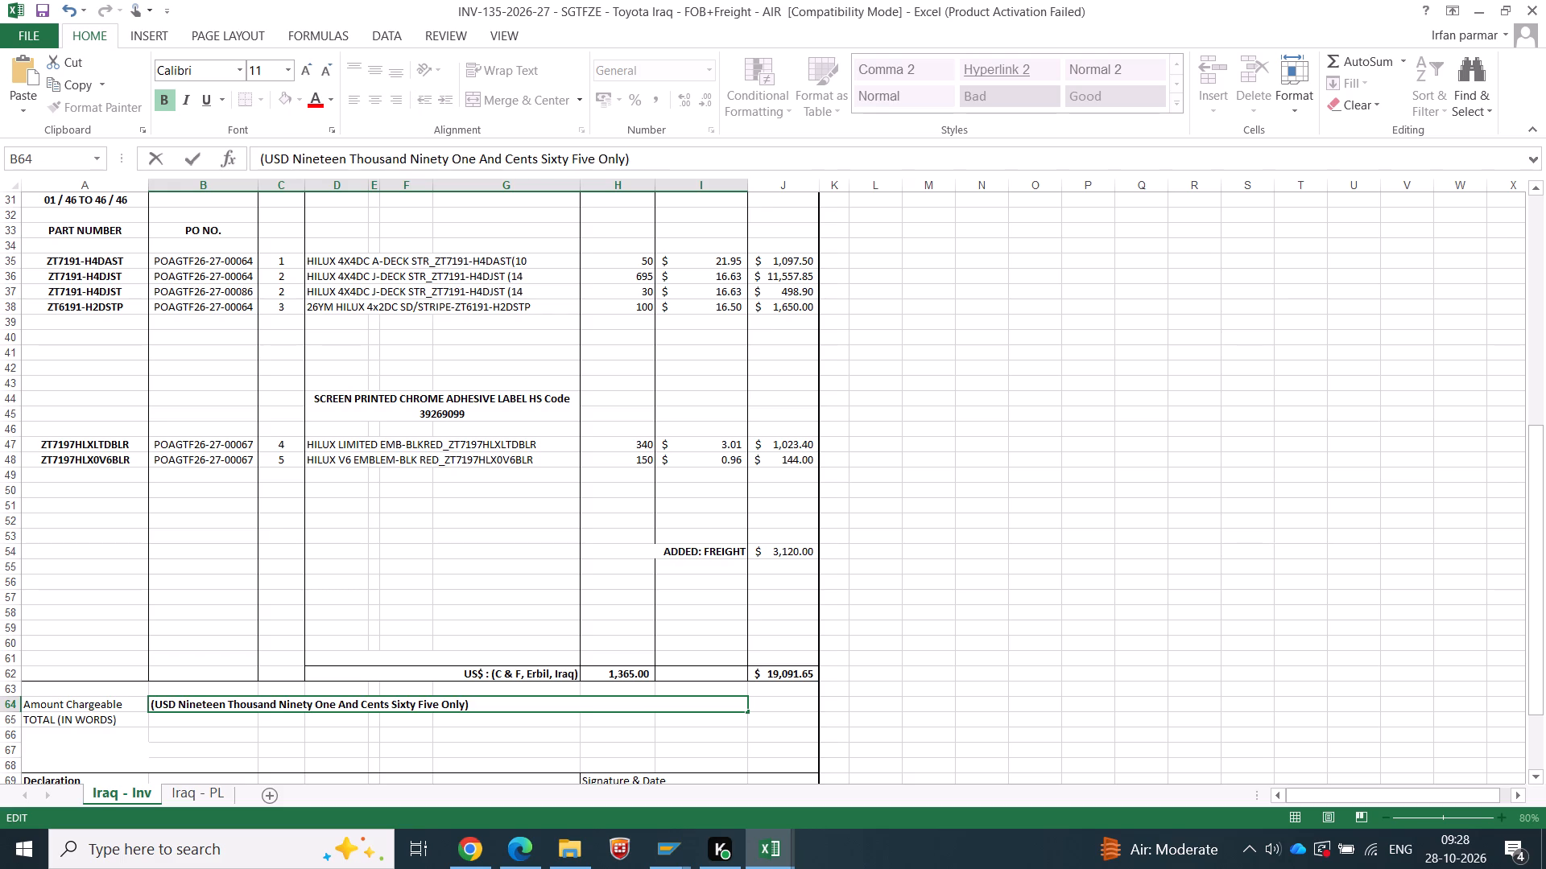
{"action": "left_click", "coordinate": [1010, 443]}
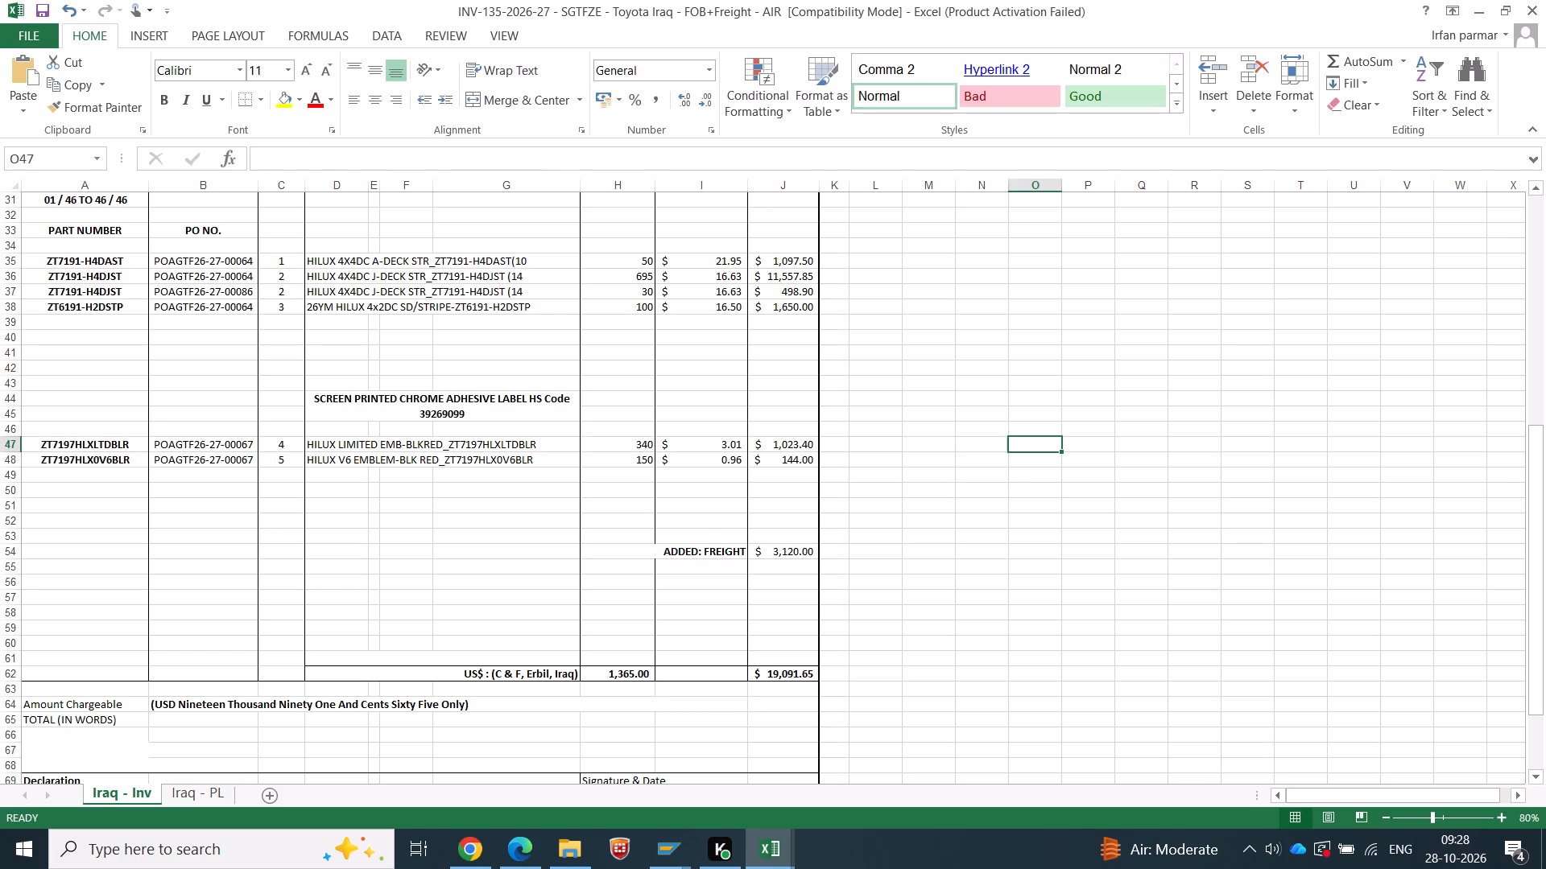
Save and close the FOB+Freight - AIR invoice workbook.
{"action": "left_click", "coordinate": [1048, 599]}
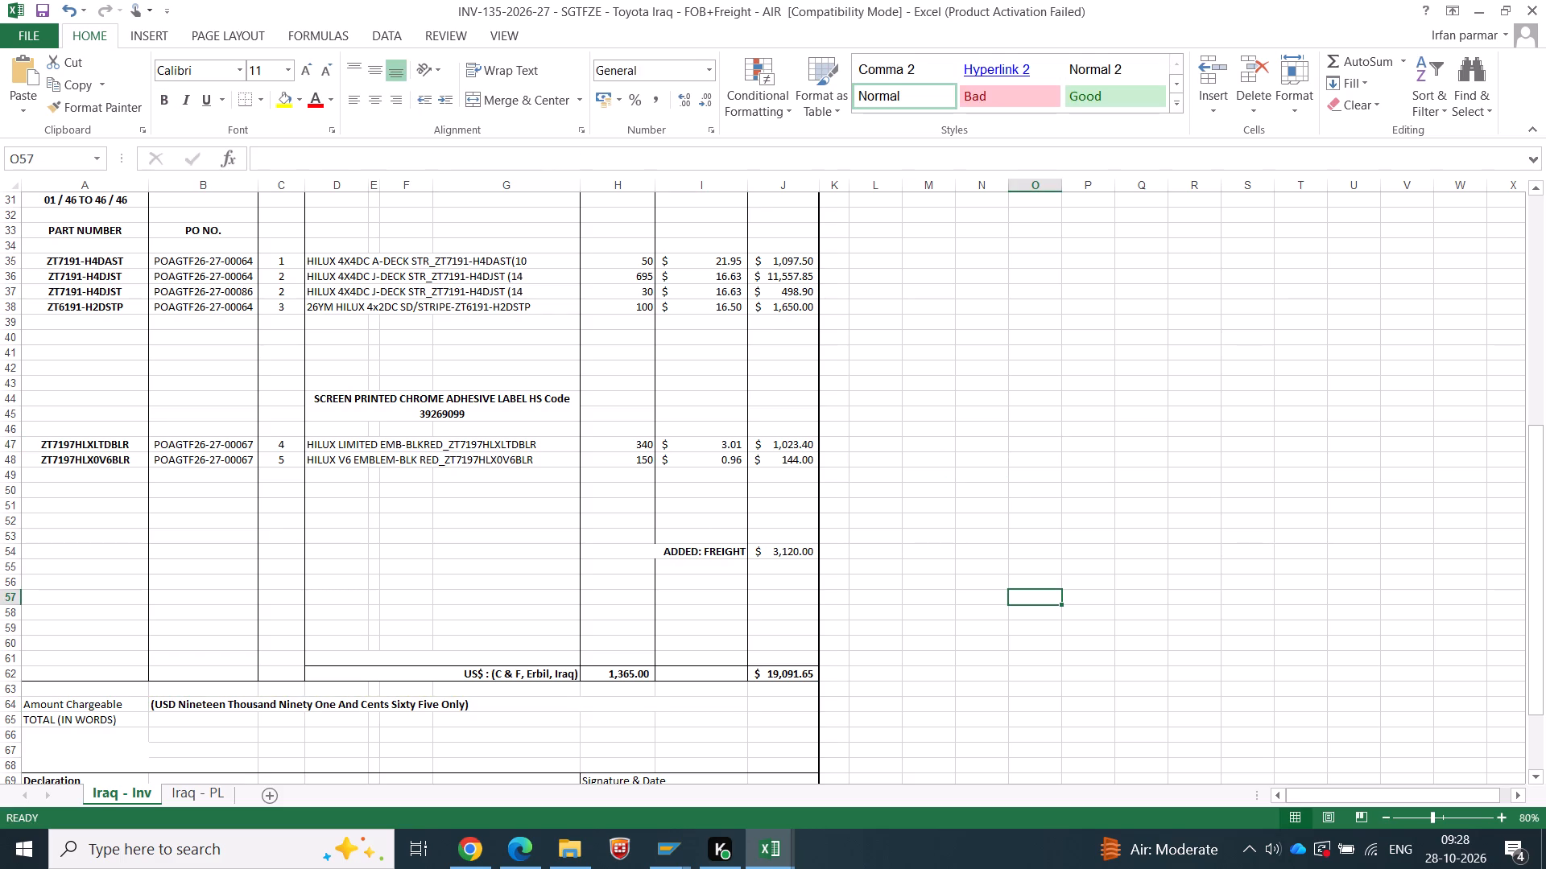
{"action": "key", "text": "ctrl+s"}
{"action": "left_click", "coordinate": [968, 595]}
{"action": "scroll", "coordinate": [833, 415], "scroll_direction": "up", "scroll_amount": 14}
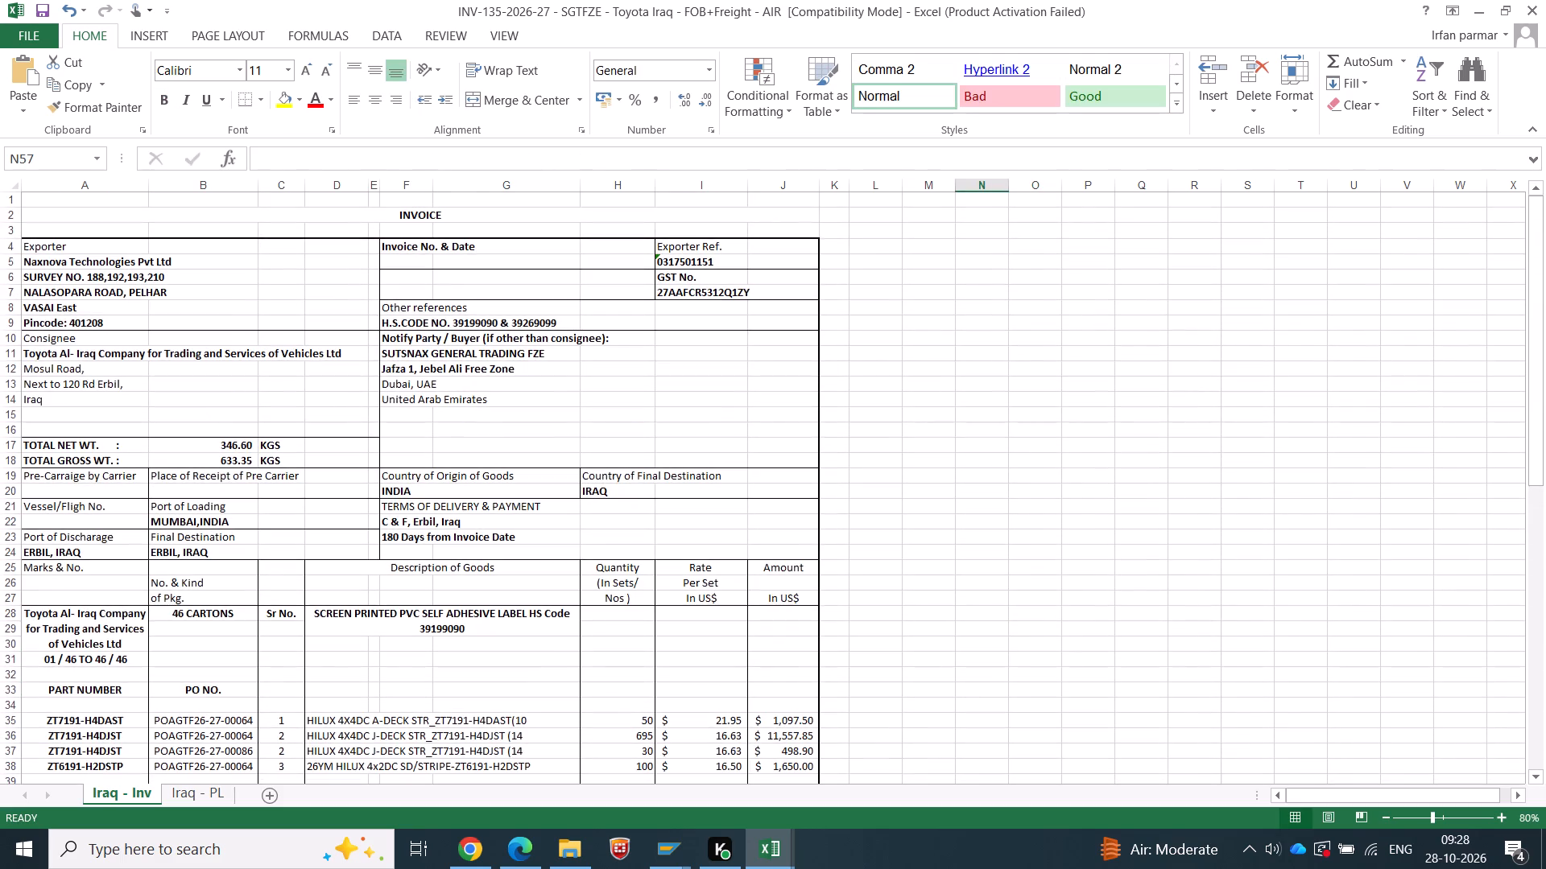
{"action": "left_click", "coordinate": [1538, 6]}
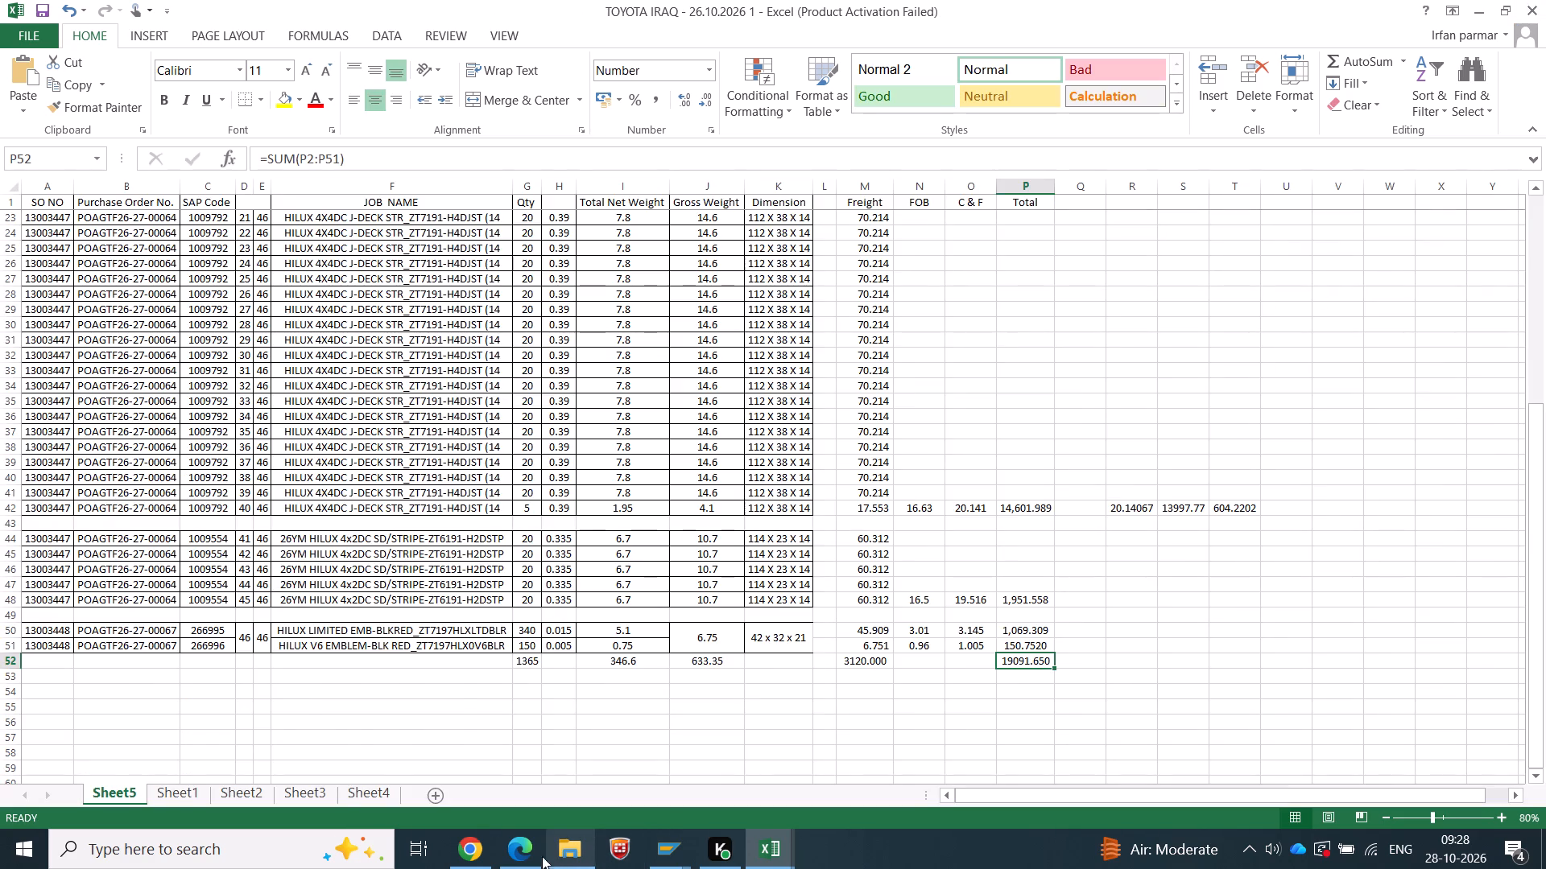
Open the "TO WHOM IT MAY CONCERN - HS Code 3926" letter from the RASPL UPS & DHL Docs desktop folder, cancelling the Office configuration.
{"action": "key", "text": "super+d"}
{"action": "double_click", "coordinate": [119, 465]}
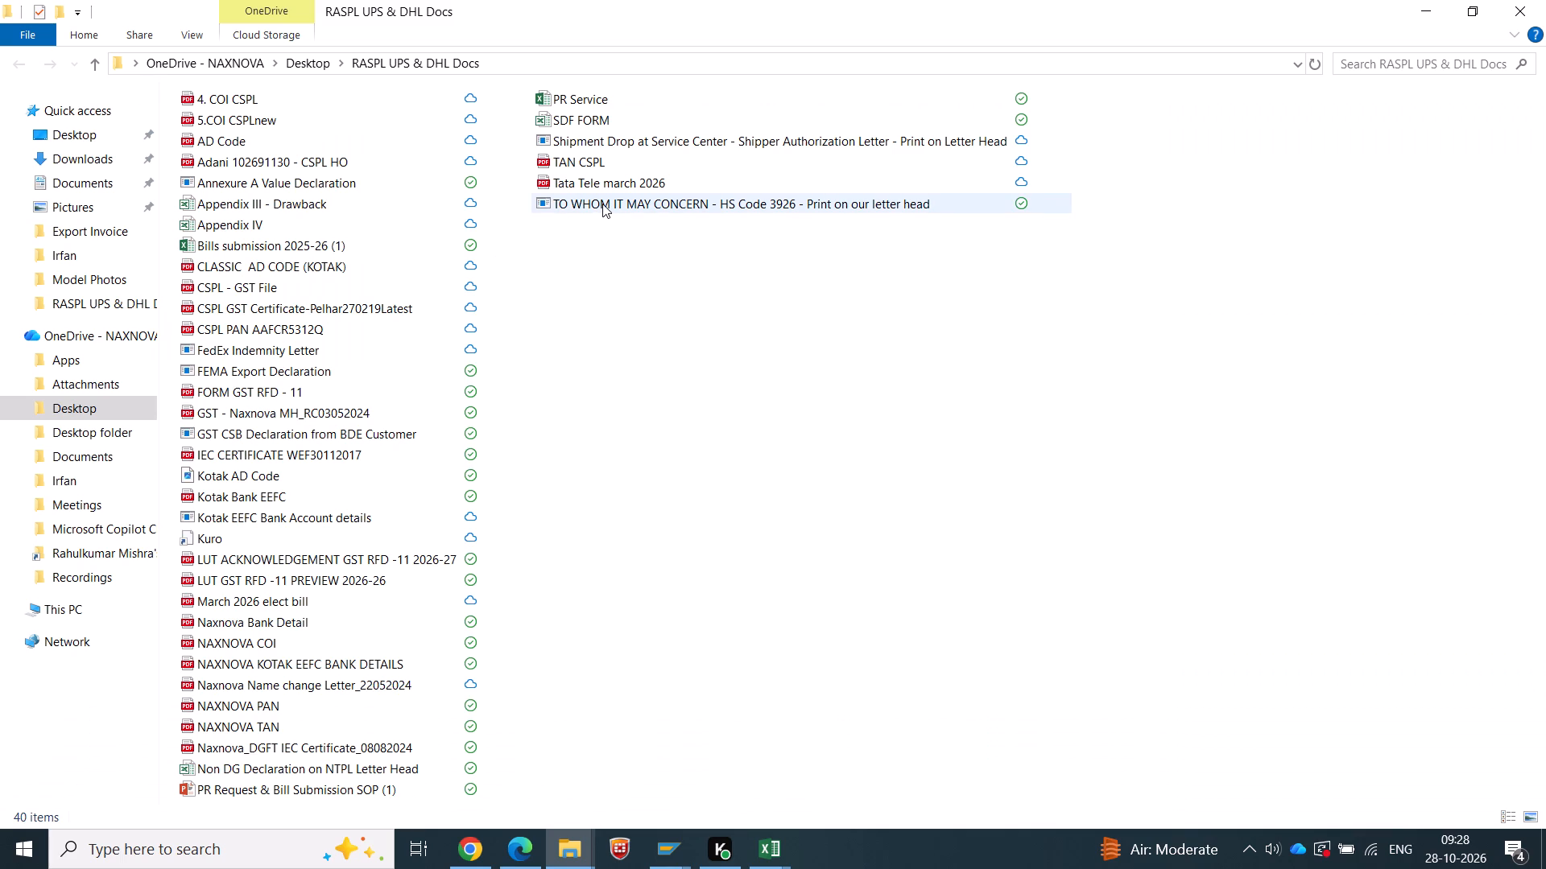
{"action": "double_click", "coordinate": [602, 204]}
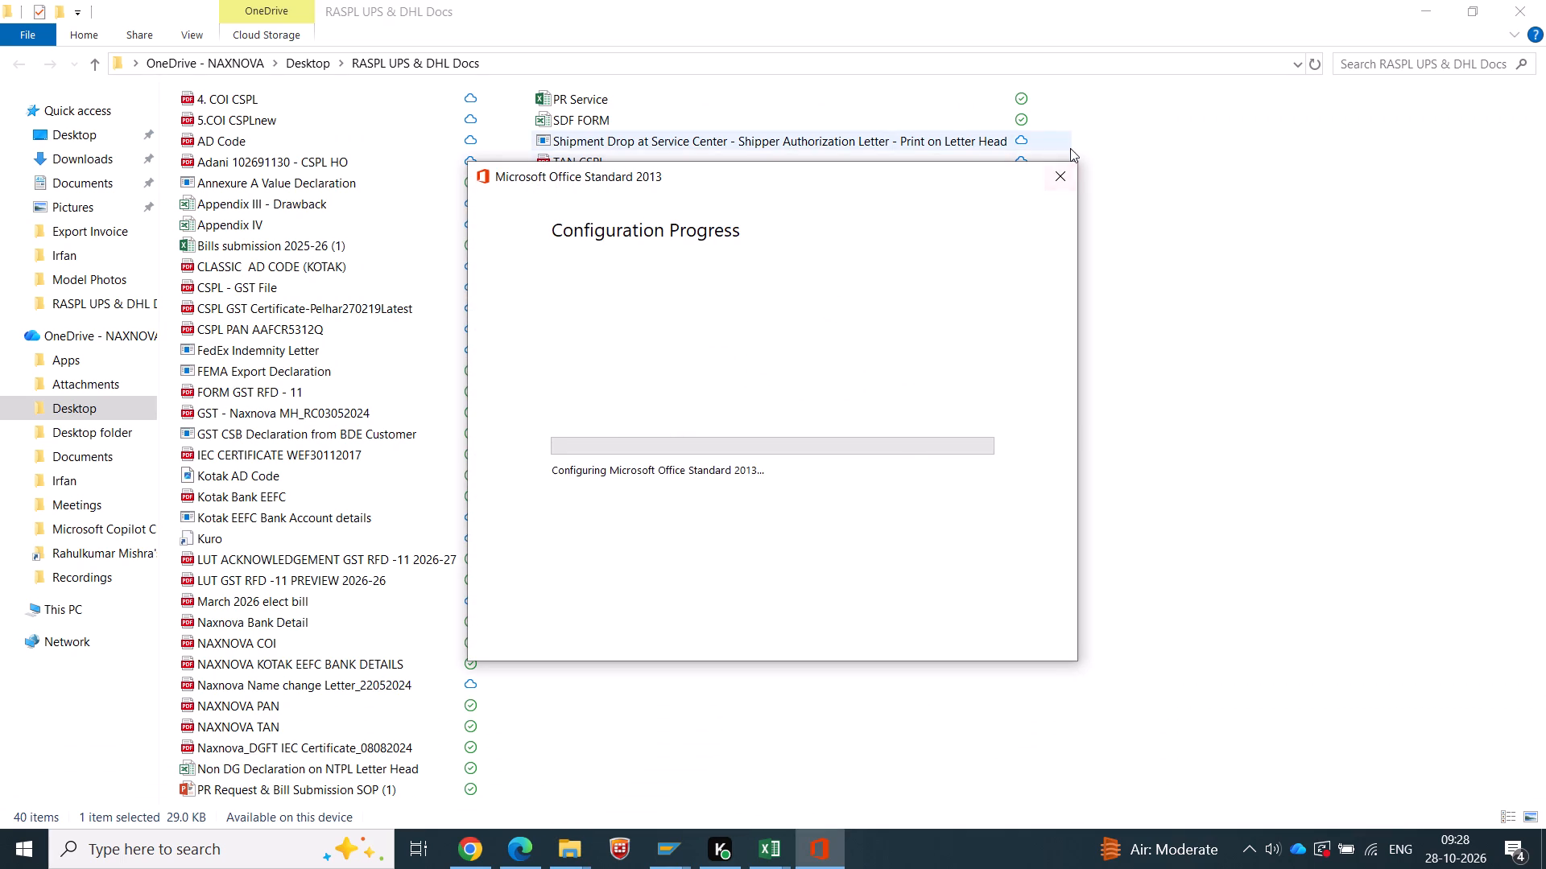
{"action": "left_click", "coordinate": [1064, 169]}
{"action": "left_click", "coordinate": [733, 496]}
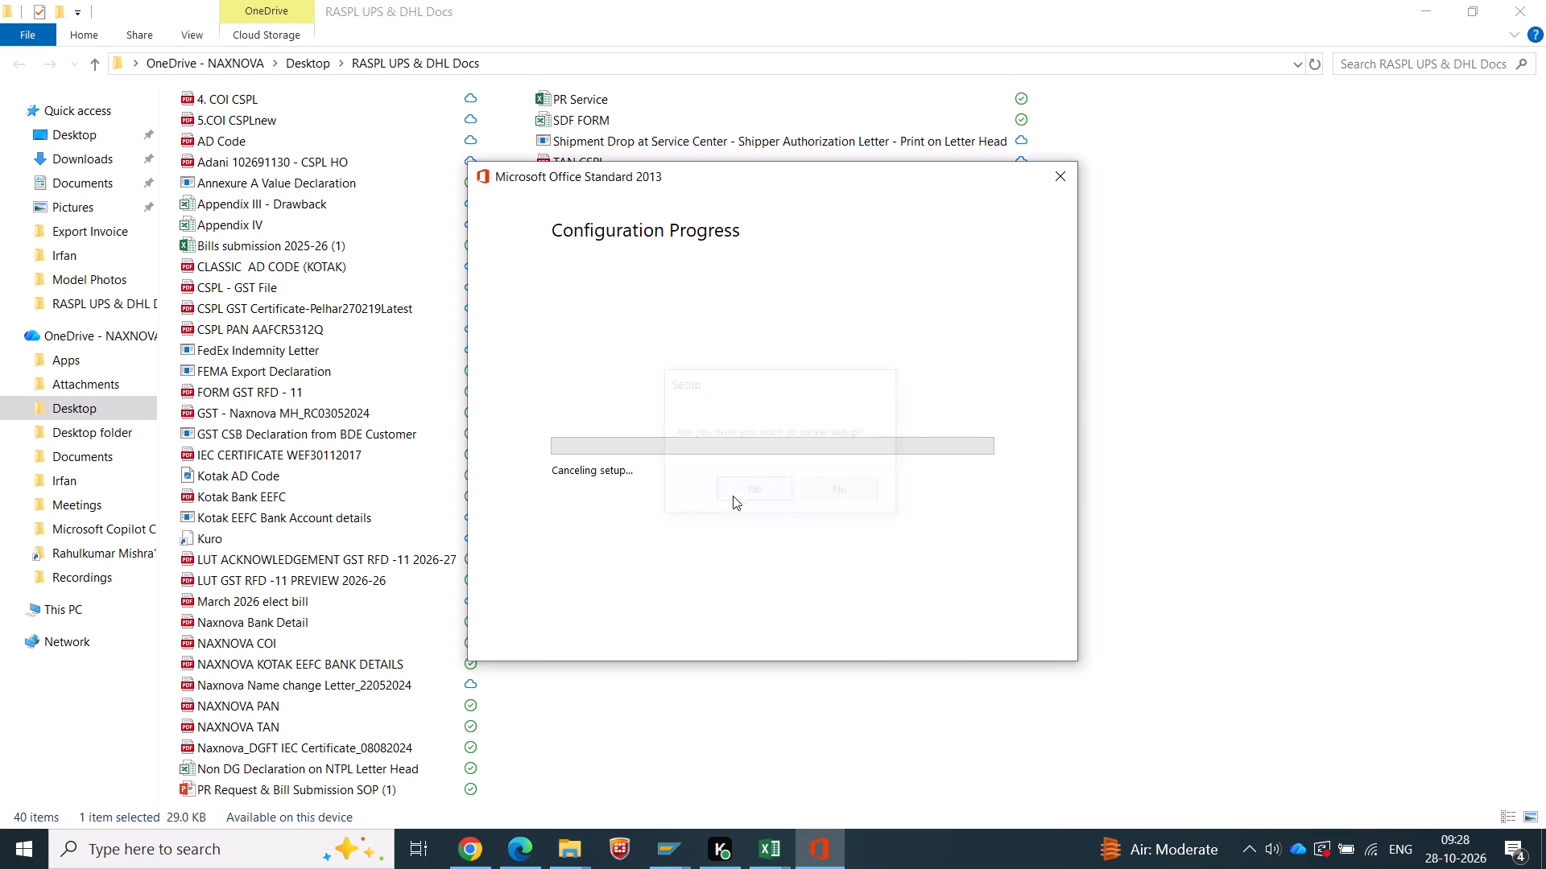
{"action": "left_click", "coordinate": [1063, 183]}
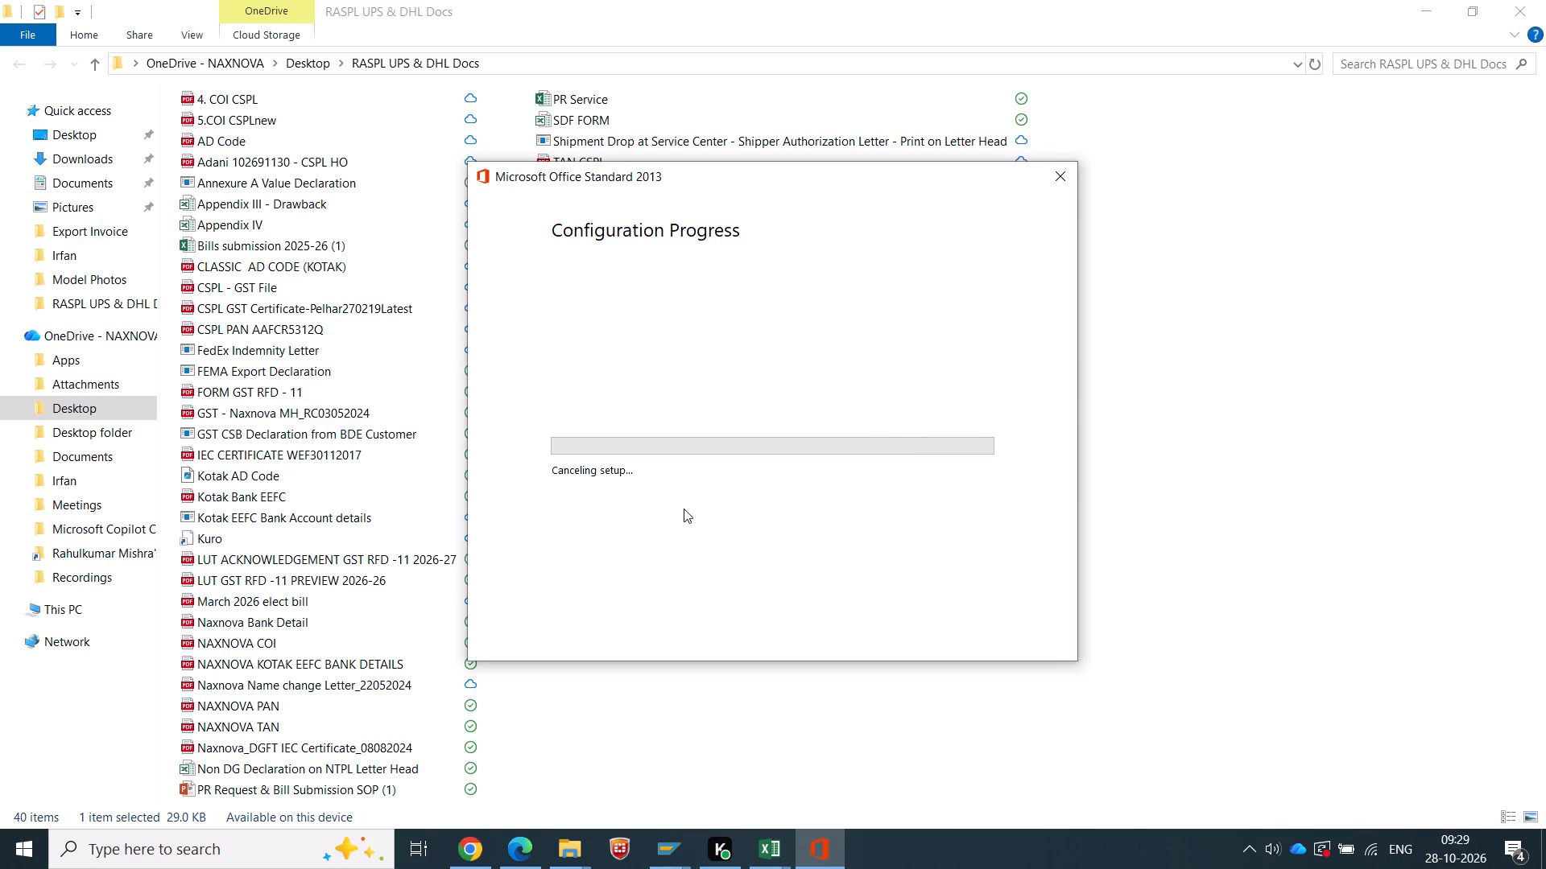
{"action": "left_click", "coordinate": [1064, 166]}
{"action": "left_click", "coordinate": [1058, 179]}
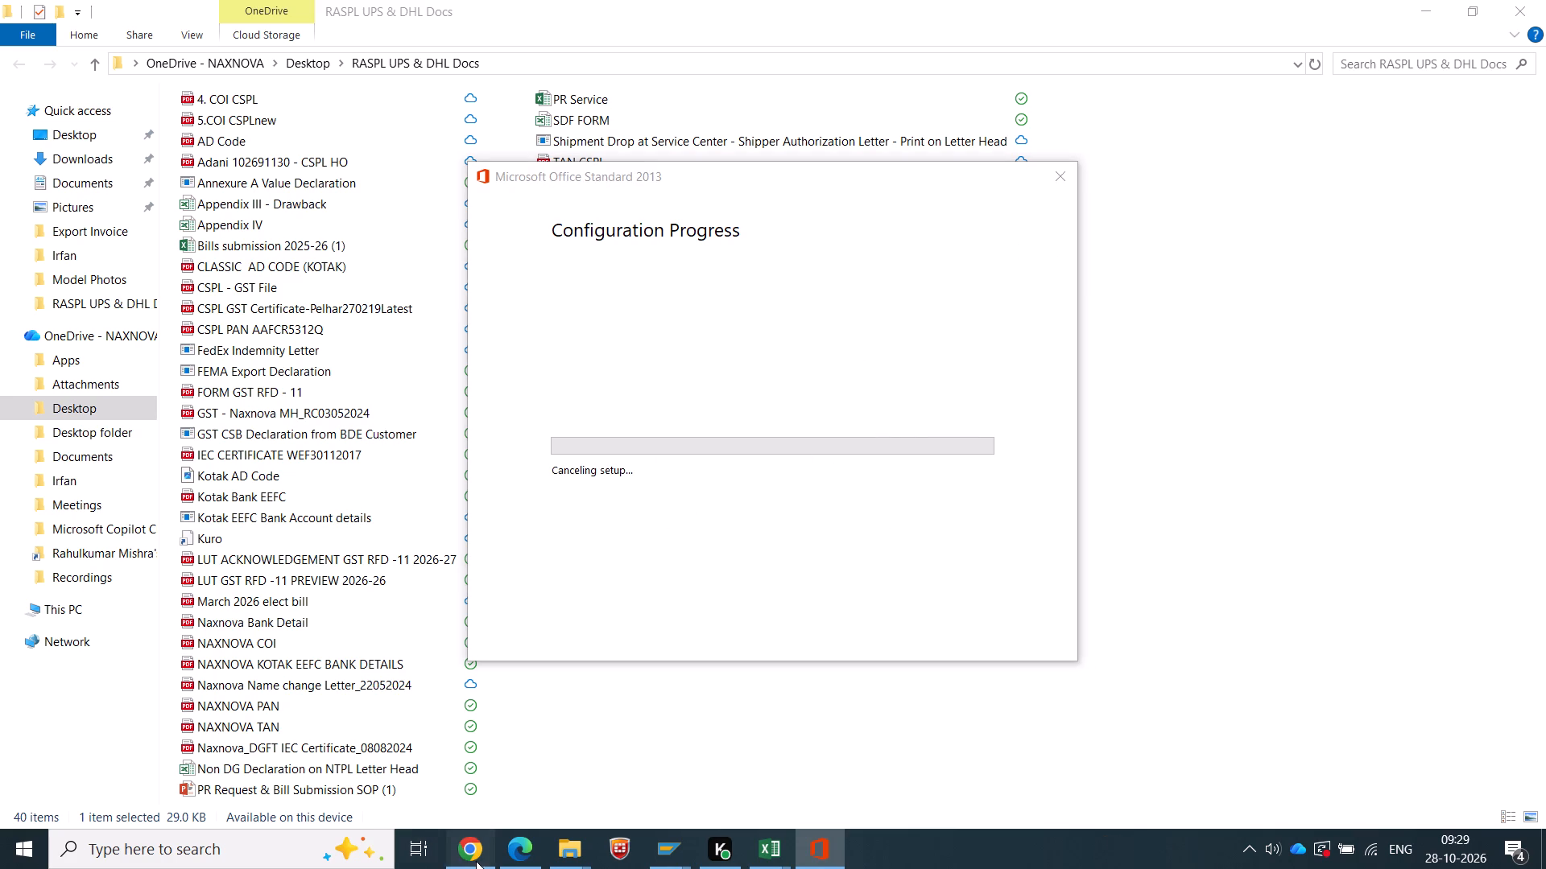
Switch to Chrome and view the market depth and quote of the LT NSE share in the Angel One watchlist.
{"action": "left_click", "coordinate": [476, 861]}
{"action": "scroll", "coordinate": [482, 131], "scroll_direction": "up", "scroll_amount": 4}
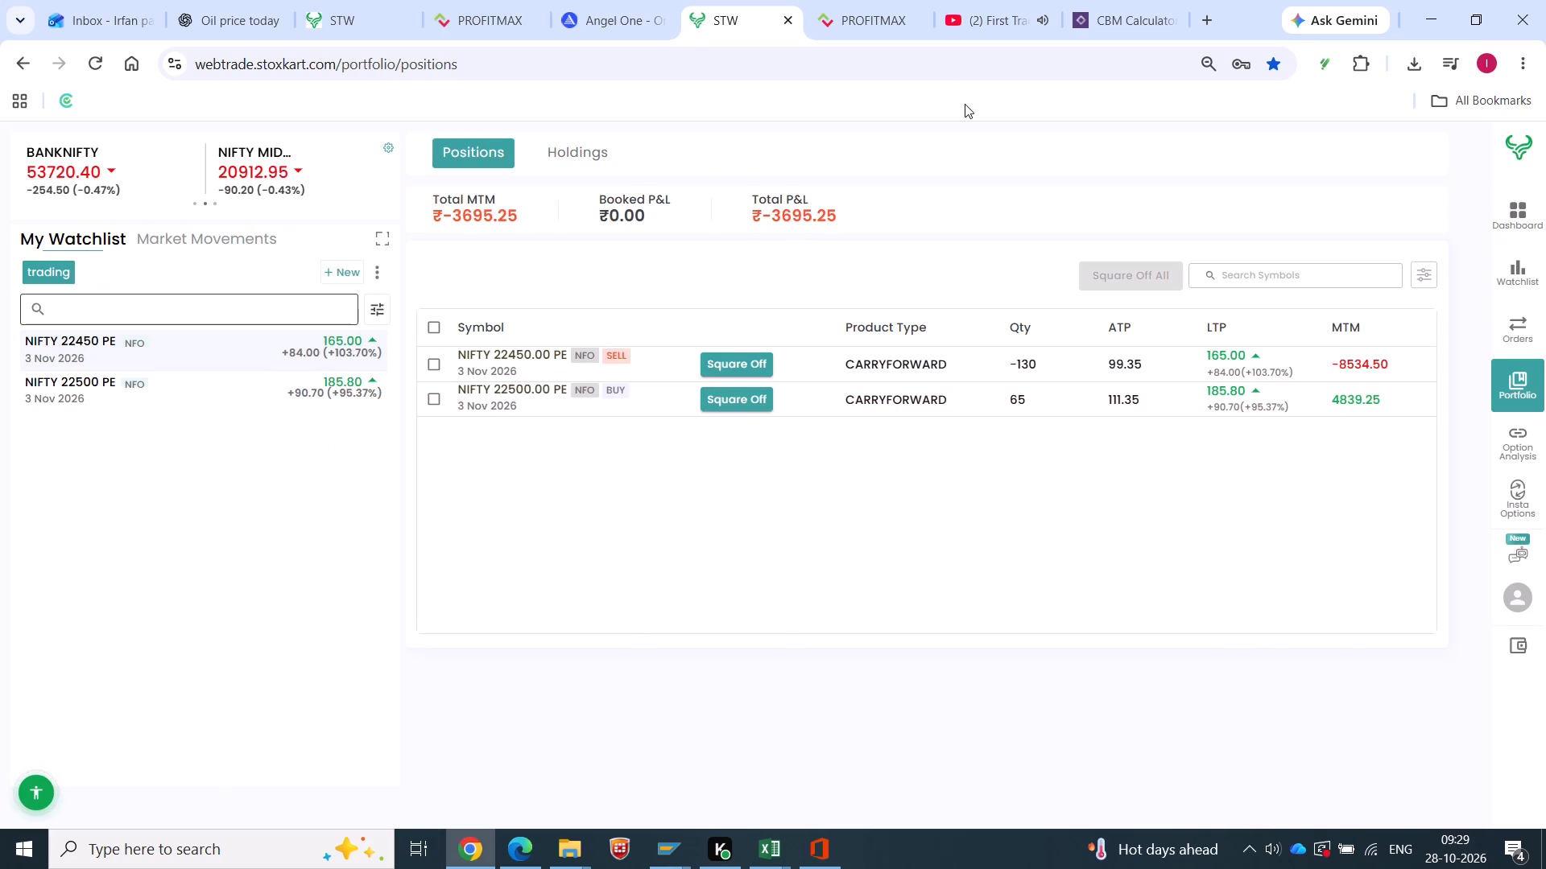
{"action": "left_click", "coordinate": [983, 14]}
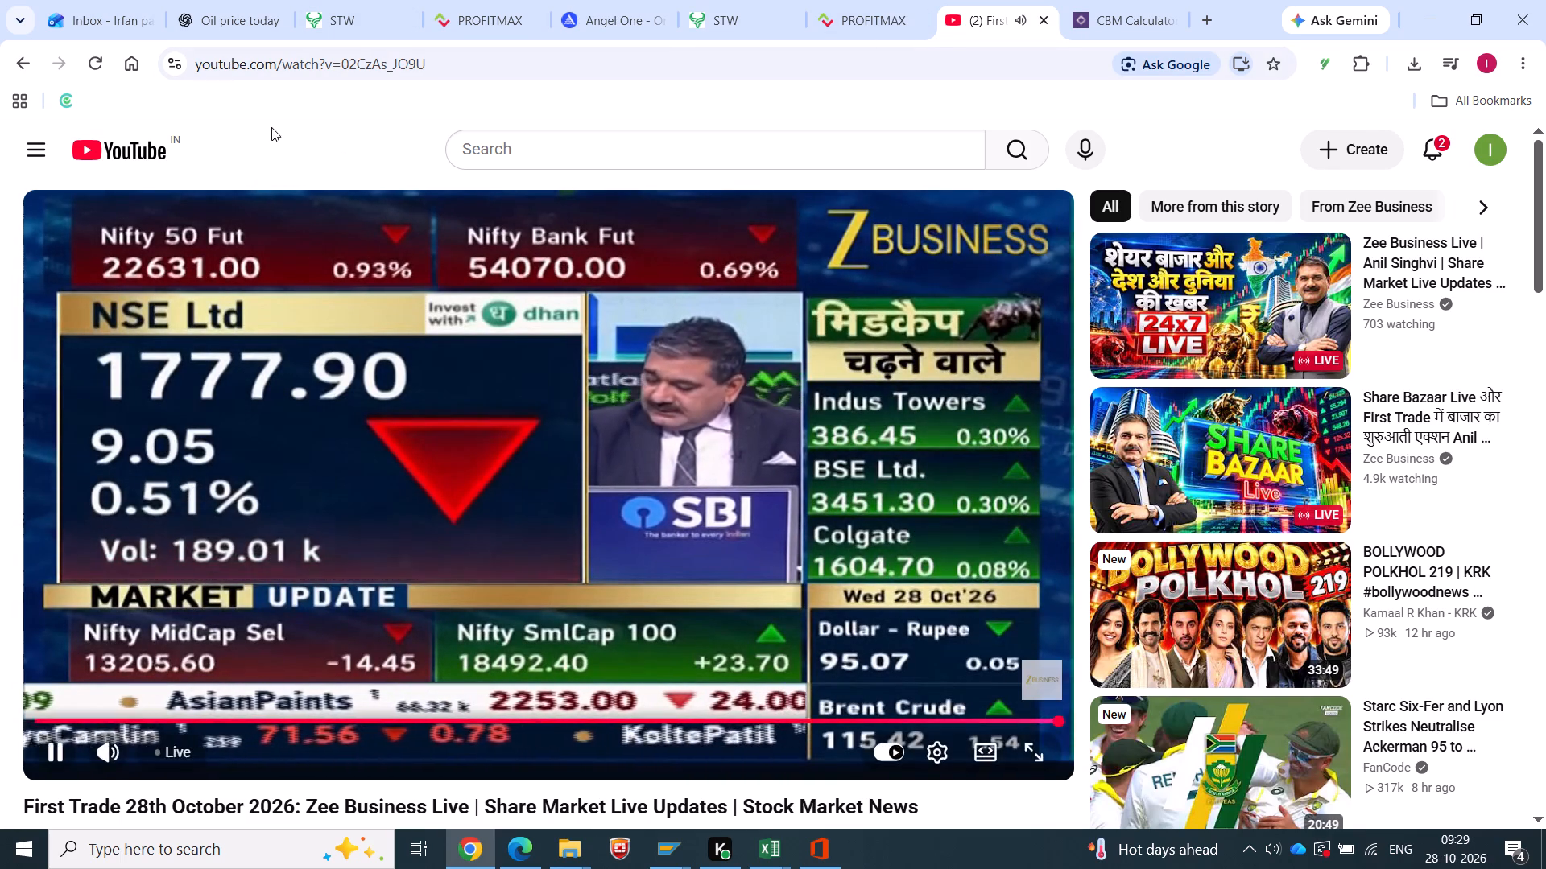
{"action": "left_click", "coordinate": [576, 0]}
{"action": "scroll", "coordinate": [484, 66], "scroll_direction": "up", "scroll_amount": 5}
{"action": "scroll", "coordinate": [205, 365], "scroll_direction": "up", "scroll_amount": 3}
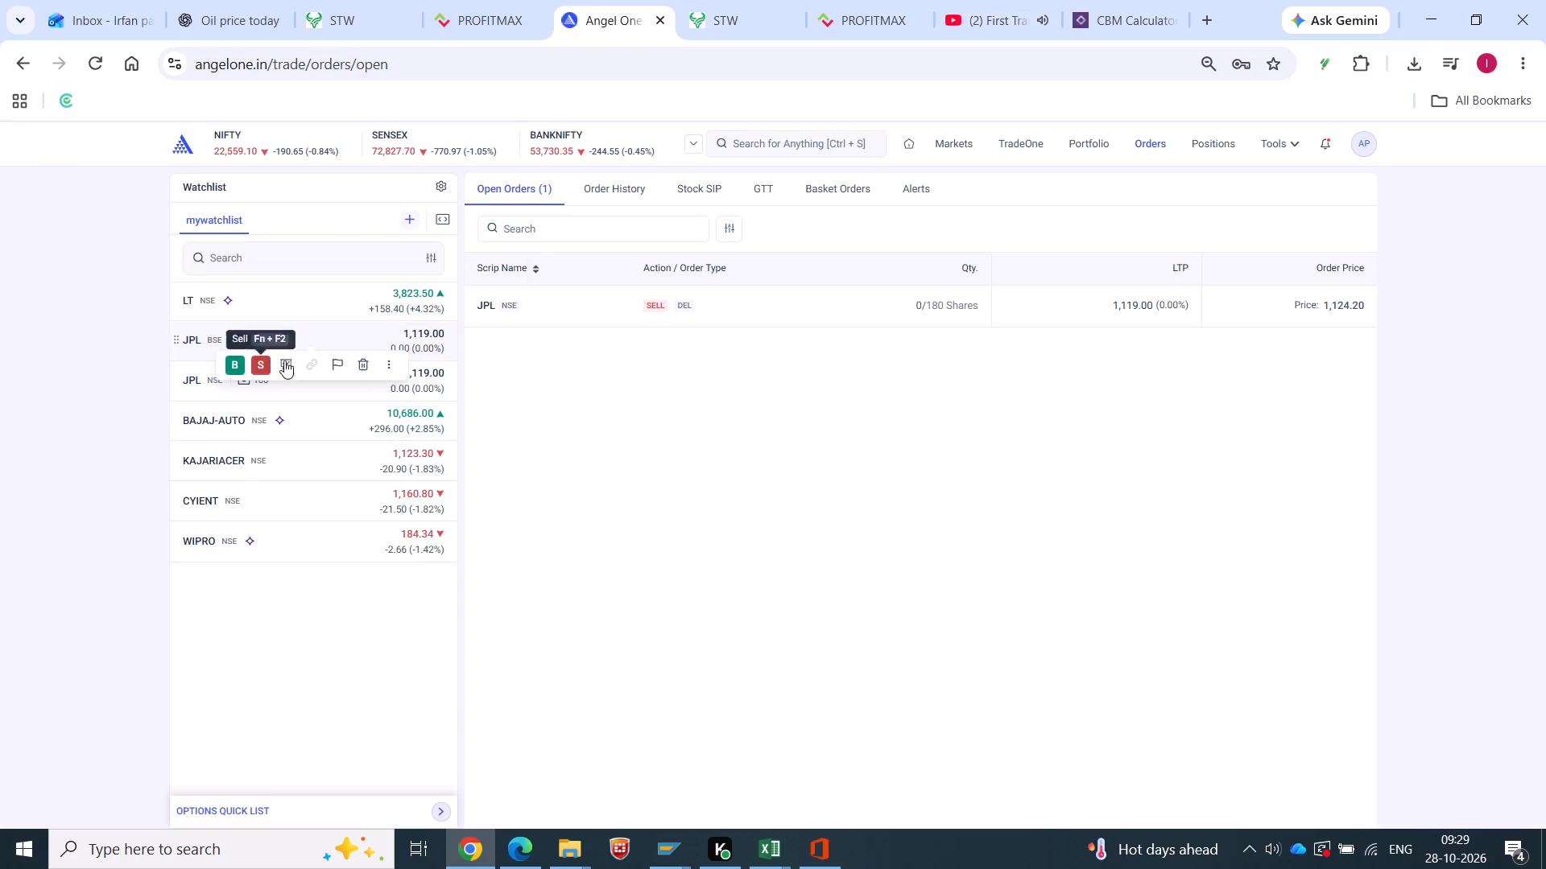
{"action": "scroll", "coordinate": [284, 360], "scroll_direction": "up", "scroll_amount": 3}
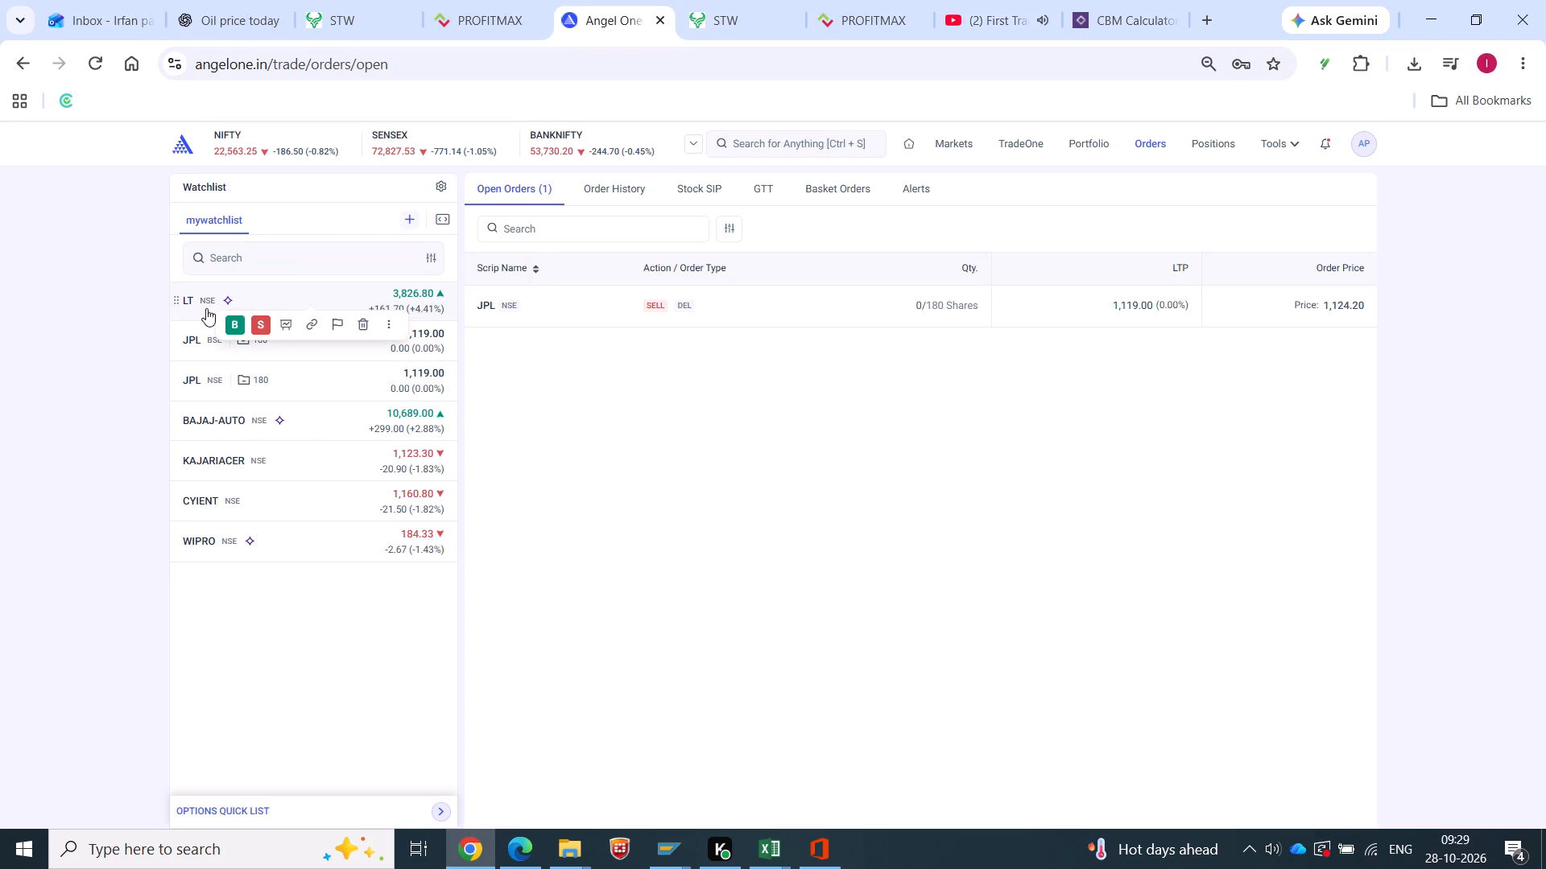
{"action": "left_click", "coordinate": [291, 331]}
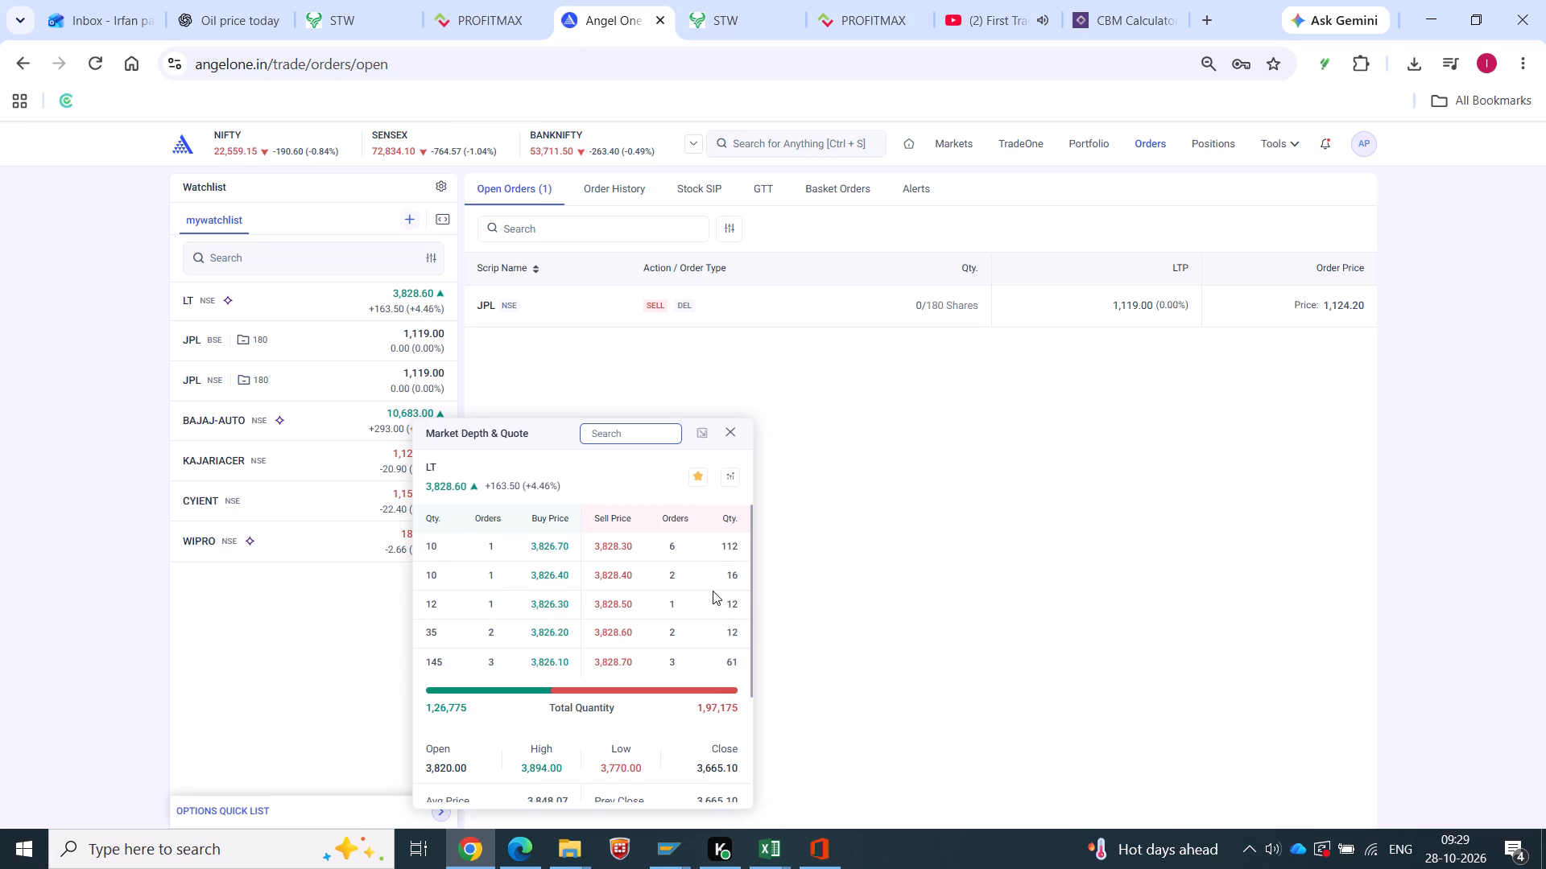
Search Angel One for "Lars", filter to F&O and add the LT 23 Nov 2026 future to the watchlist, dismissing Word's startup dialogs.
{"action": "left_click", "coordinate": [755, 155]}
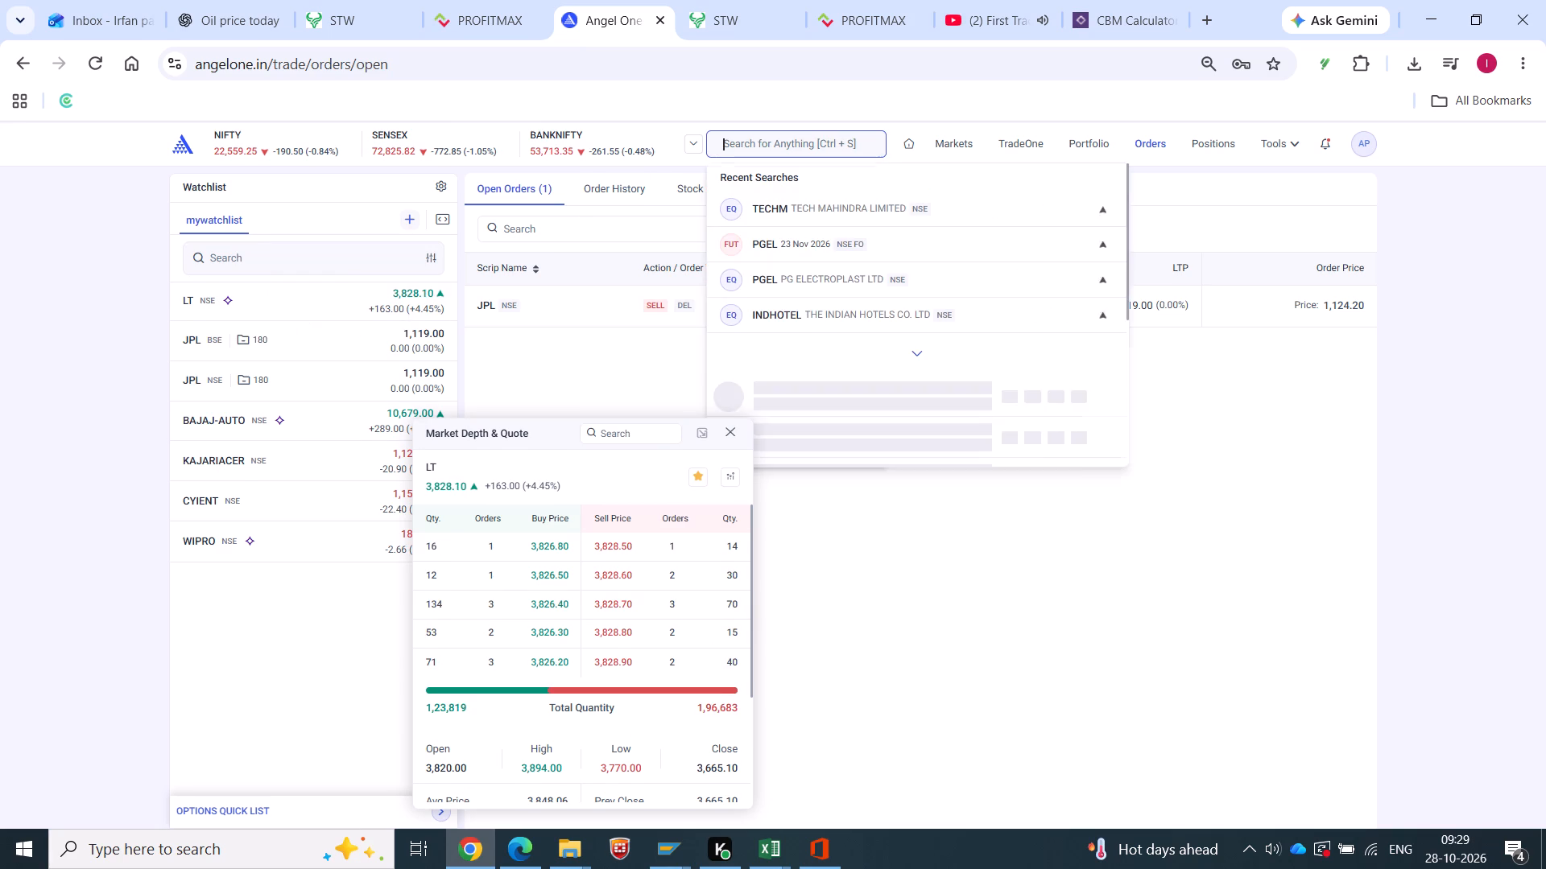
{"action": "type", "text": "LT"}
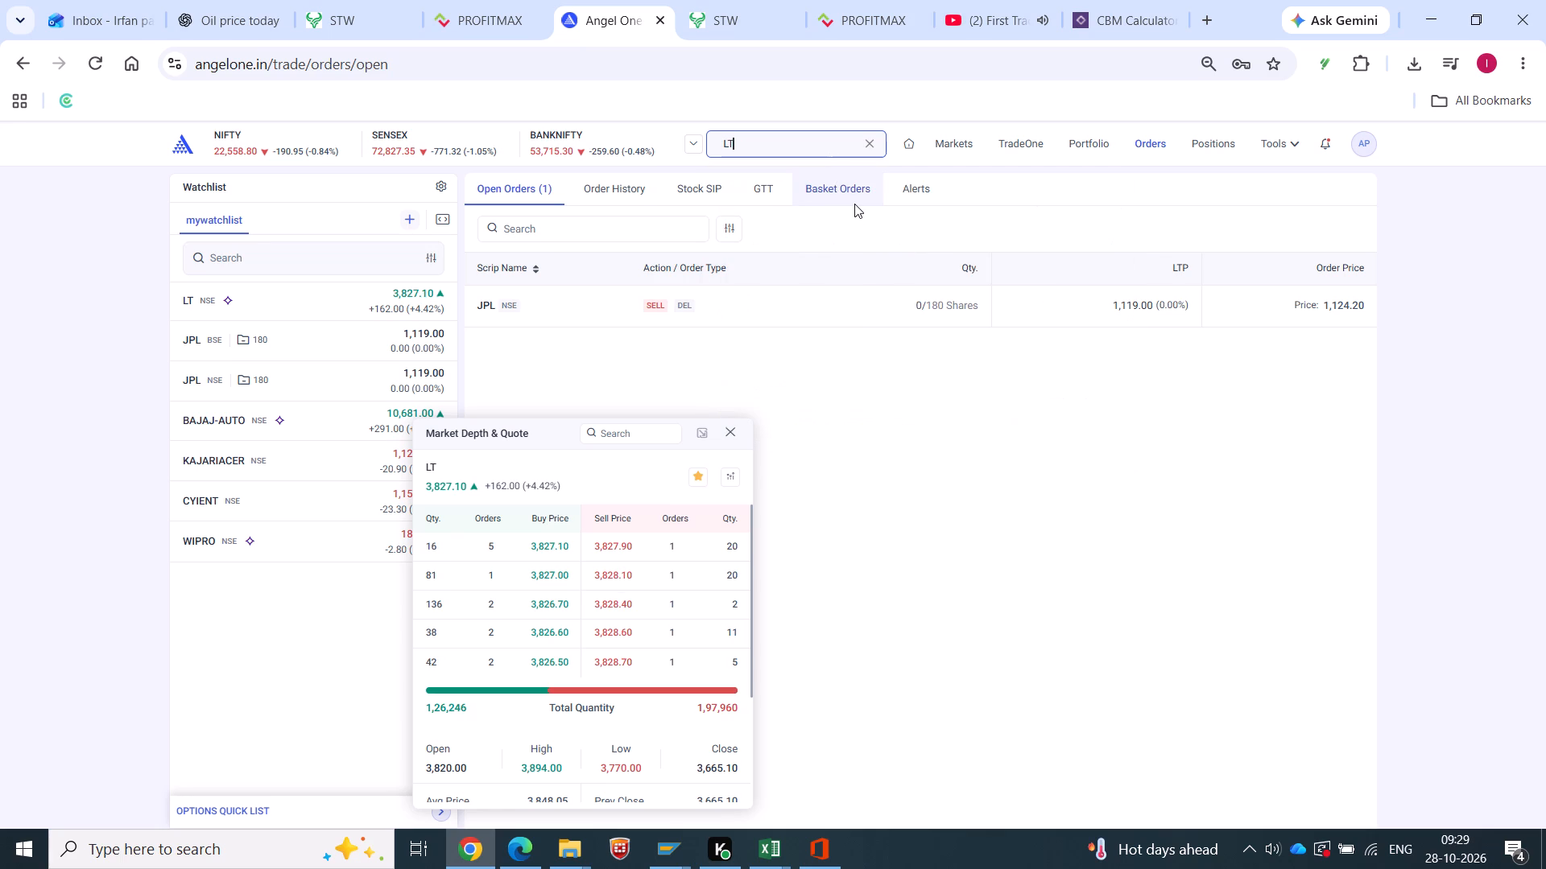
{"action": "key", "text": "BackSpace"}
{"action": "type", "text": "rs"}
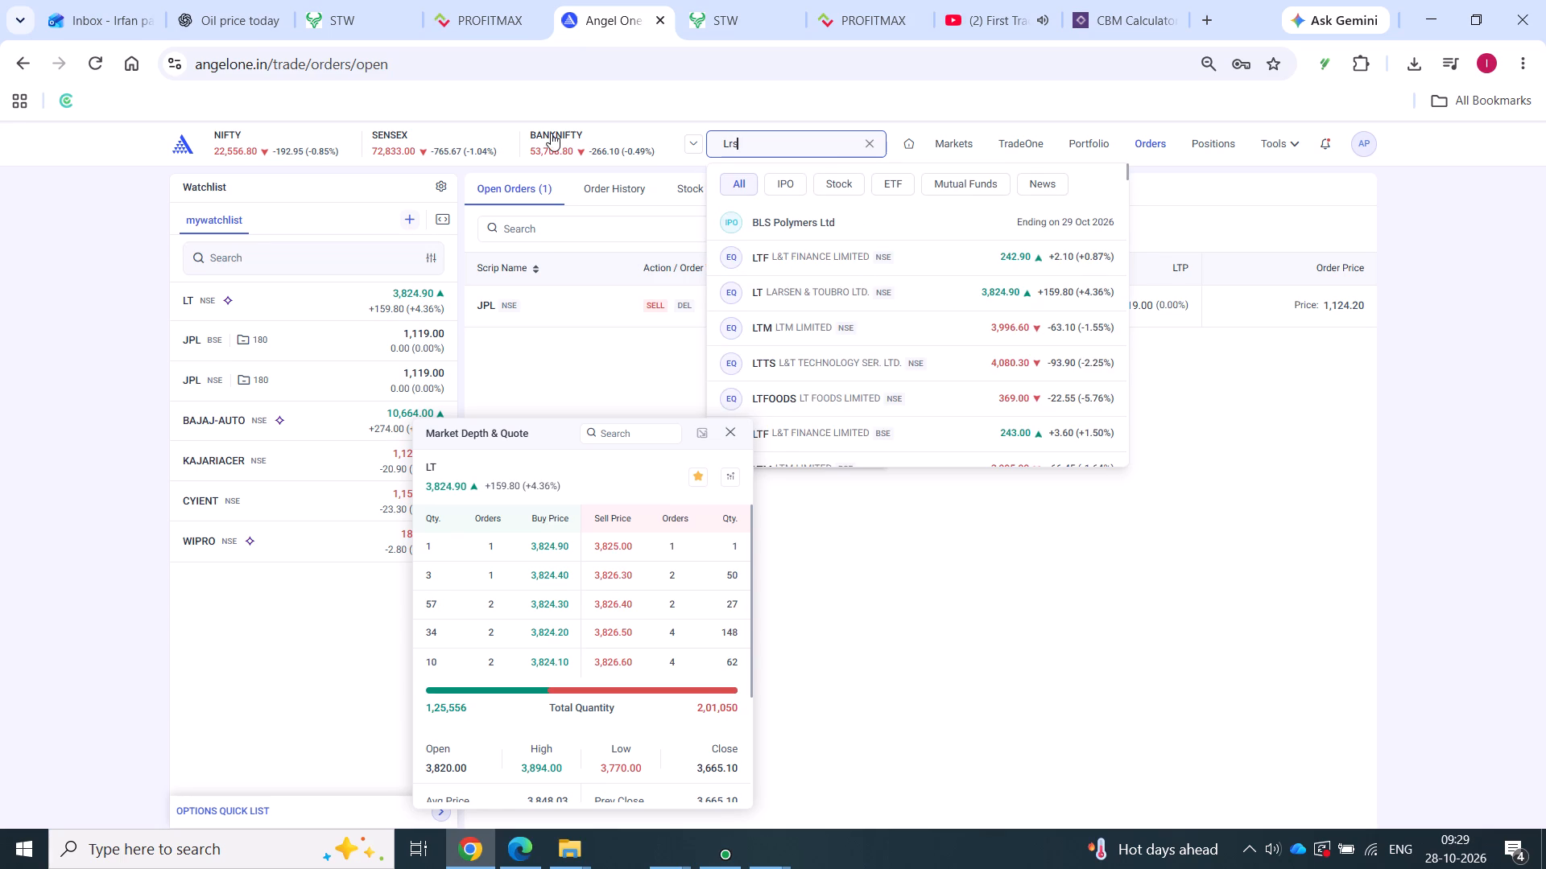
{"action": "left_click", "coordinate": [926, 521]}
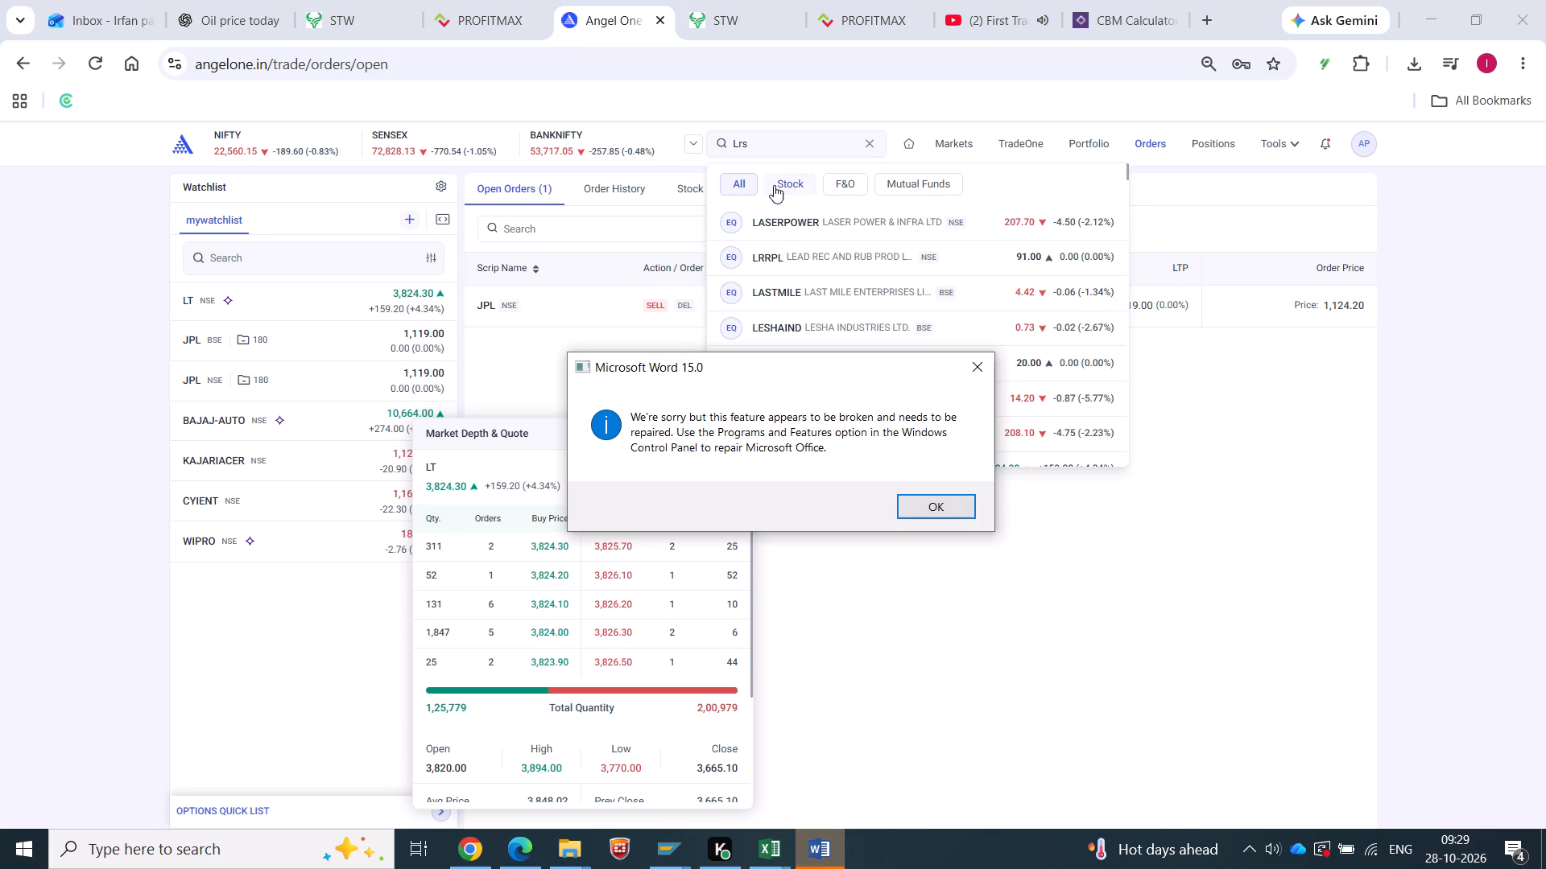
{"action": "left_click", "coordinate": [947, 505]}
{"action": "key", "text": "BackSpace"}
{"action": "key", "text": "BackSpace"}
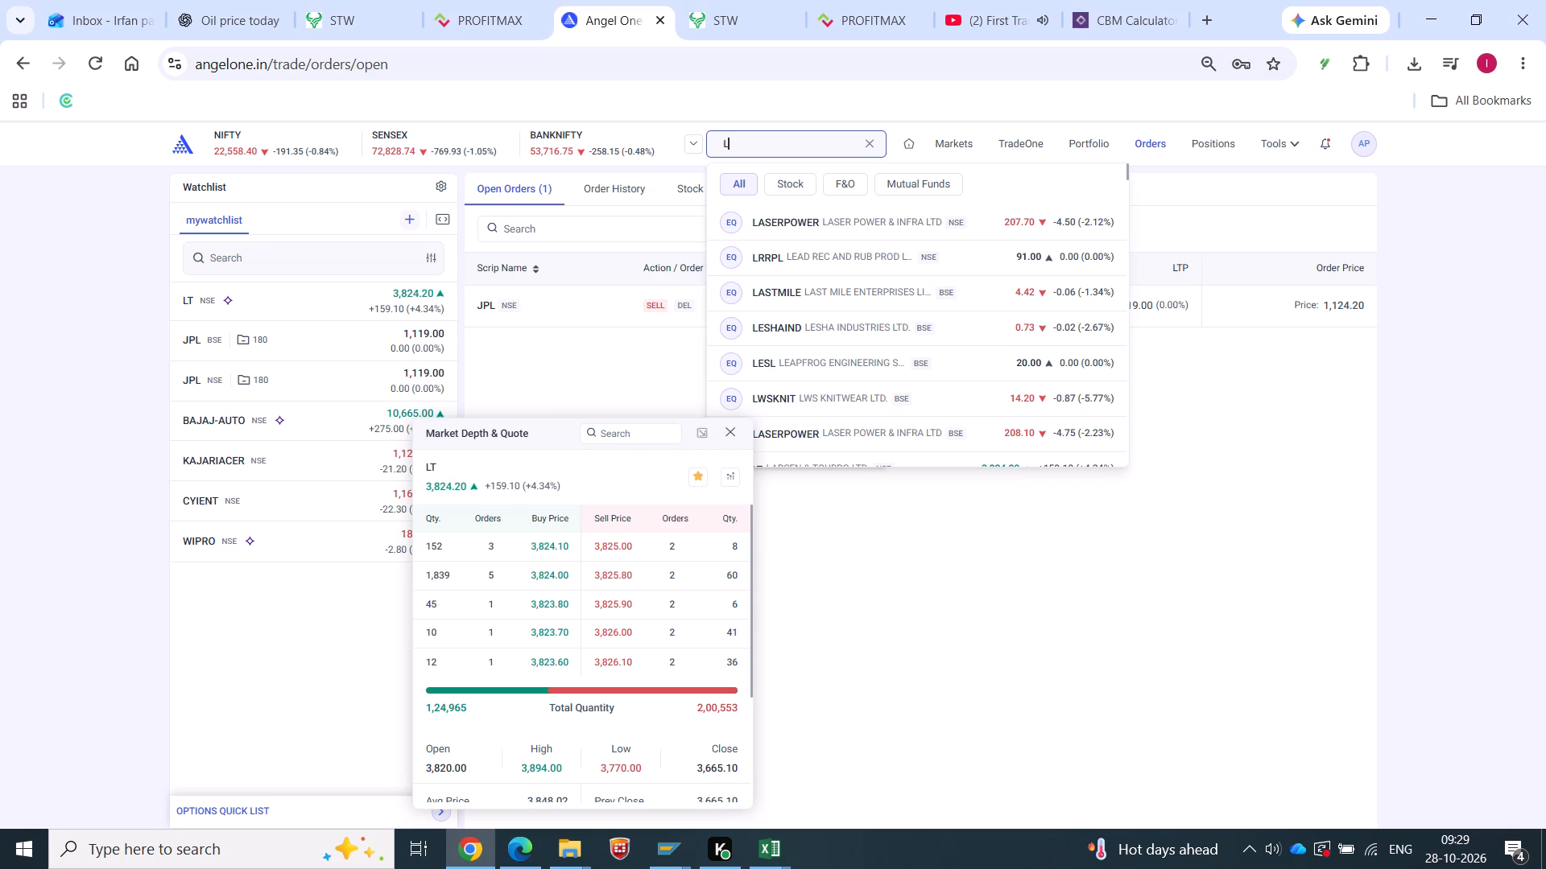
{"action": "type", "text": "ars"}
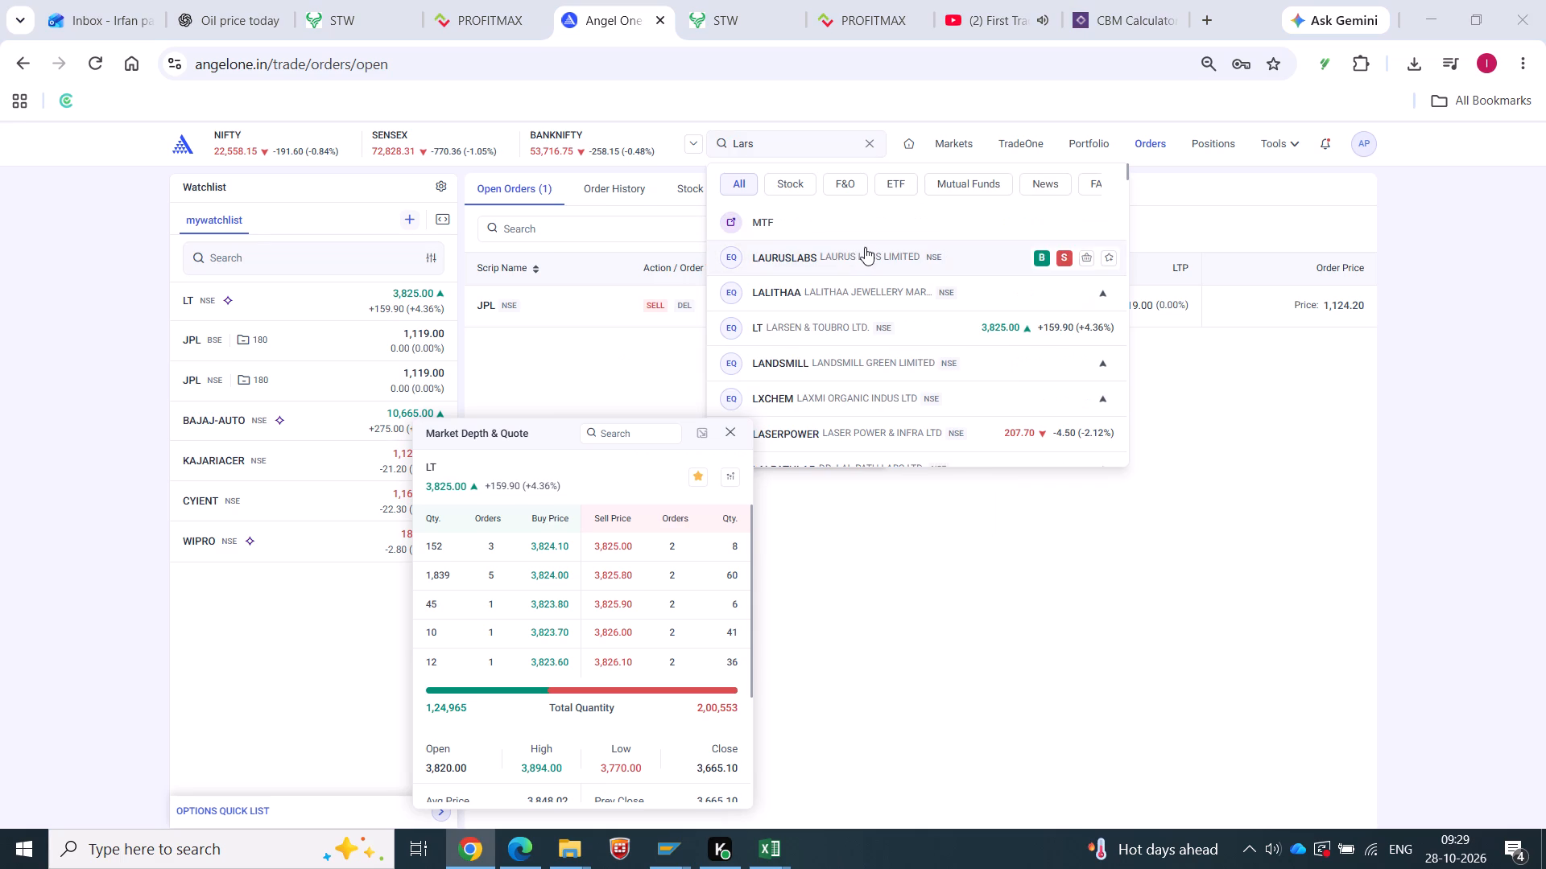
{"action": "left_click", "coordinate": [842, 184]}
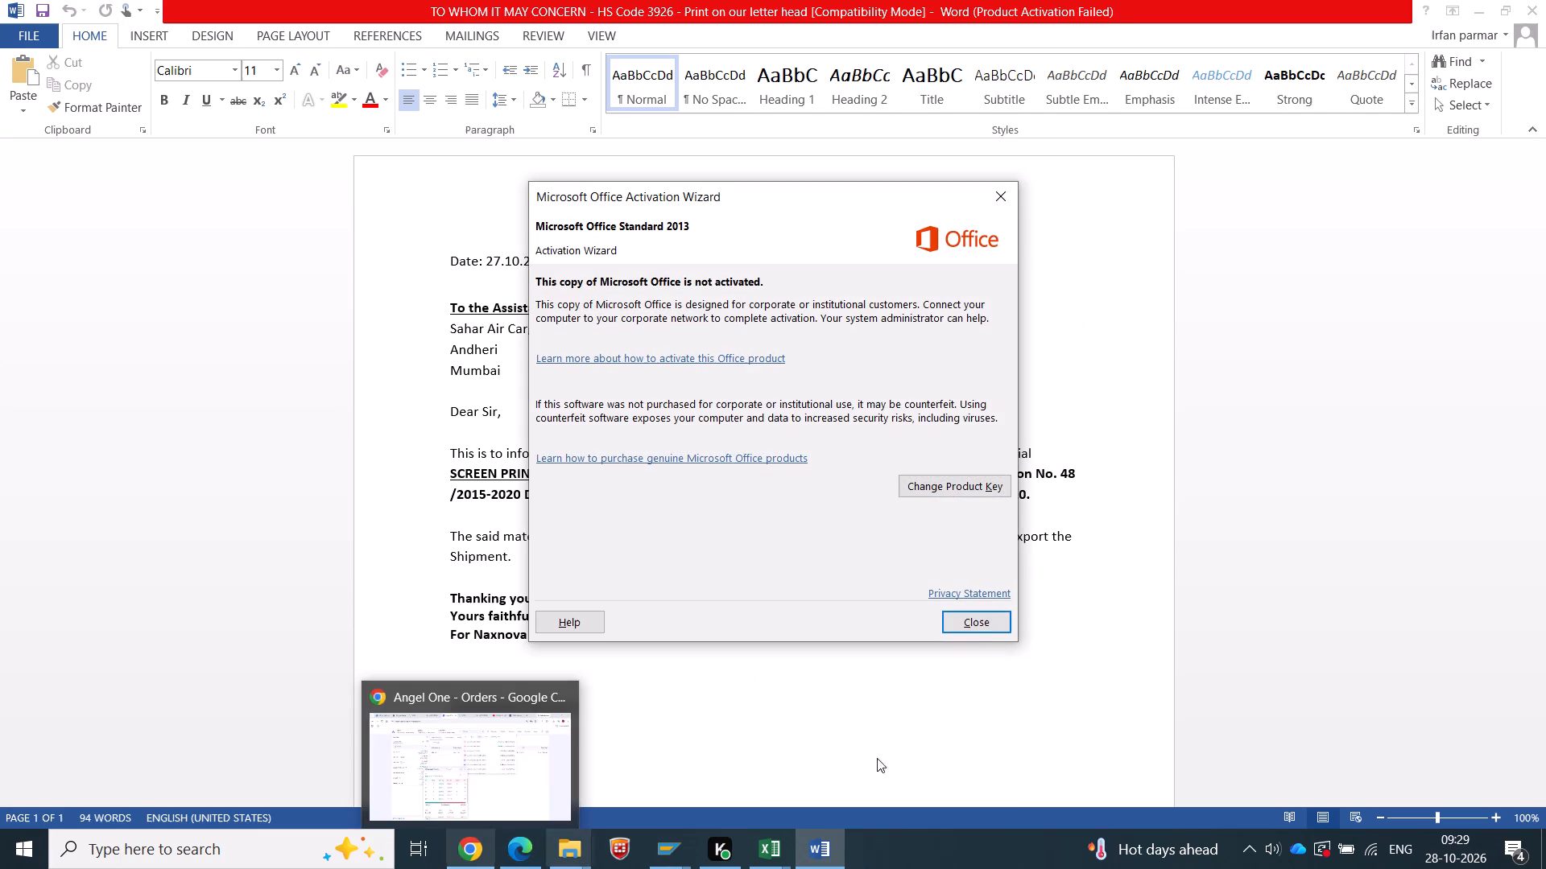
{"action": "left_click", "coordinate": [972, 628]}
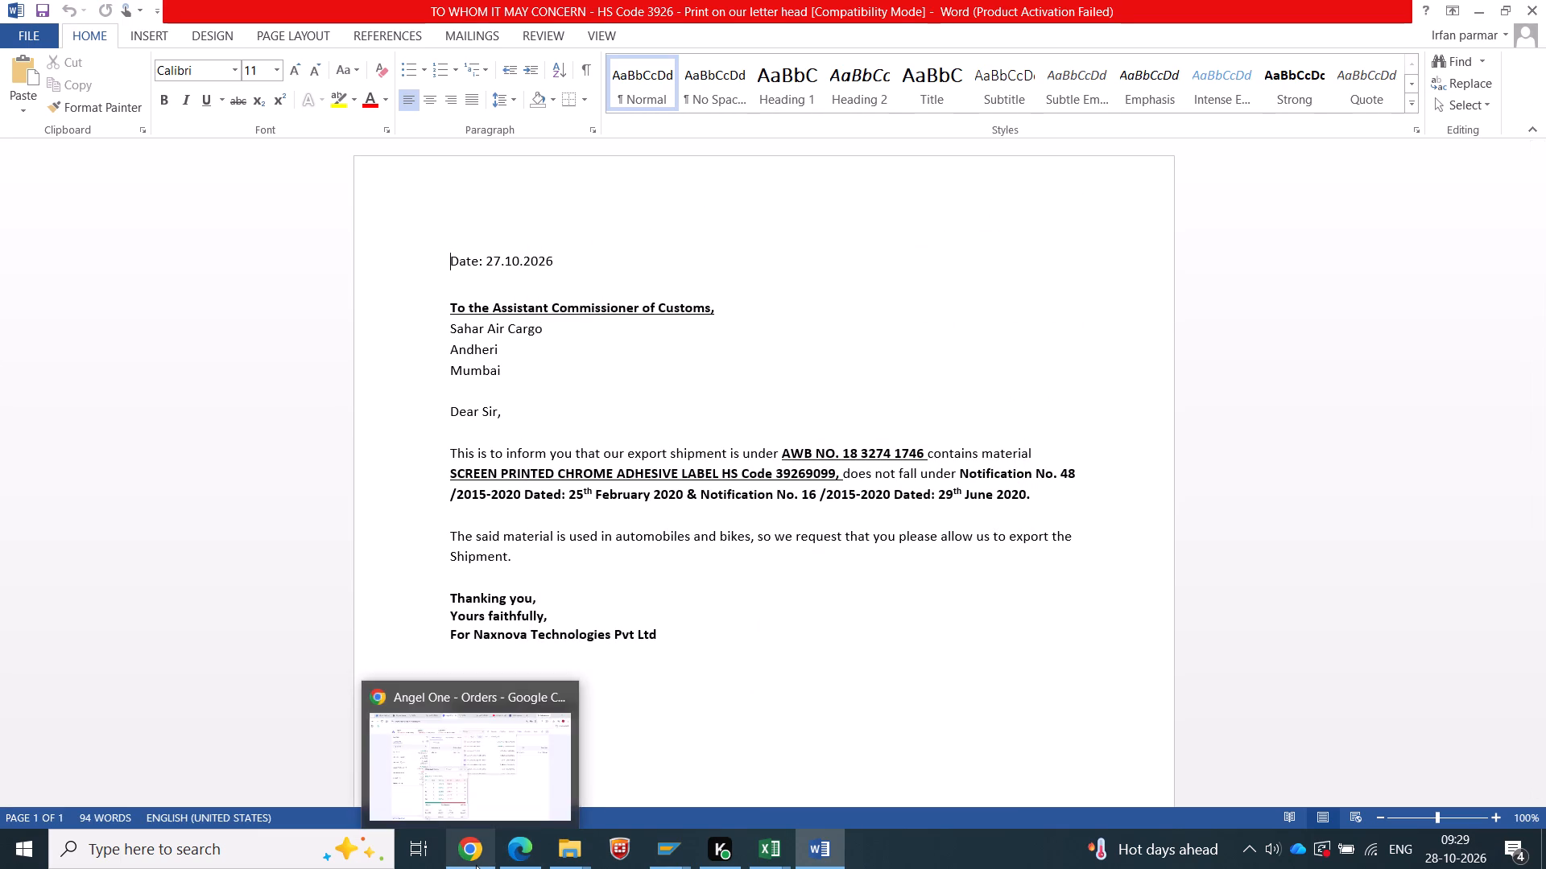
{"action": "left_click", "coordinate": [476, 865]}
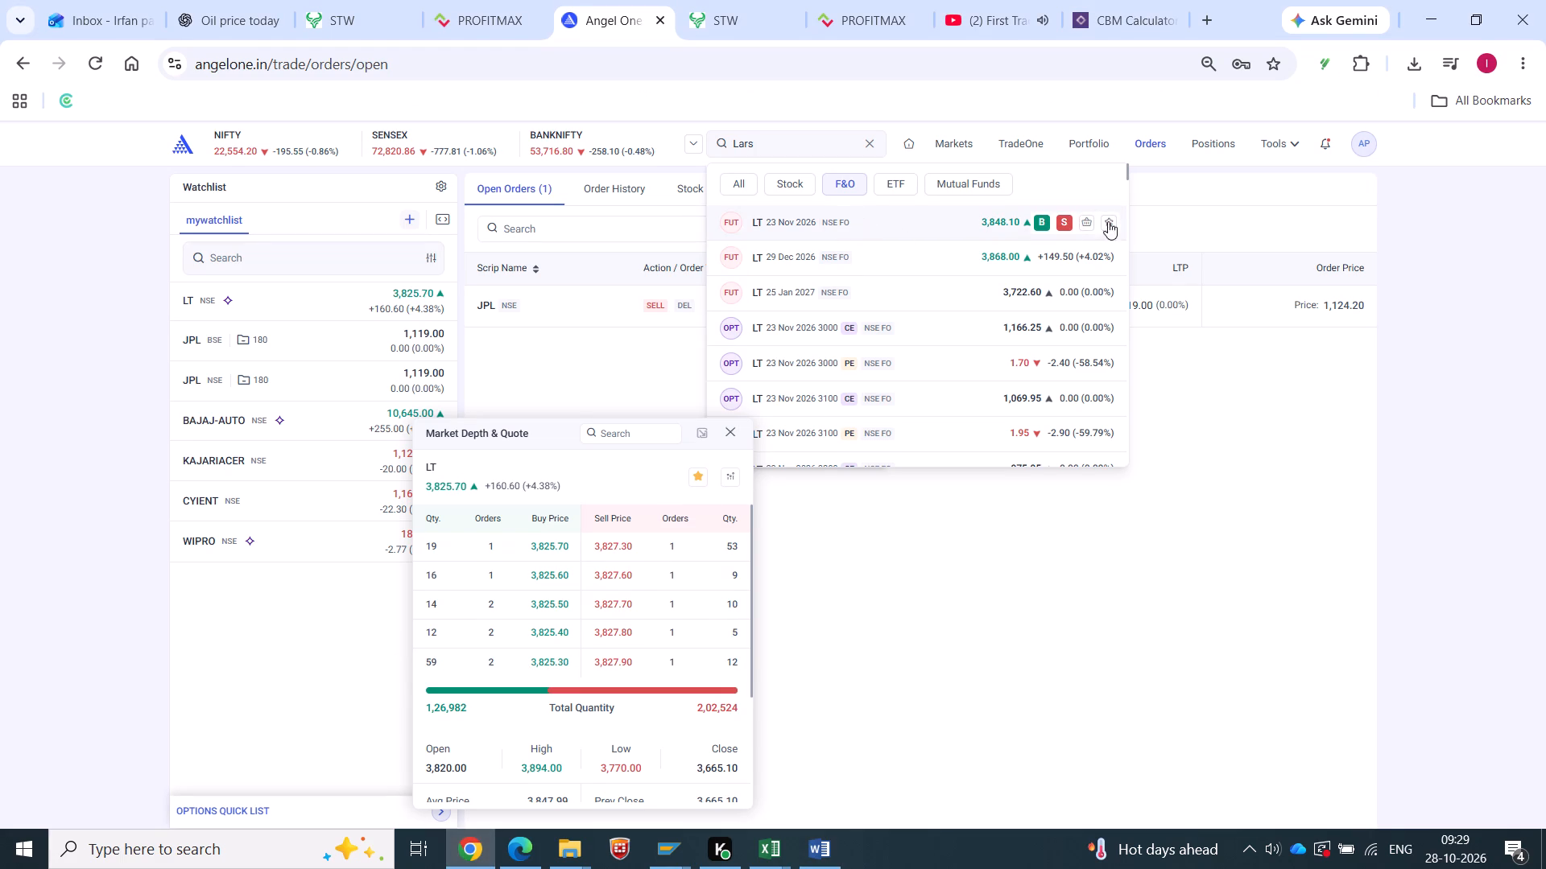
{"action": "left_click", "coordinate": [1110, 224]}
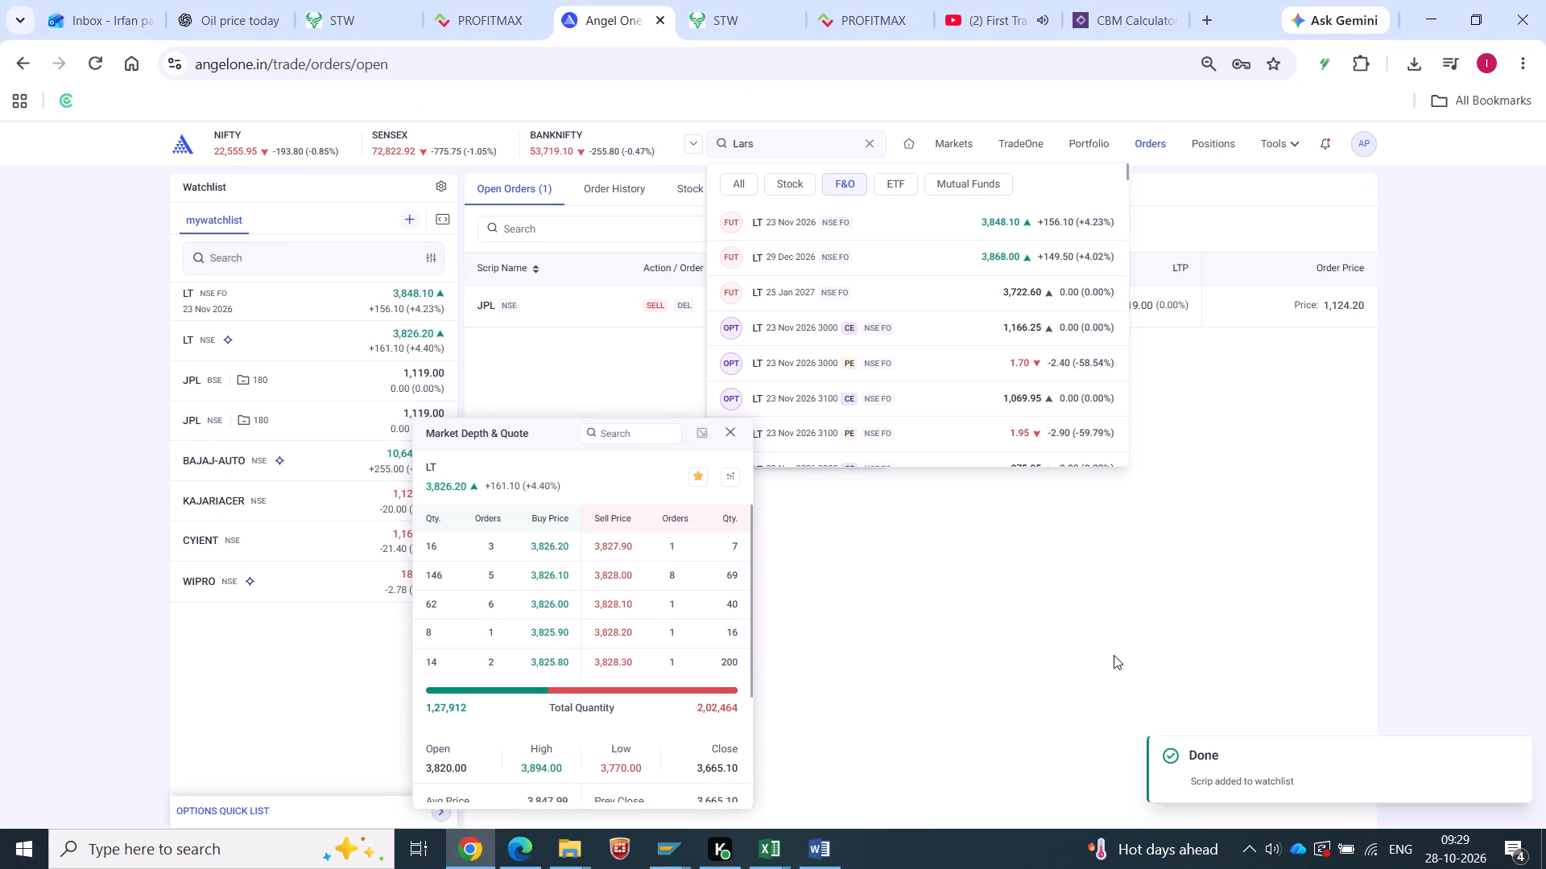
{"action": "left_click", "coordinate": [1114, 655]}
View the market depth and quote of the LT 23 Nov 2026 future in the Angel One watchlist.
{"action": "scroll", "coordinate": [244, 344], "scroll_direction": "up", "scroll_amount": 5}
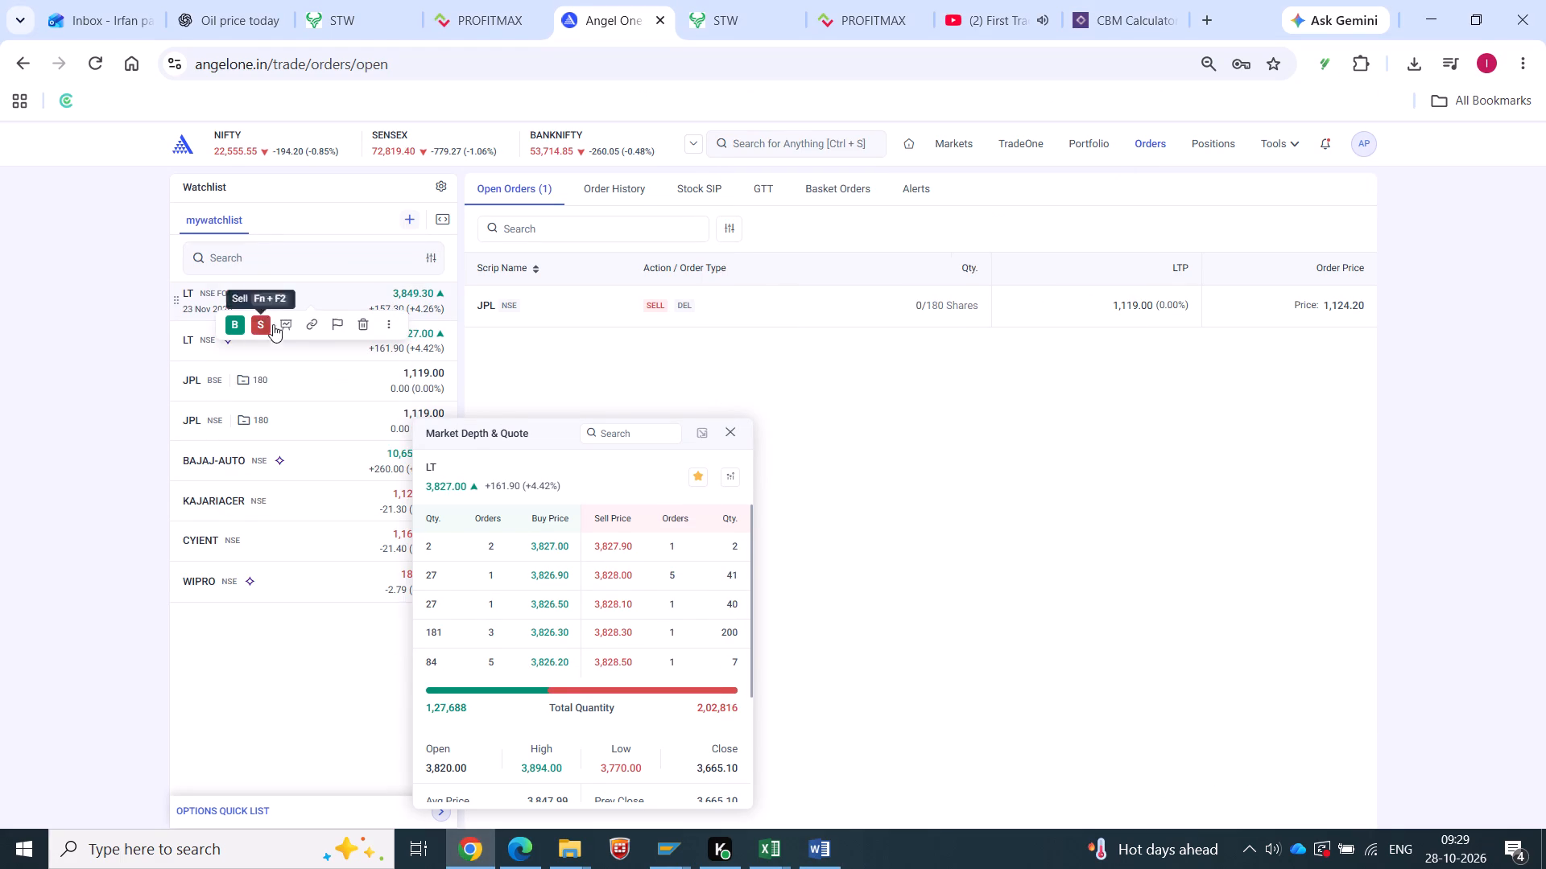
{"action": "left_click", "coordinate": [283, 328]}
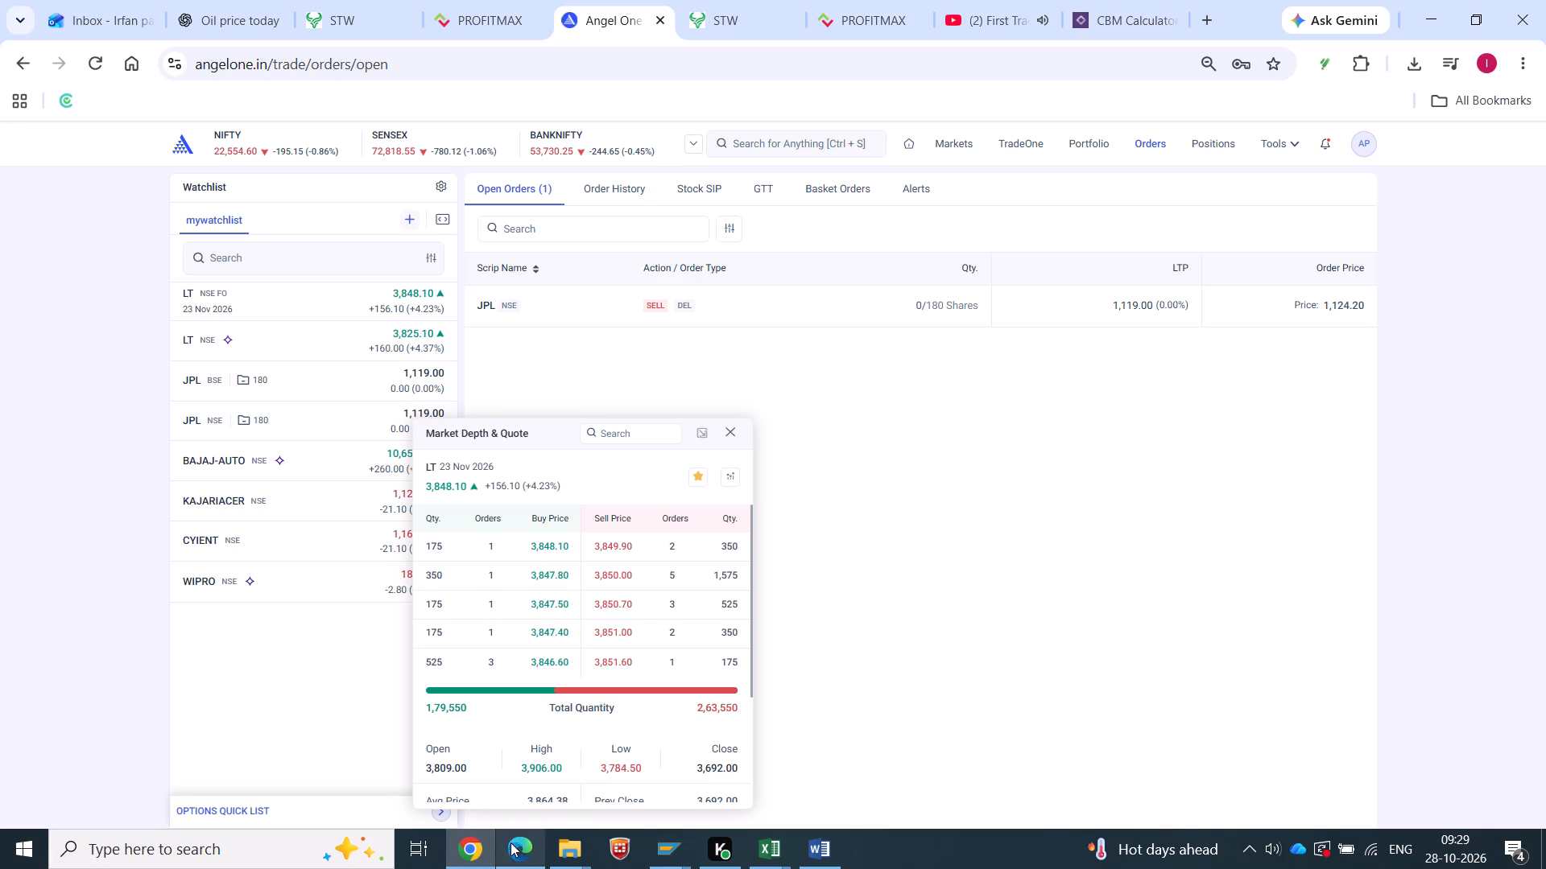
Search the Stoxkart watchlist for "larso" under F&O and add LT FUT 23 Nov 2026 to the trading watchlist.
{"action": "left_click", "coordinate": [710, 13]}
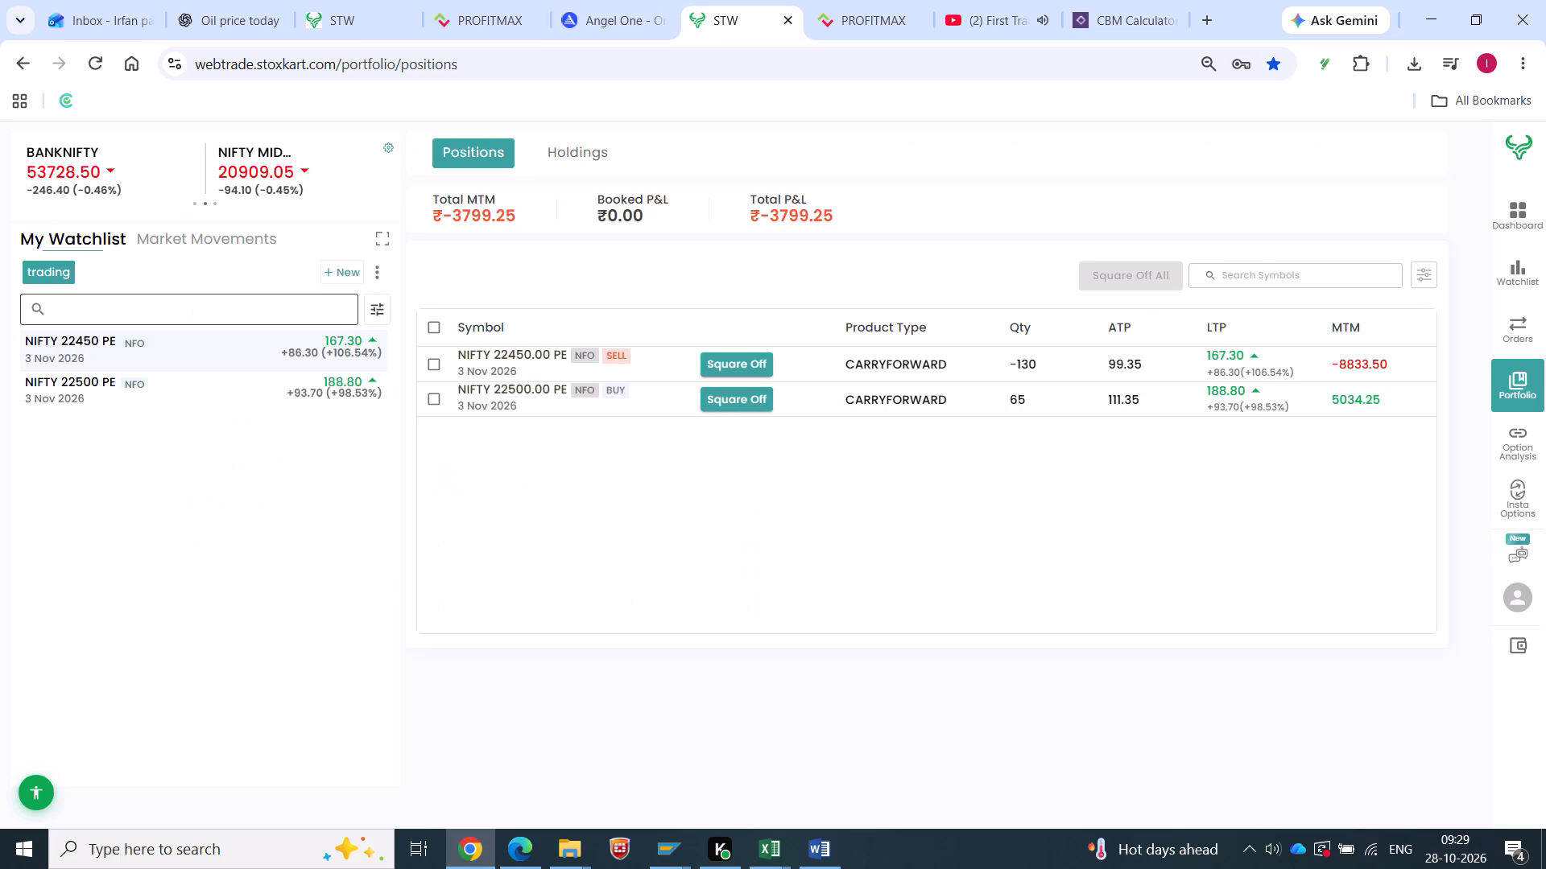
{"action": "left_click", "coordinate": [137, 311]}
{"action": "type", "text": "larso"}
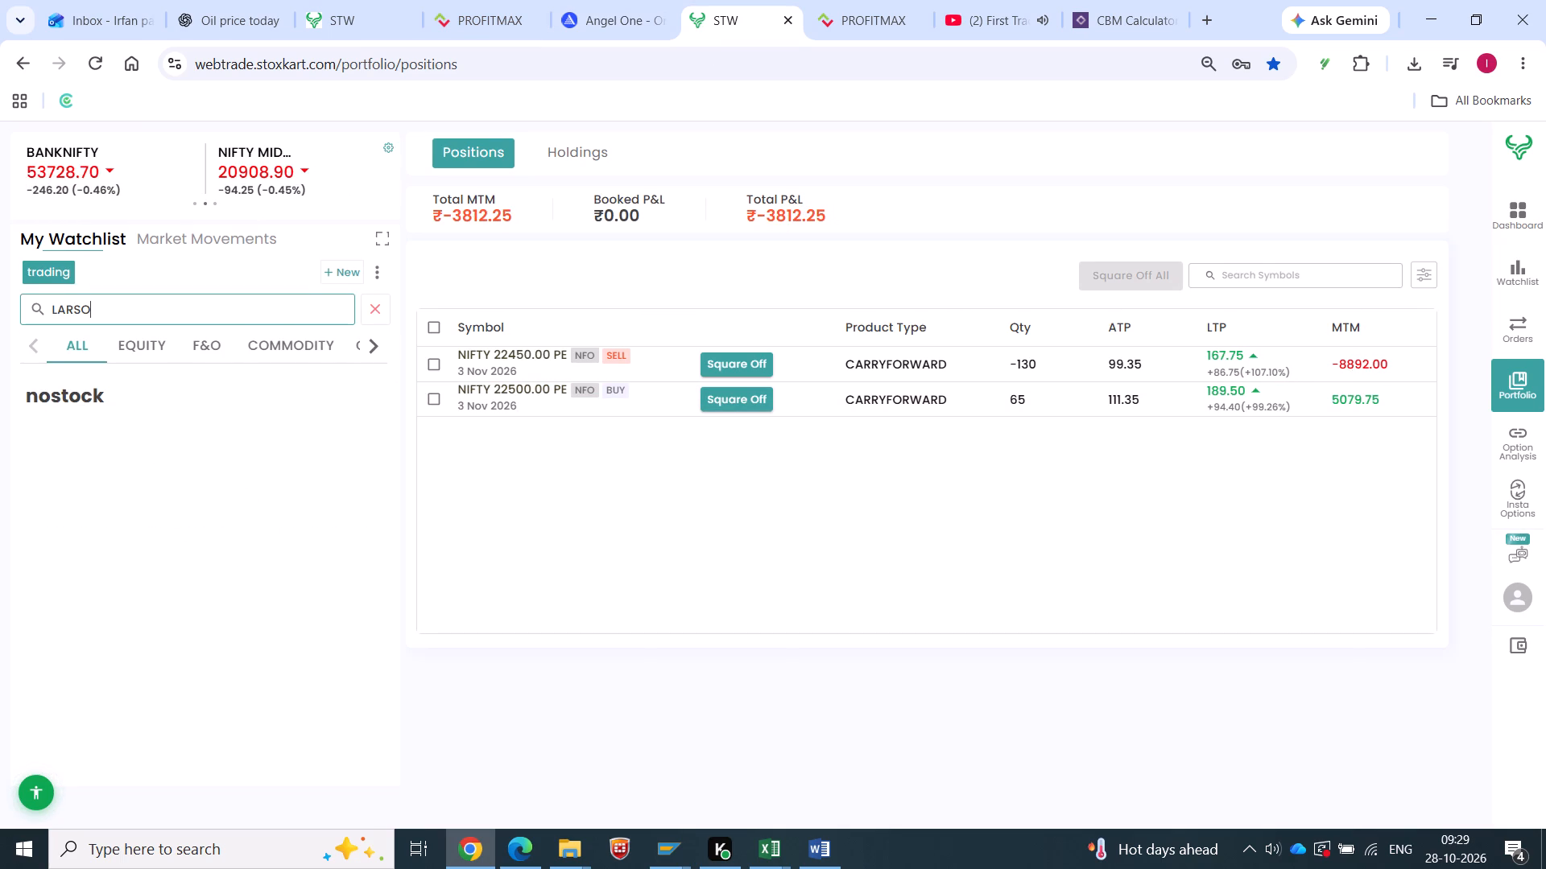
{"action": "left_click", "coordinate": [194, 354]}
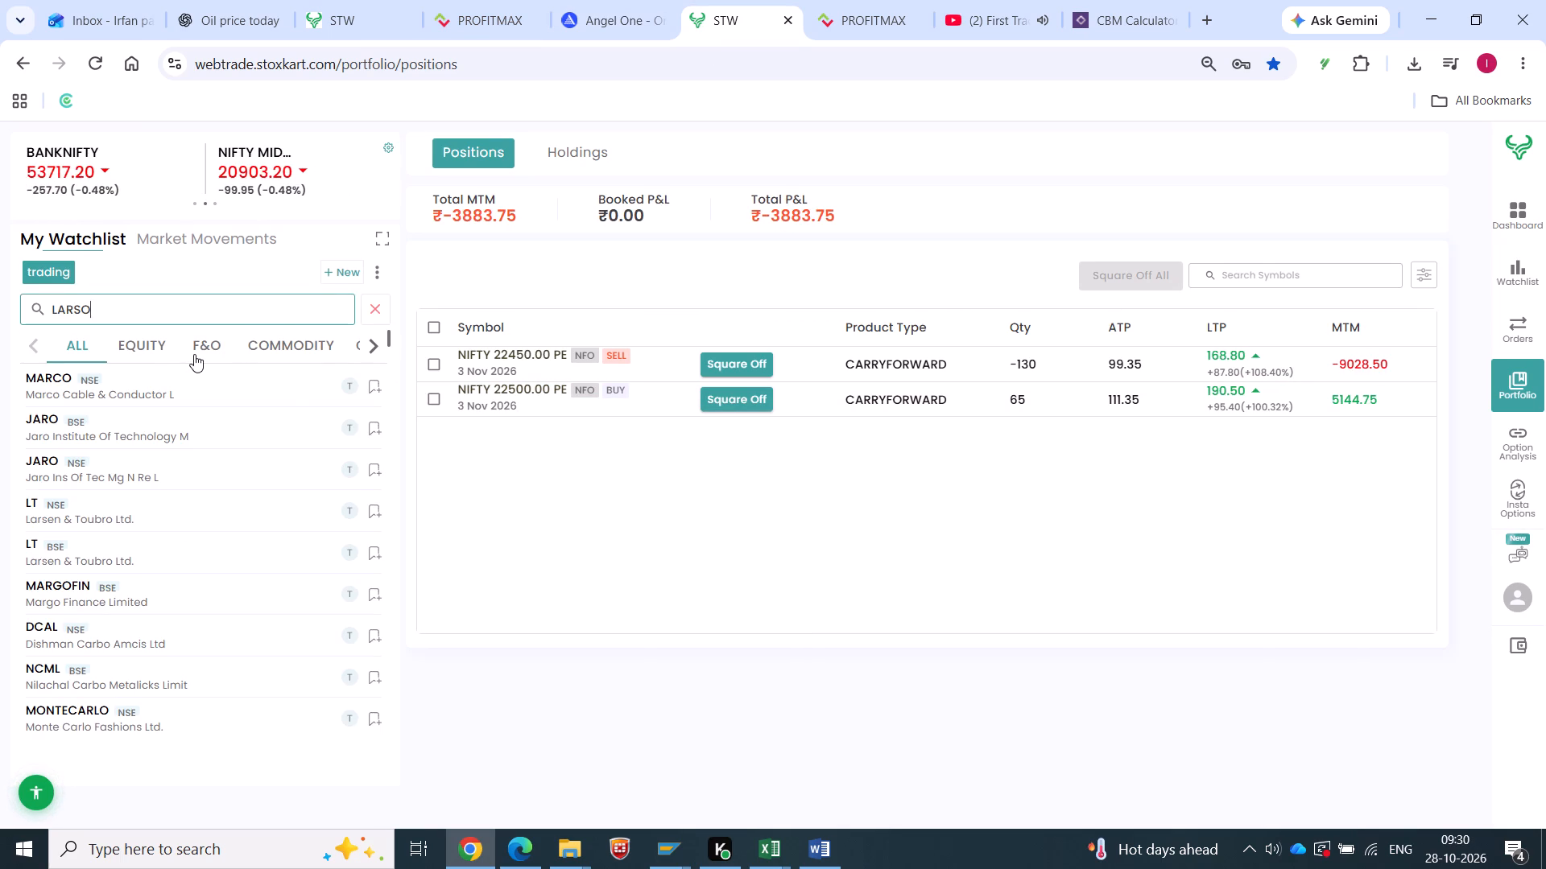
{"action": "left_click", "coordinate": [377, 384]}
{"action": "left_click", "coordinate": [375, 311]}
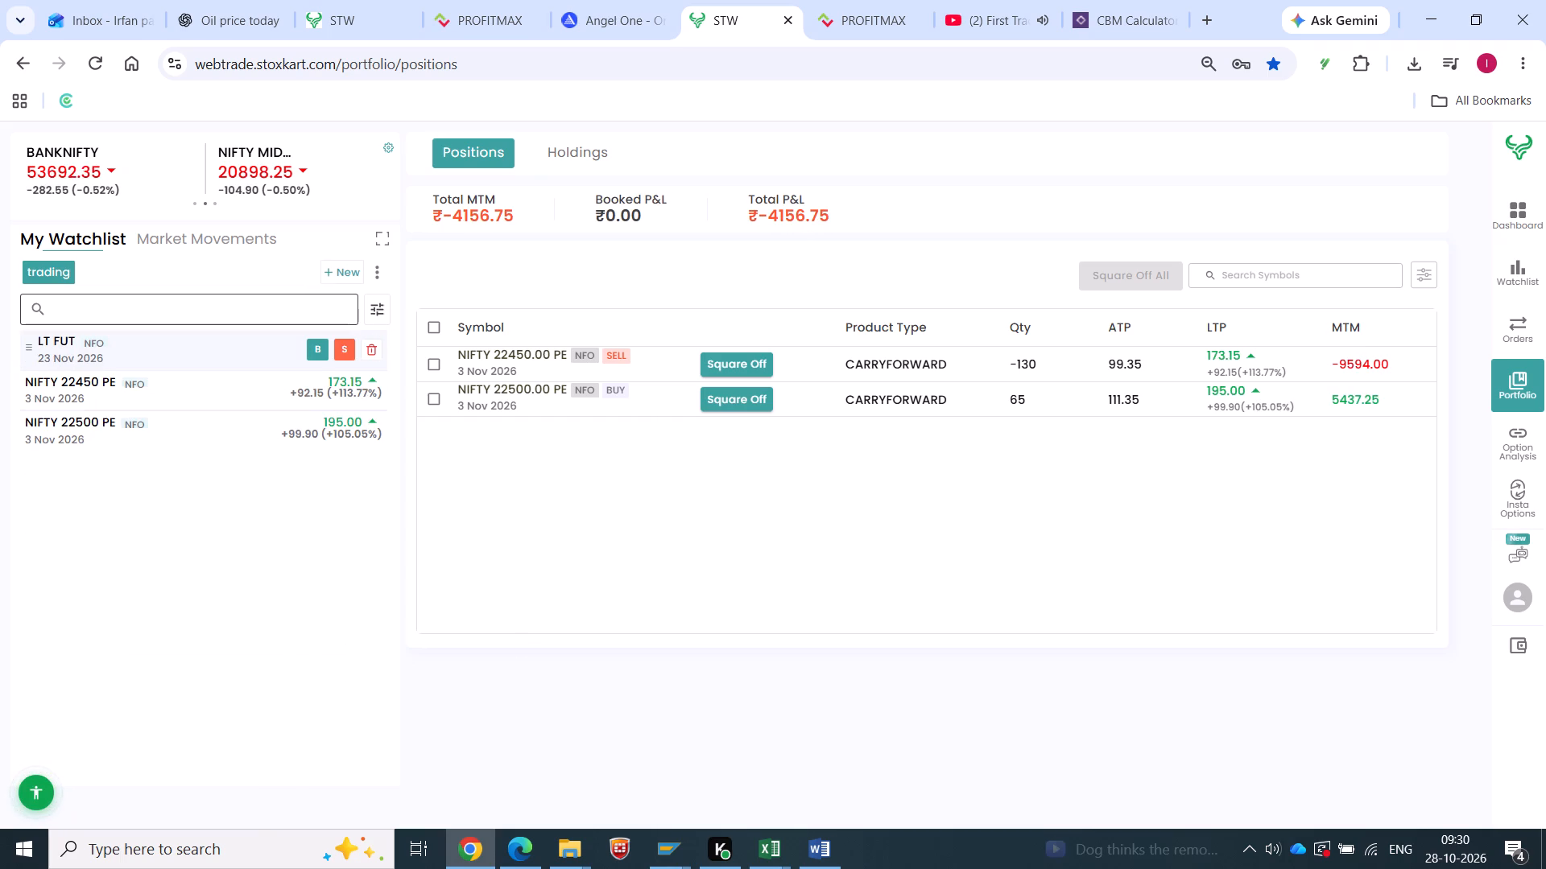
Submit a carry-forward limit buy order for 175 LT FUT 23 Nov 2026 at a price of 3732 on Stoxkart.
{"action": "left_click", "coordinate": [311, 348]}
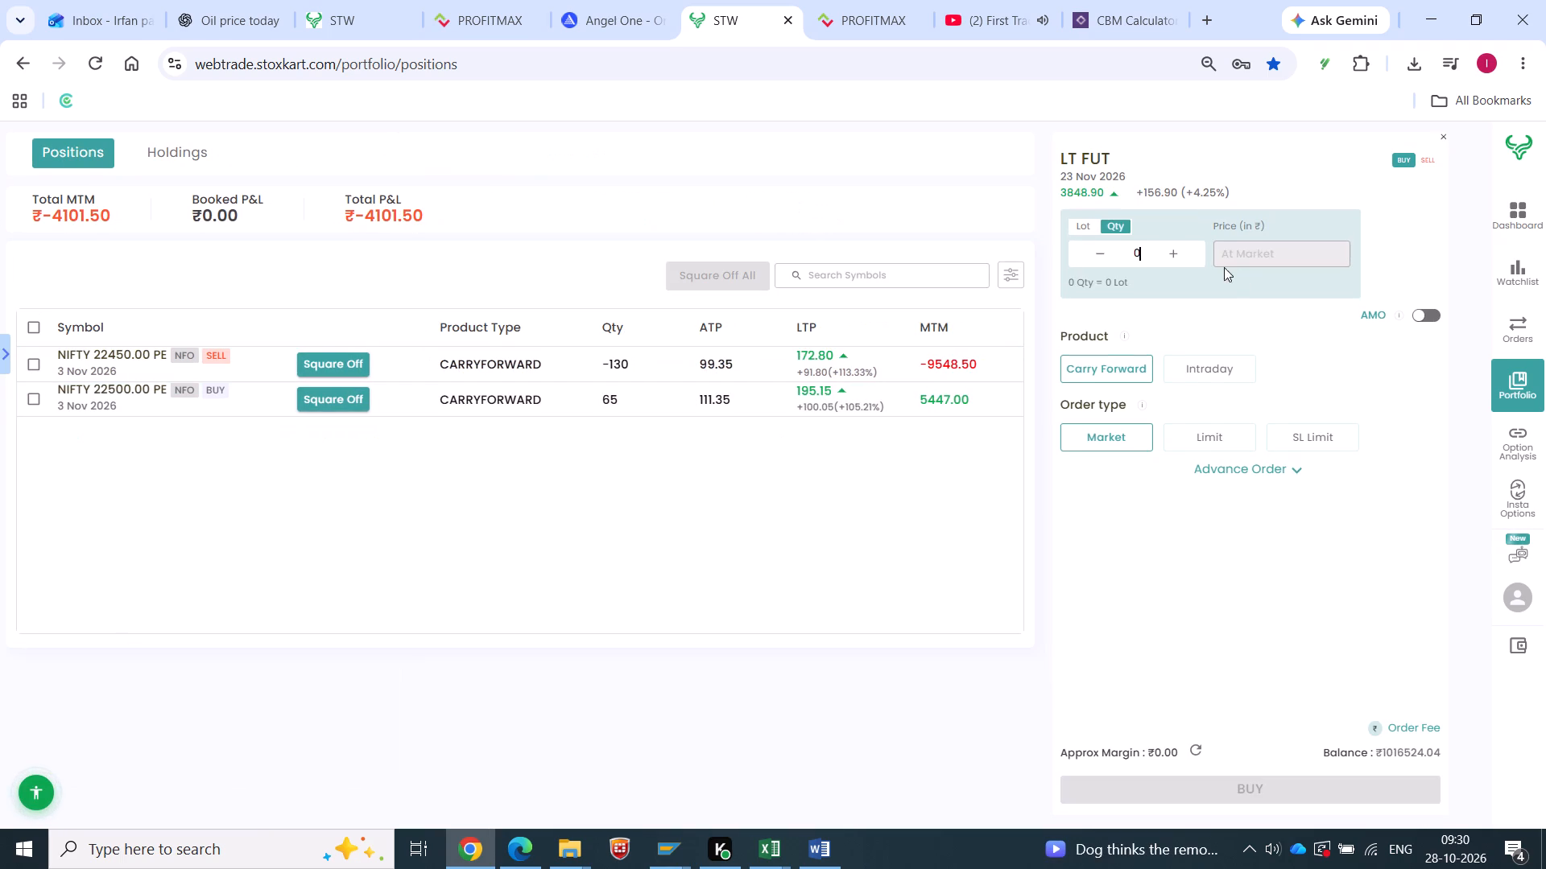
{"action": "left_click", "coordinate": [1174, 257]}
{"action": "left_click", "coordinate": [1206, 449]}
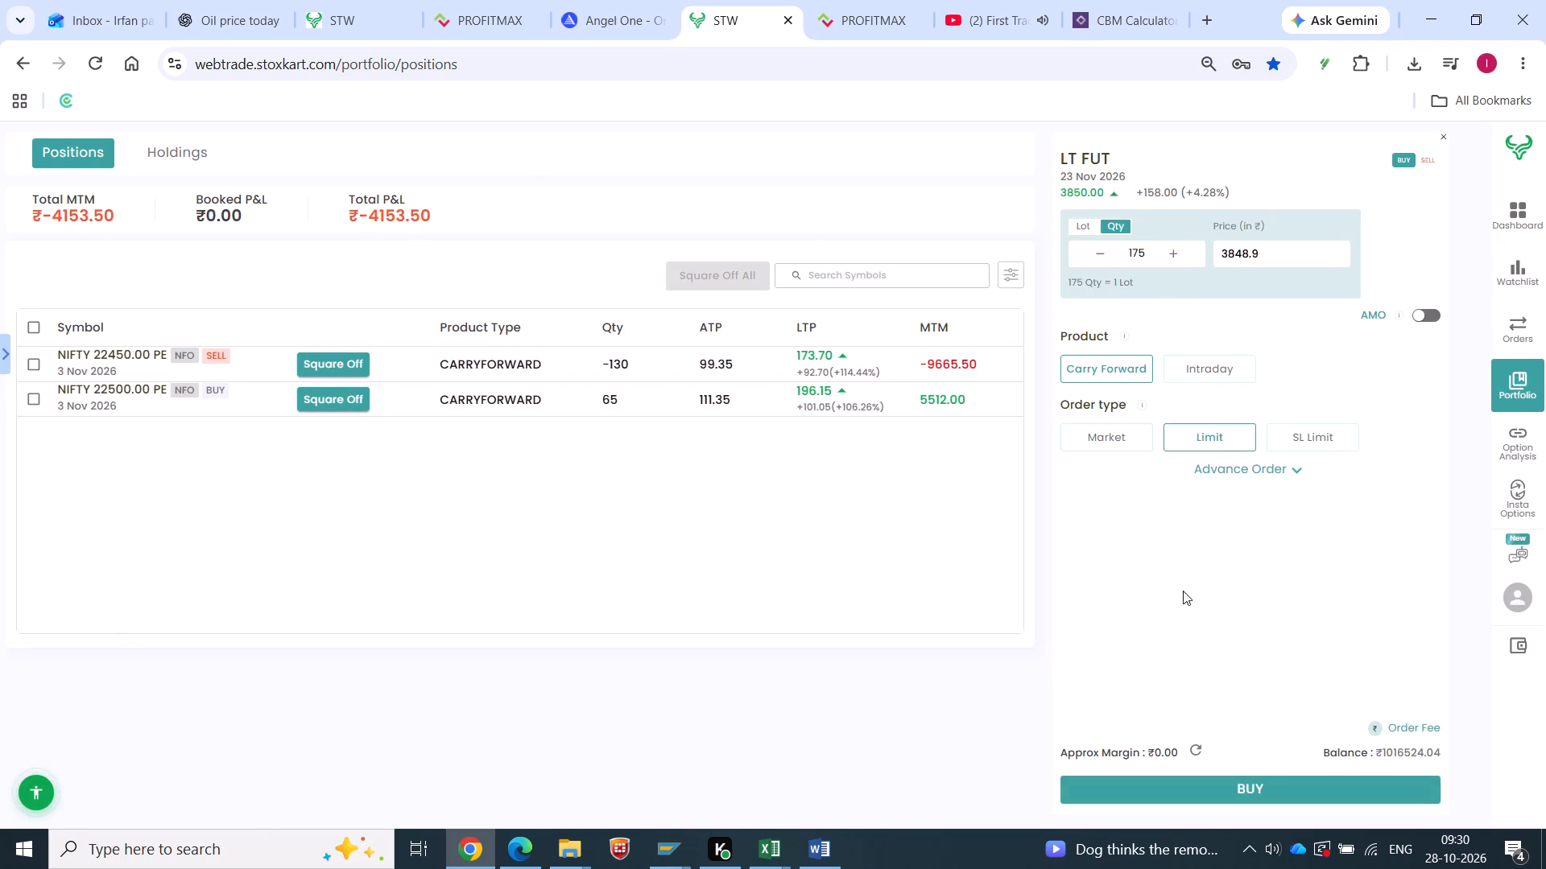
{"action": "left_click", "coordinate": [1271, 251]}
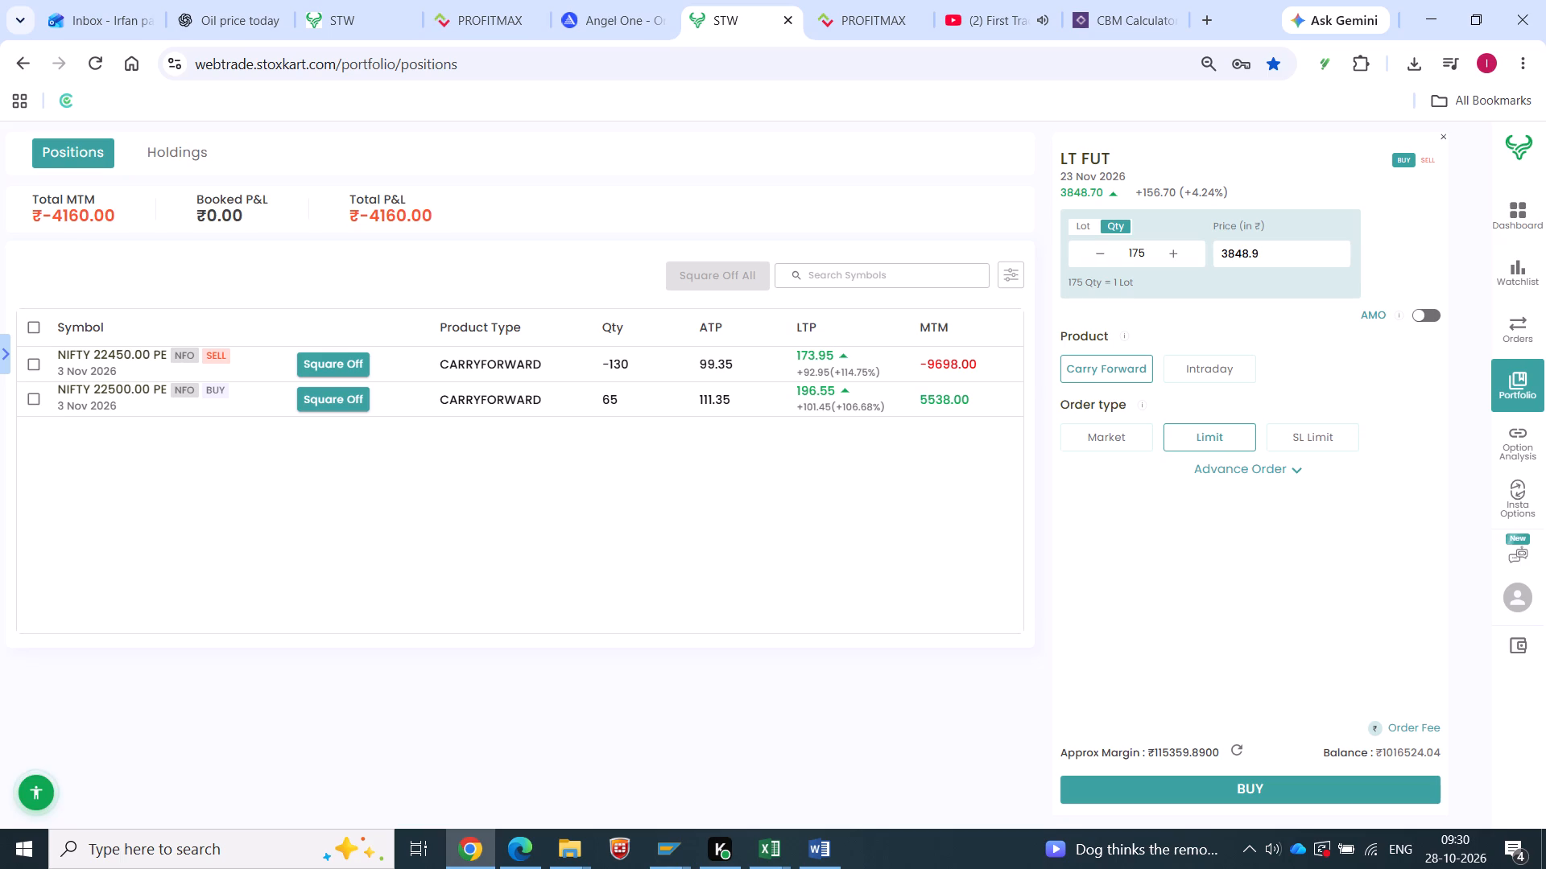
{"action": "key", "text": "BackSpace"}
{"action": "key", "text": "BackSpace"}
{"action": "key", "text": "BackSpace"}
{"action": "key", "text": "BackSpace"}
{"action": "key", "text": "BackSpace"}
{"action": "type", "text": "732"}
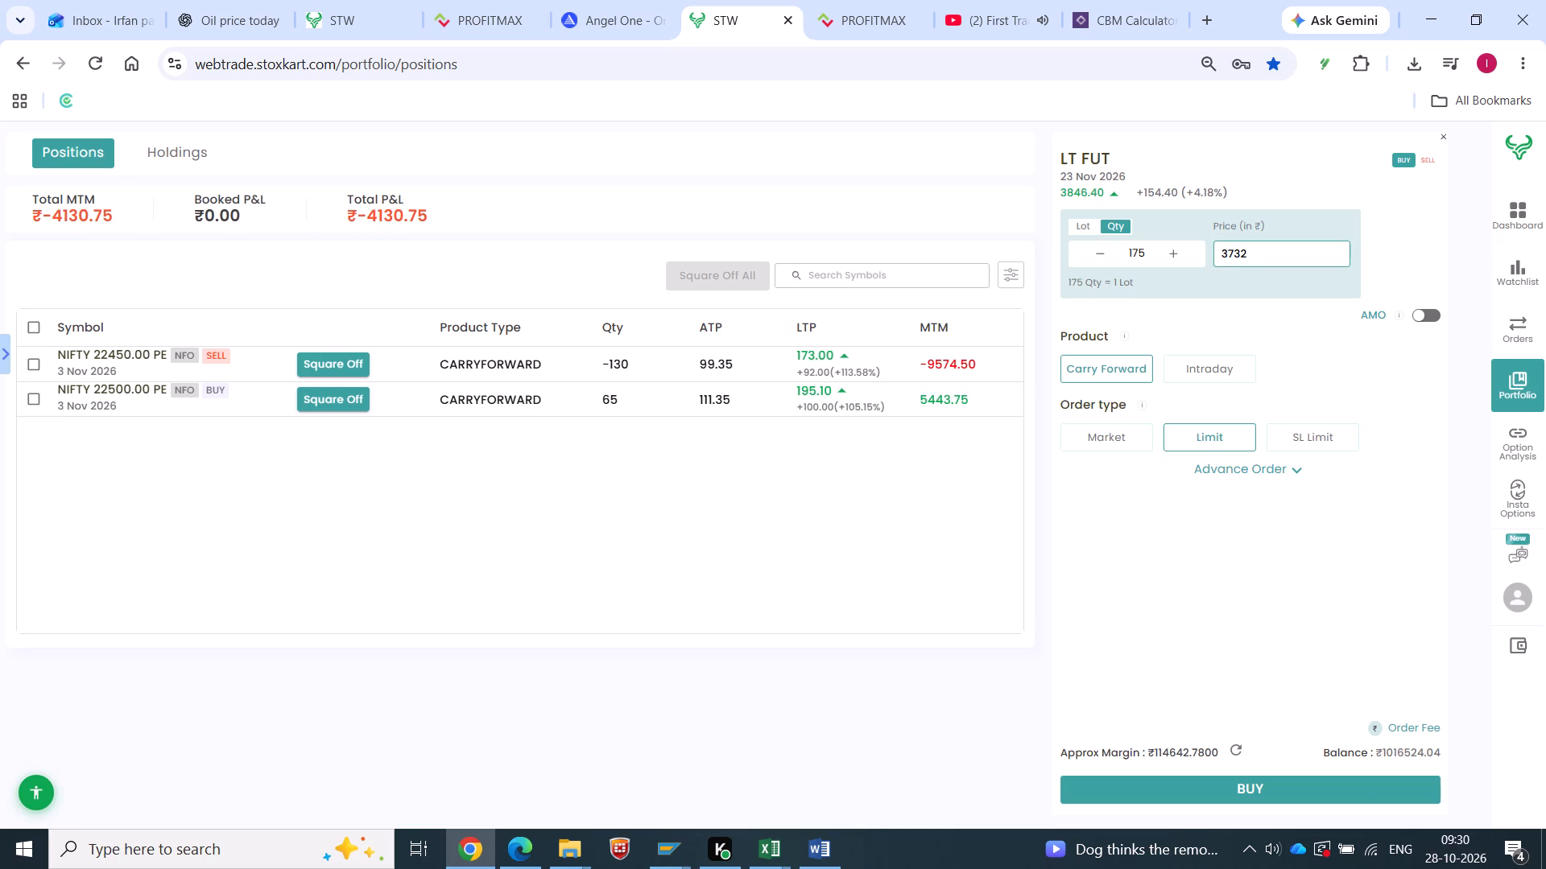
{"action": "left_click", "coordinate": [1245, 796]}
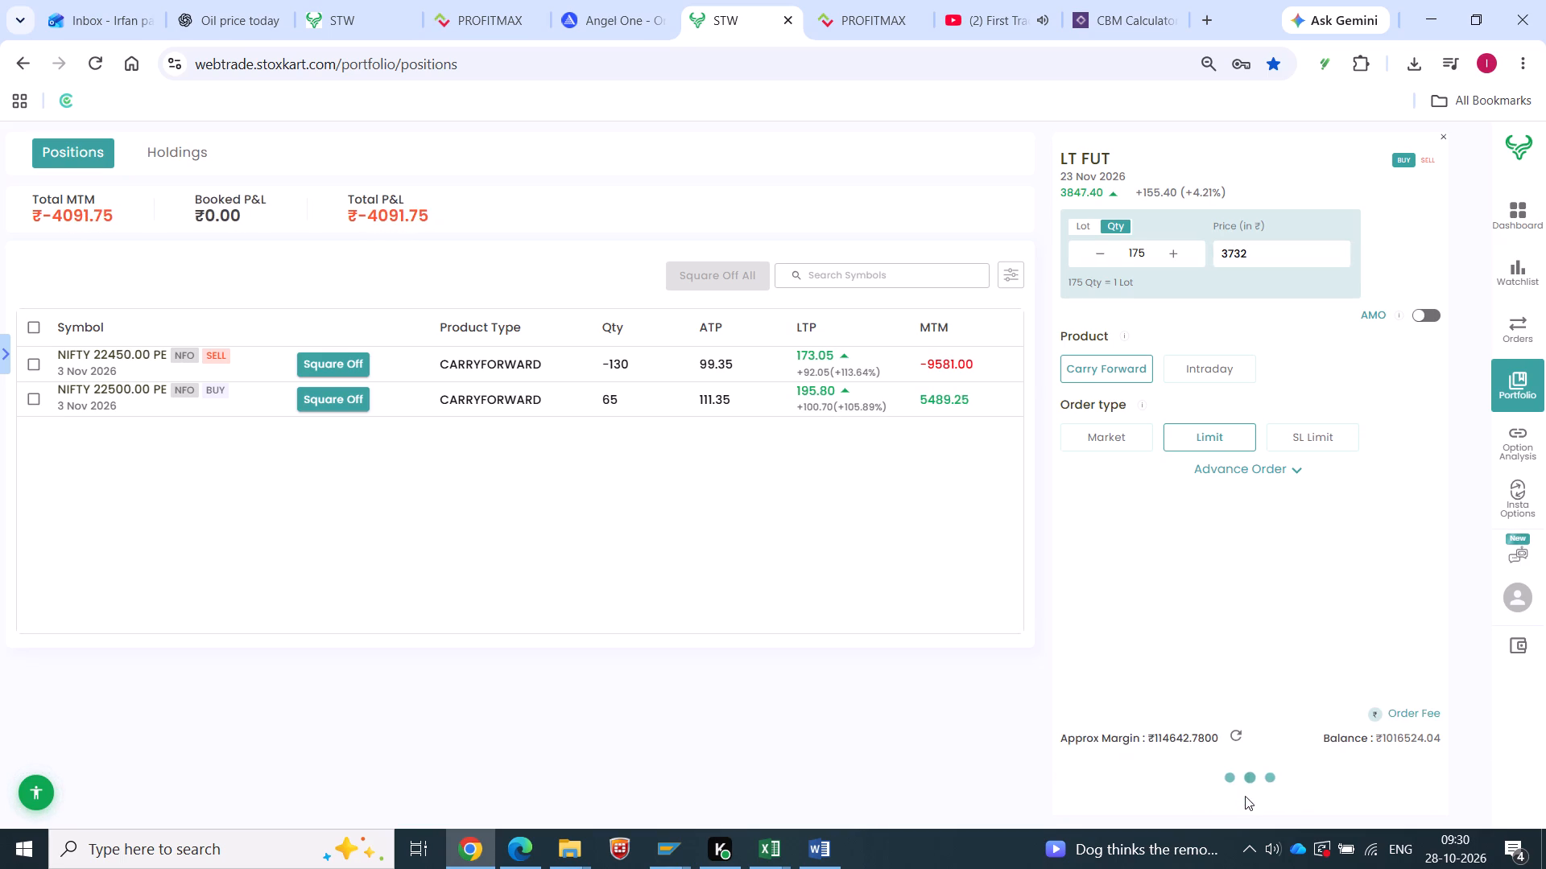
{"action": "left_click", "coordinate": [681, 578]}
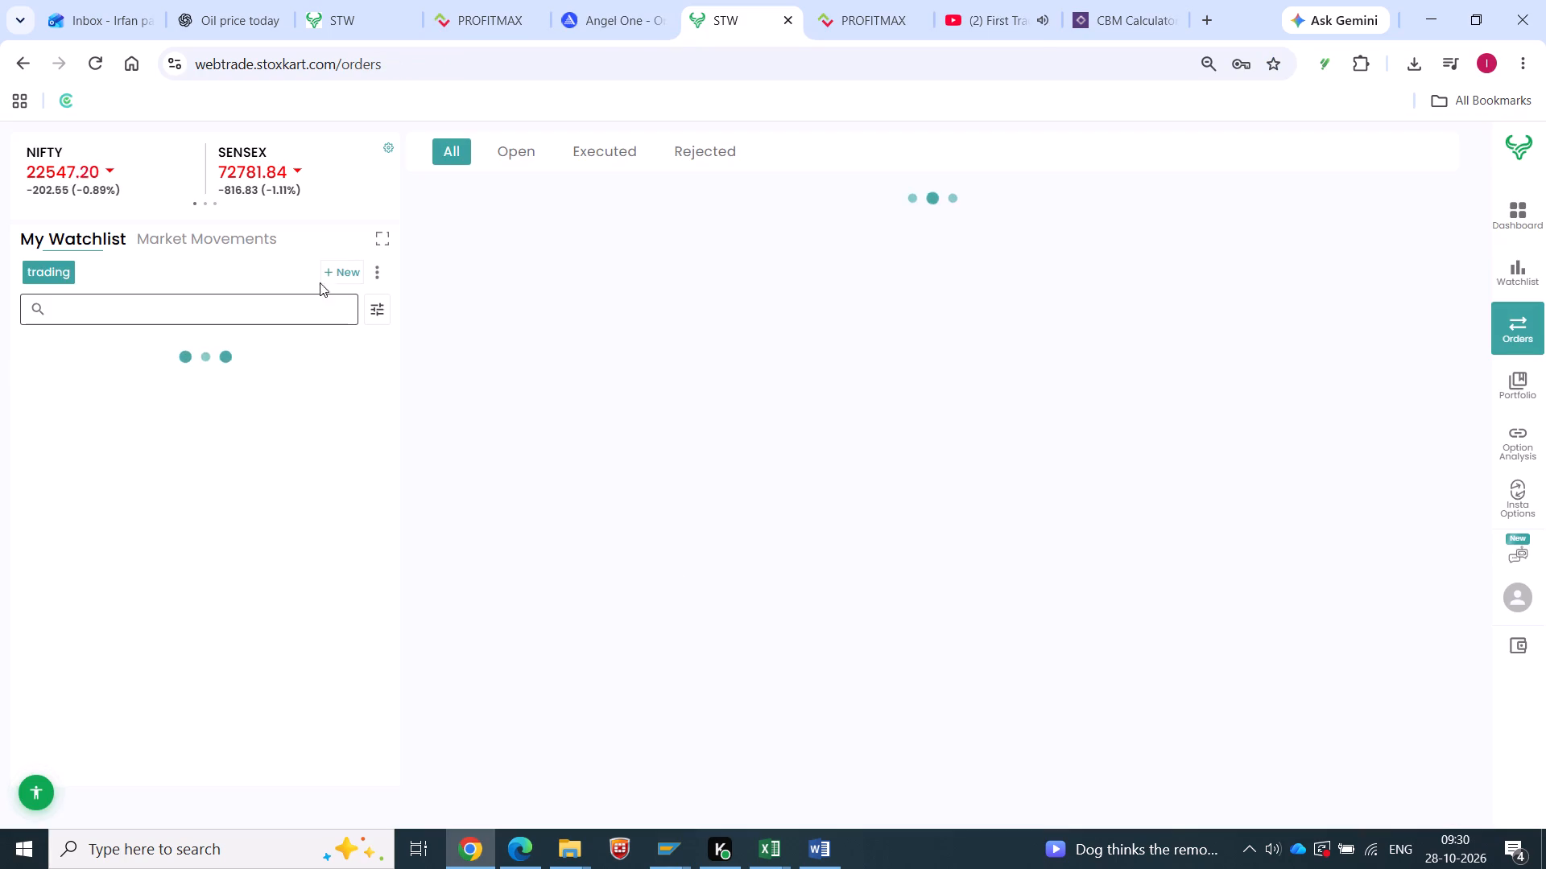
Return to the Angel One orders page and close the LT 23 Nov 2026 market depth window.
{"action": "left_click", "coordinate": [599, 6]}
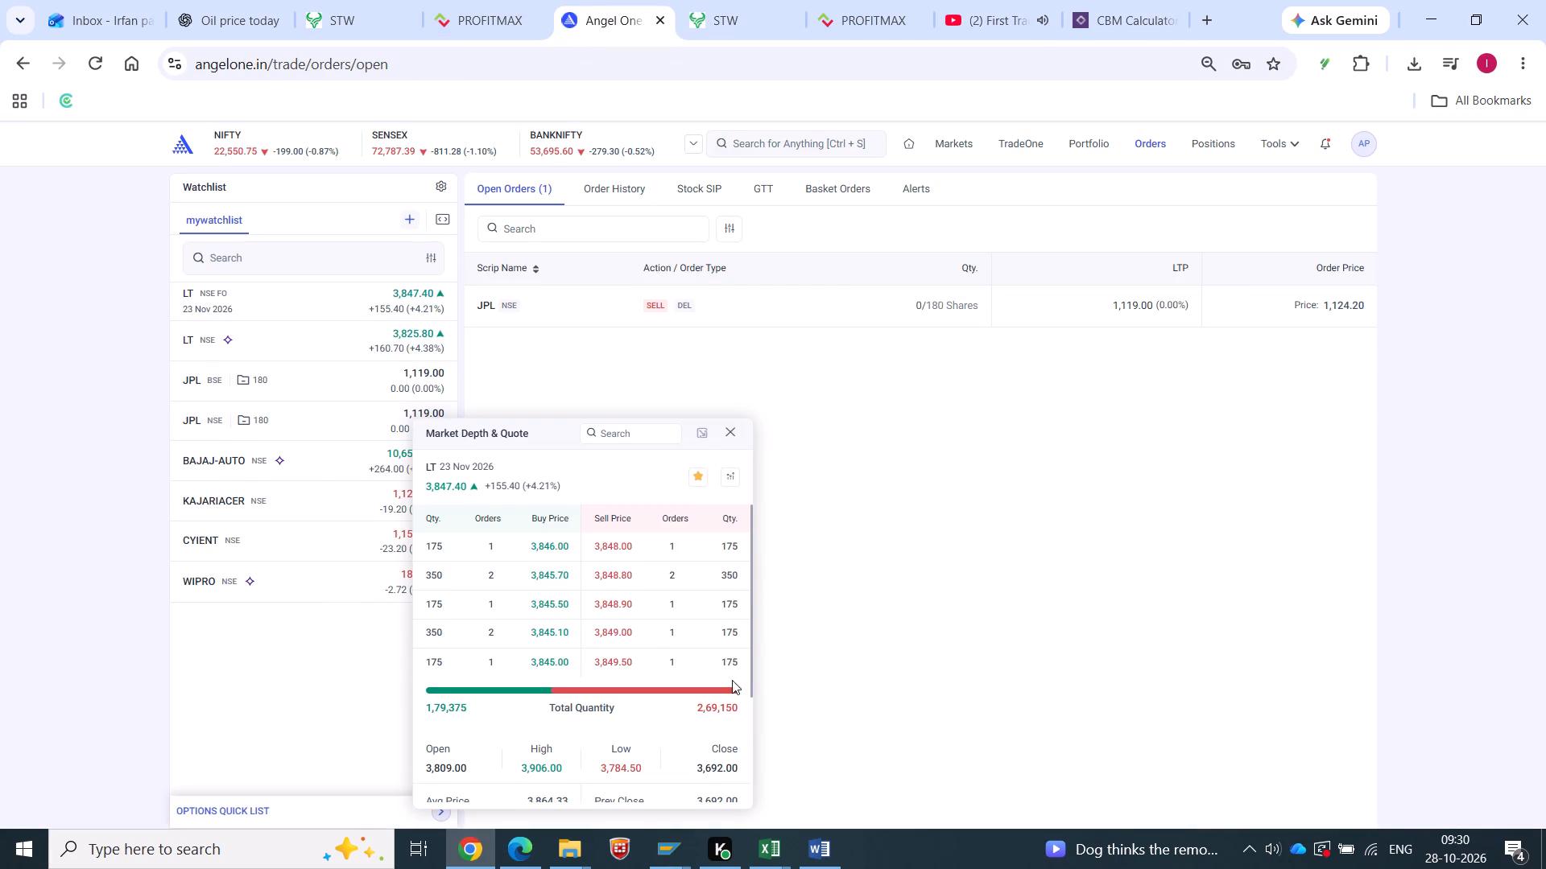
{"action": "left_click", "coordinate": [728, 432]}
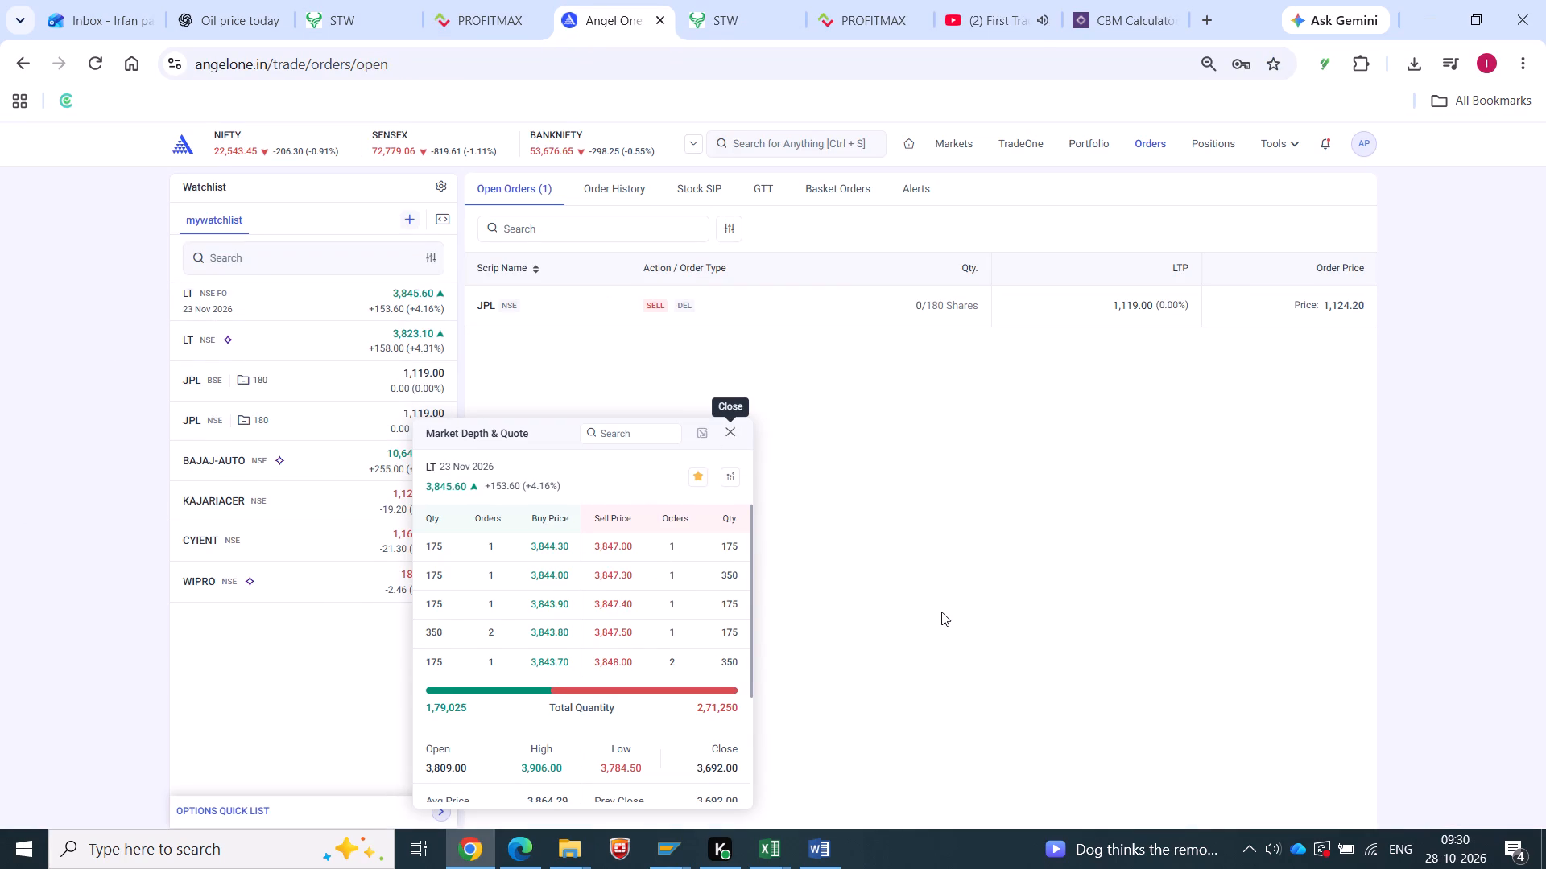
{"action": "left_click", "coordinate": [941, 610]}
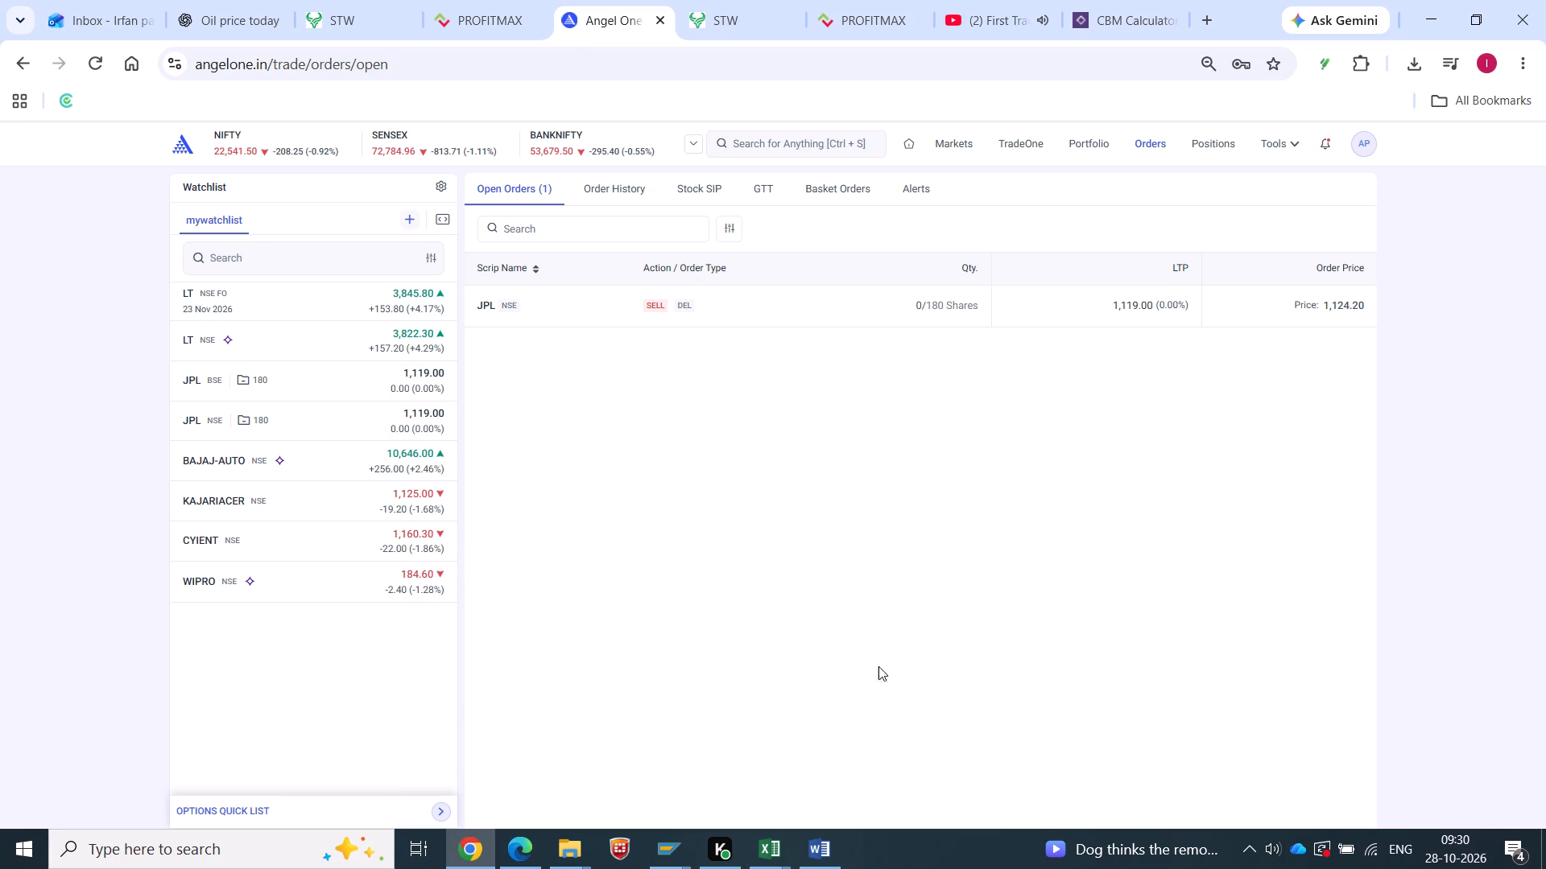
Switch to the HS Code 3926 letter in Word and set its date to 28.10.2026.
{"action": "left_click", "coordinate": [814, 852]}
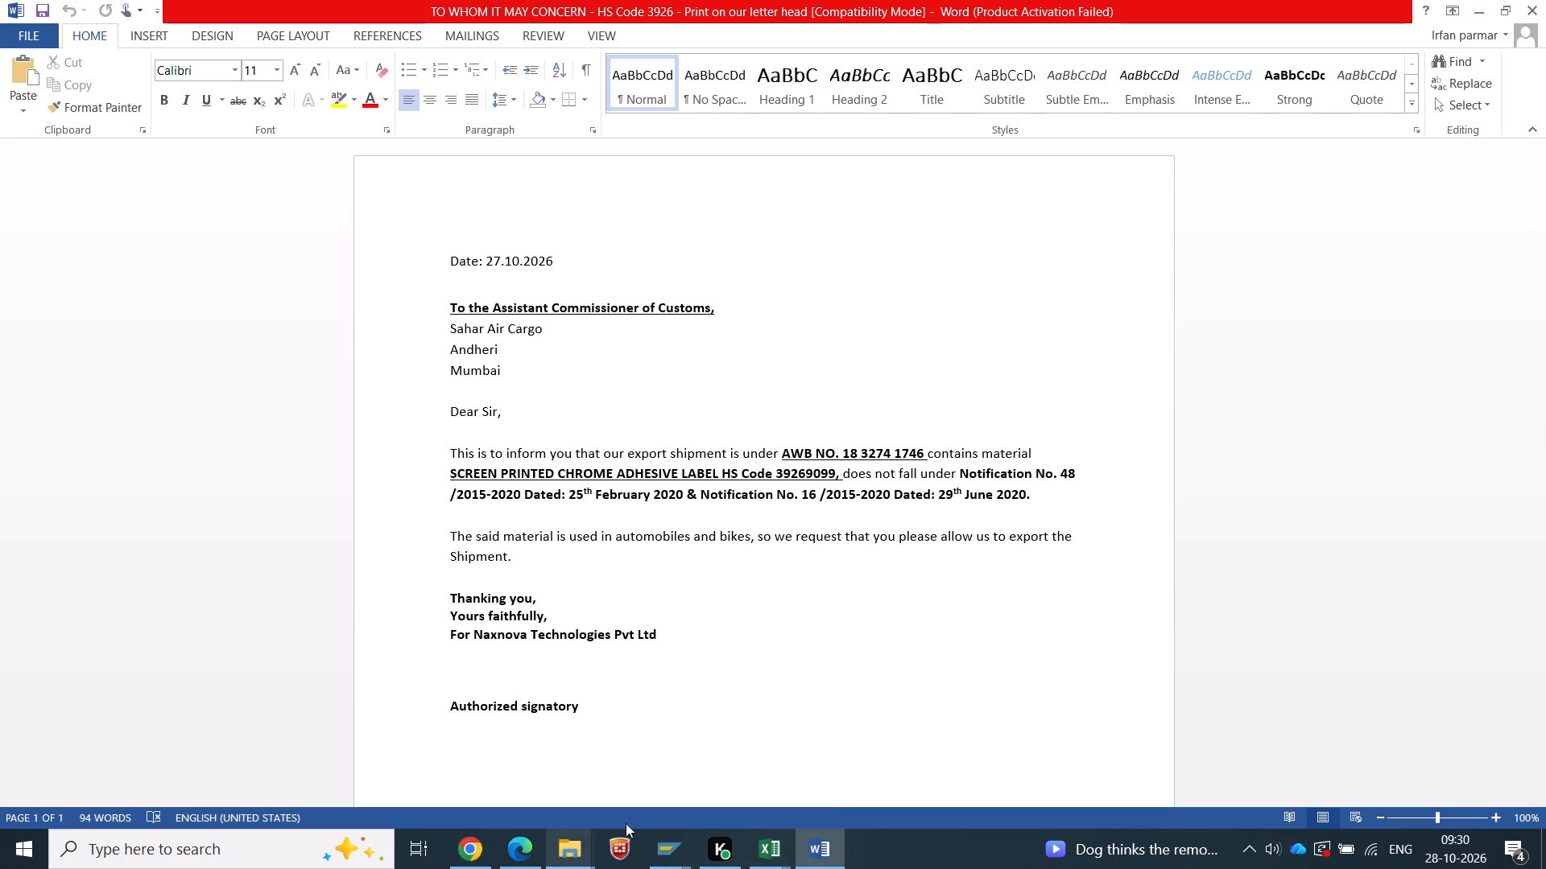
{"action": "left_click", "coordinate": [502, 257]}
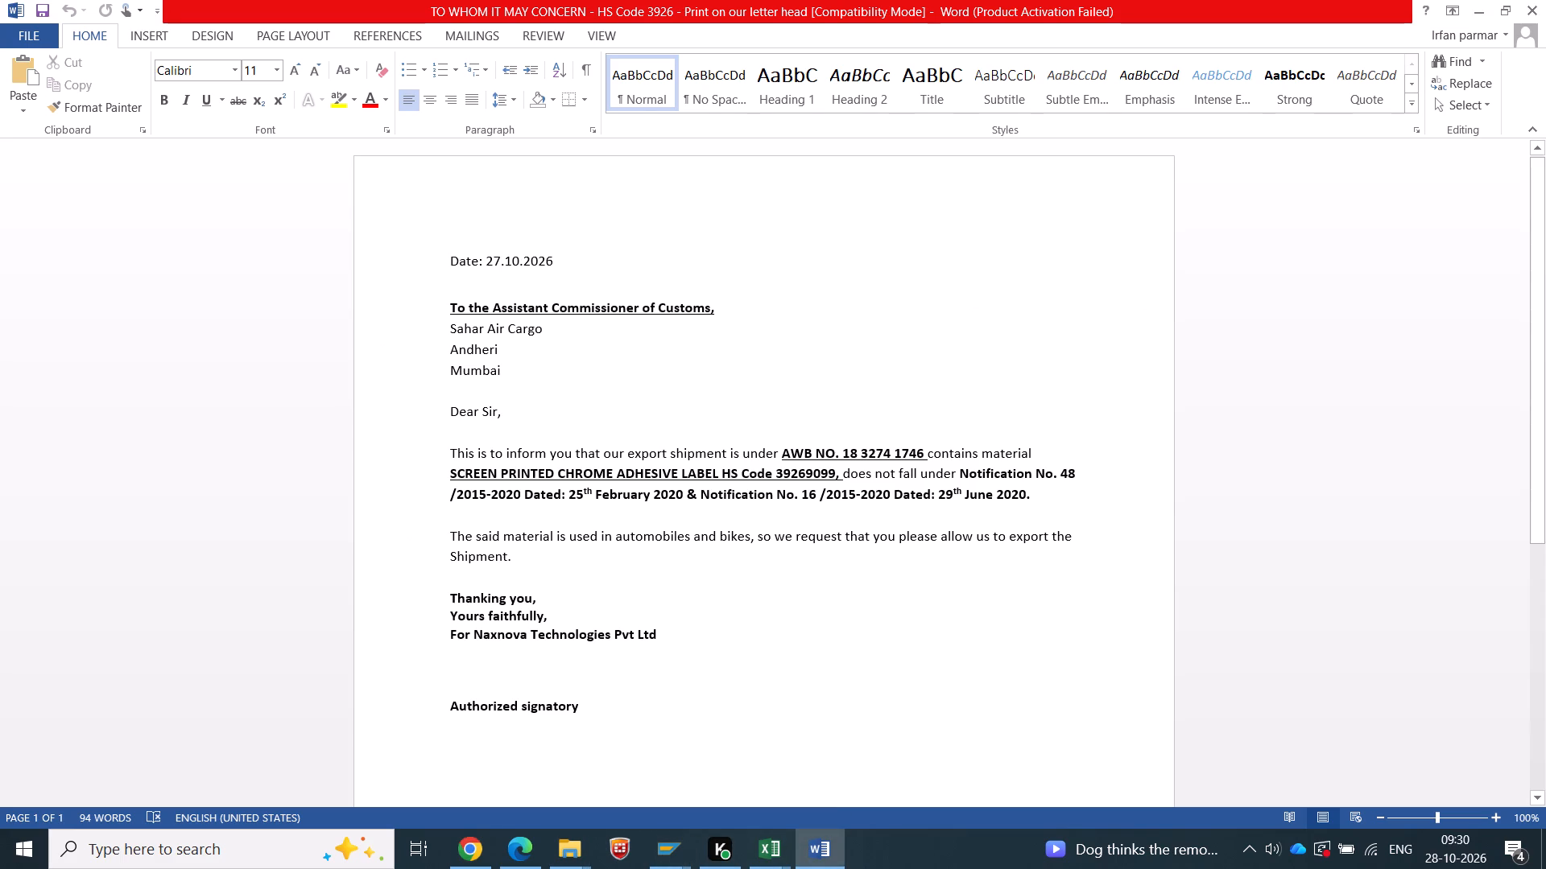
{"action": "key", "text": "shift+Left"}
{"action": "key", "text": "8"}
Replace the AWB number in the letter with a blank underscore line, then save and close the document.
{"action": "left_click_drag", "start_coordinate": [923, 457], "coordinate": [850, 453]}
{"action": "key", "text": "shift+underscore"}
{"action": "key", "text": "shift+underscore"}
{"action": "key", "text": "shift+underscore"}
{"action": "key", "text": "shift+underscore"}
{"action": "key", "text": "shift+underscore"}
{"action": "key", "text": "shift+underscore"}
{"action": "key", "text": "shift+underscore"}
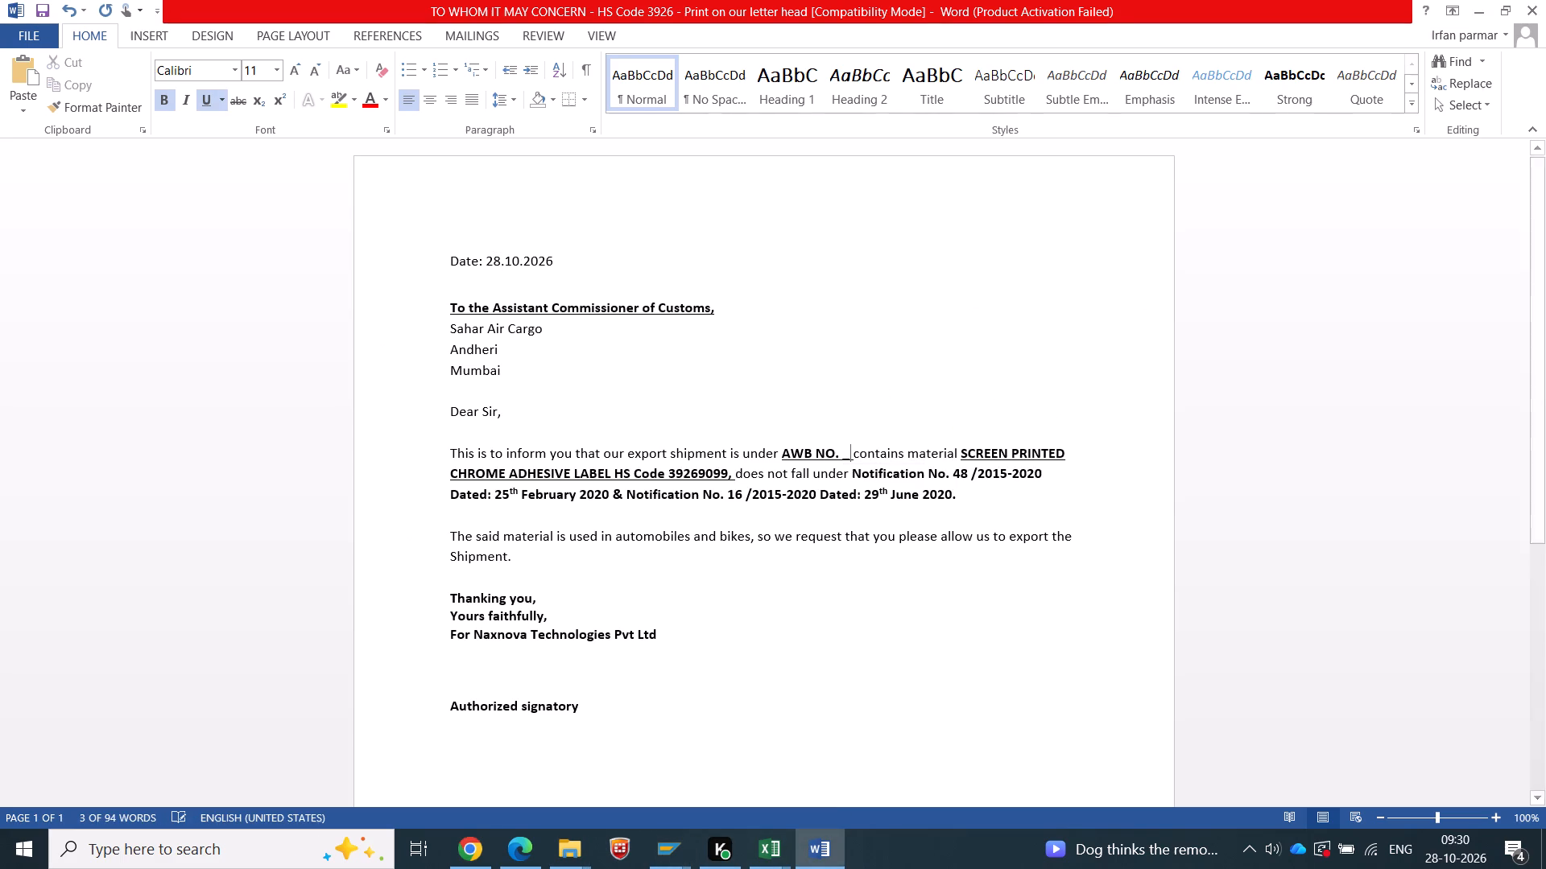
{"action": "type", "text": "__________"}
{"action": "key", "text": "ctrl+s"}
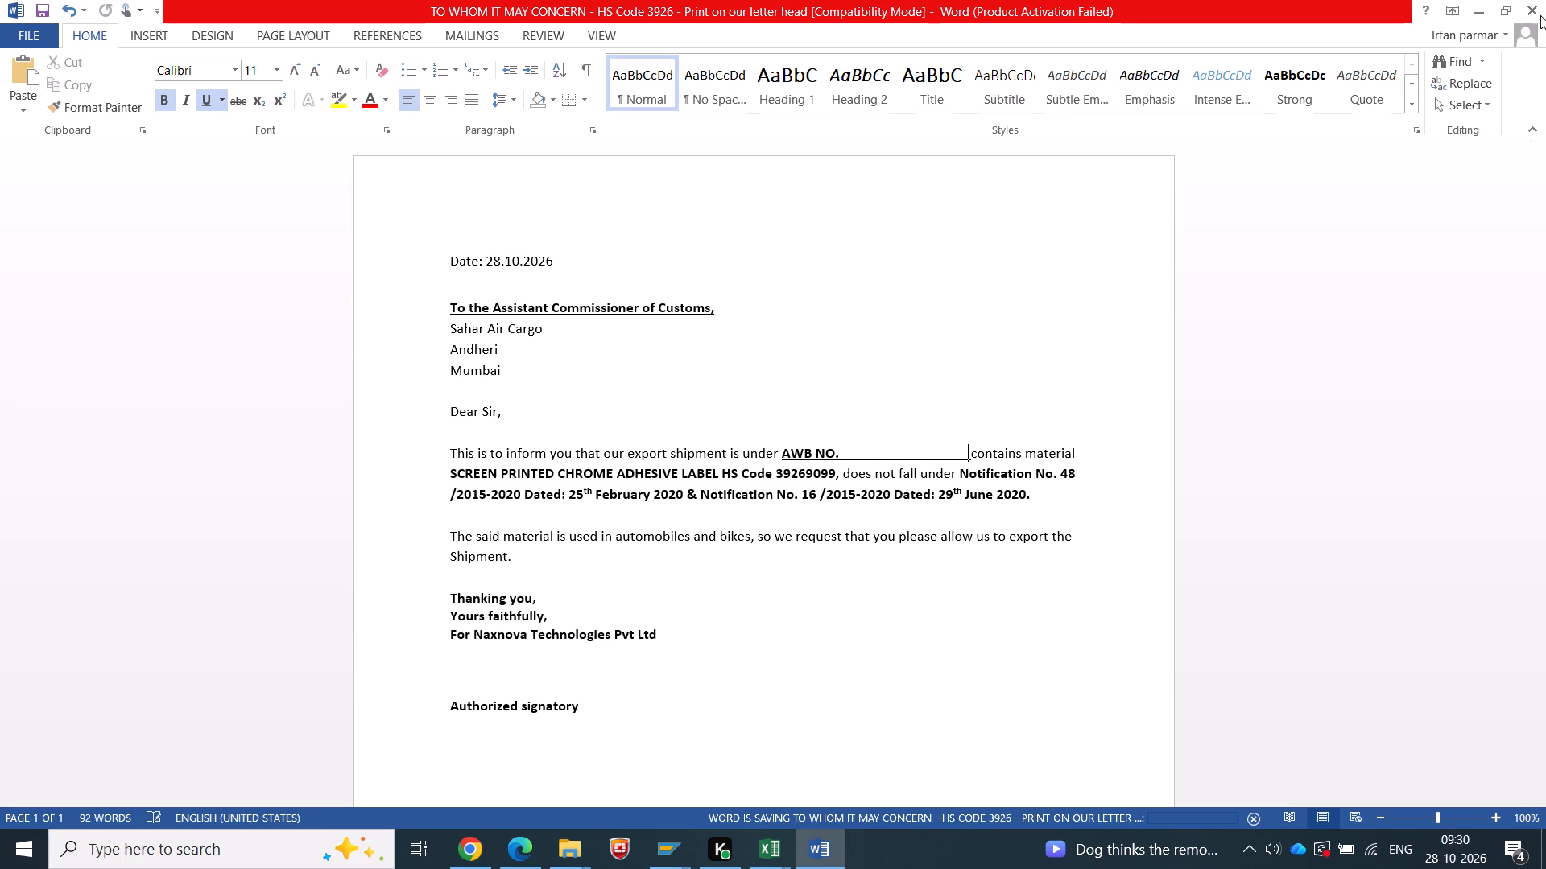
{"action": "left_click", "coordinate": [1540, 12]}
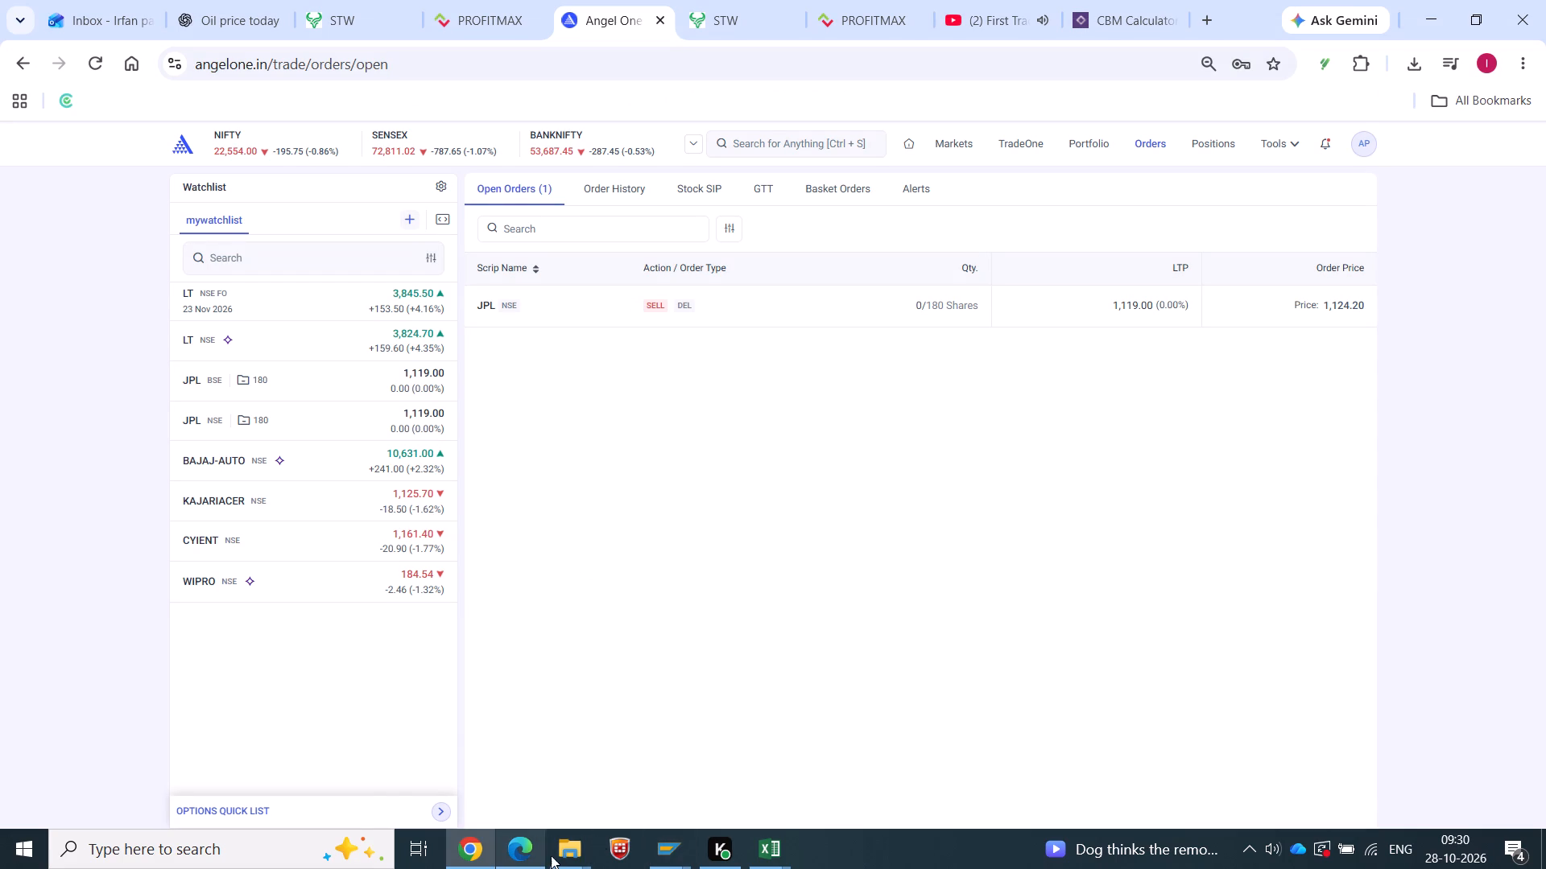
Return to the RASPL UPS & DHL Docs folder in File Explorer and look through the remaining export declaration files.
{"action": "left_click", "coordinate": [561, 855]}
{"action": "left_click", "coordinate": [668, 770]}
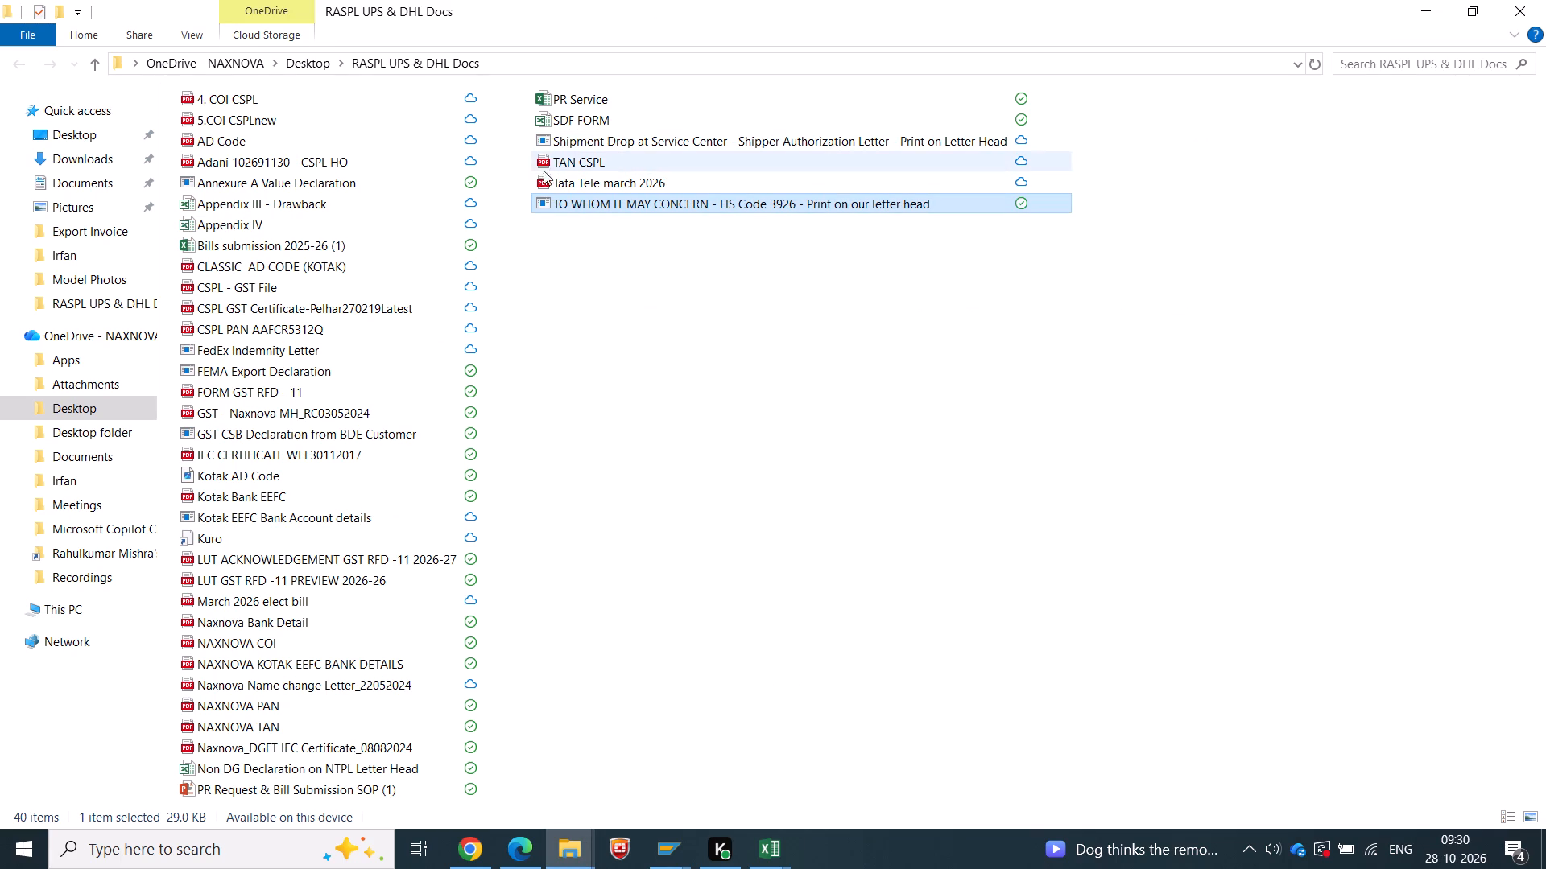
{"action": "left_click", "coordinate": [246, 186]}
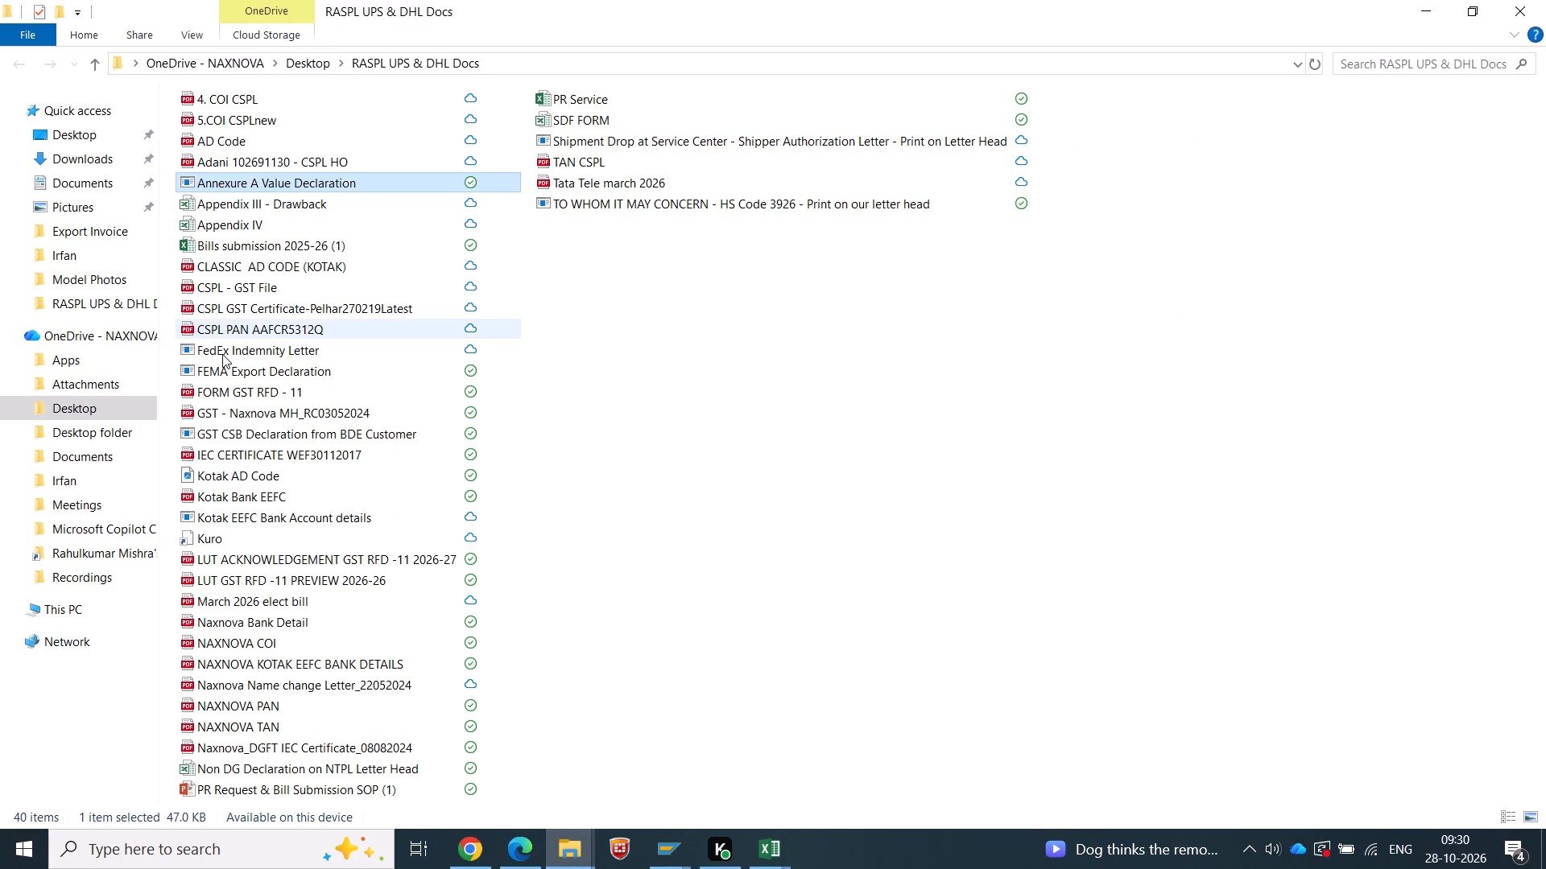
{"action": "left_click", "coordinate": [713, 490]}
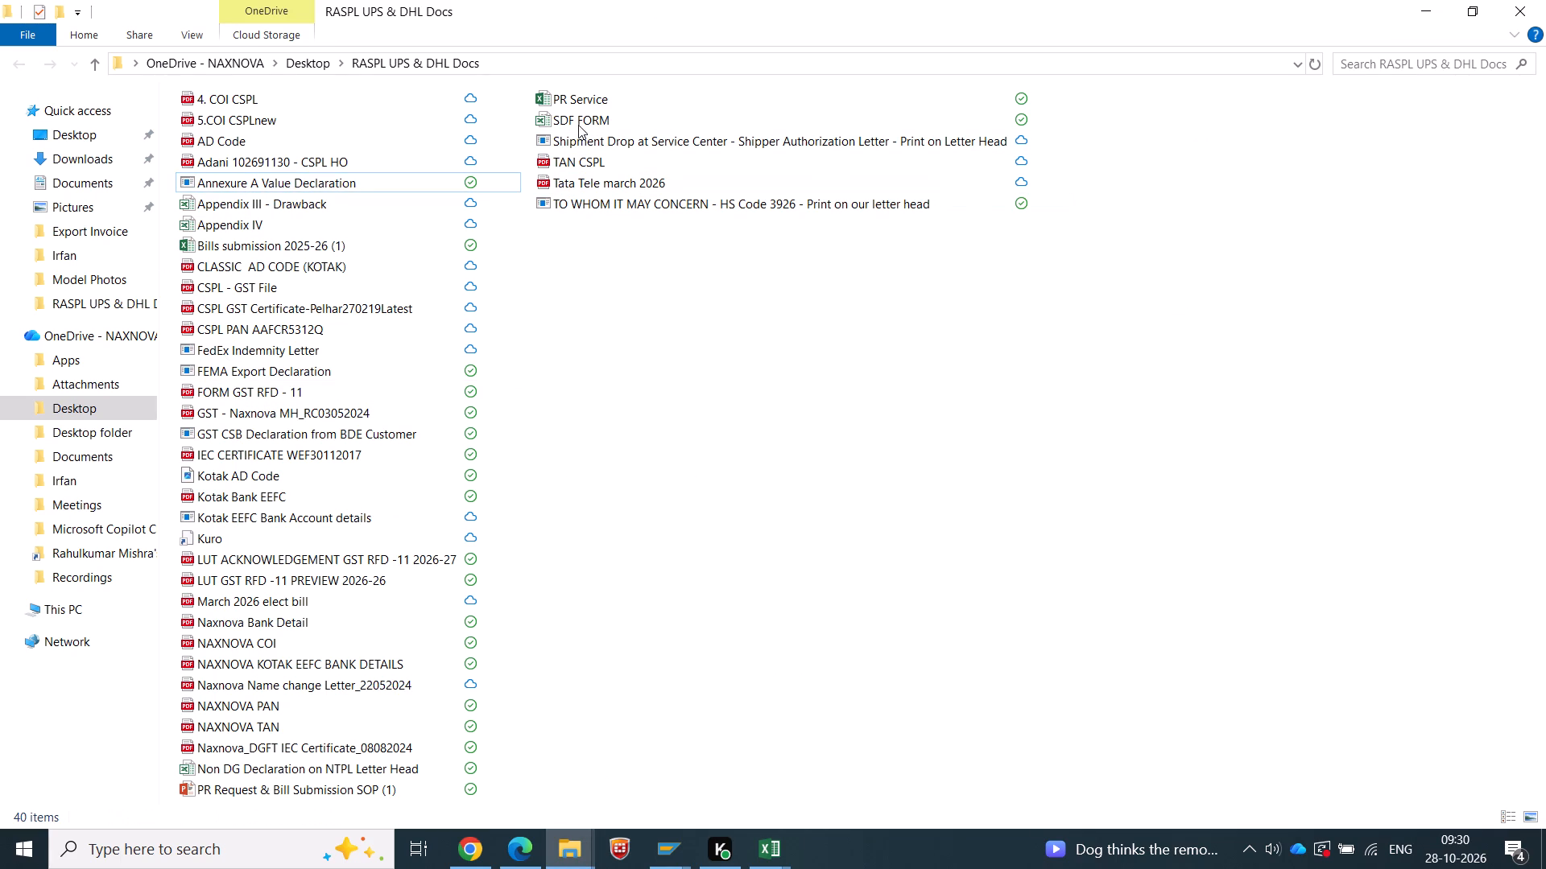
Open the SDF FORM workbook from the RASPL UPS & DHL Docs folder.
{"action": "double_click", "coordinate": [579, 119]}
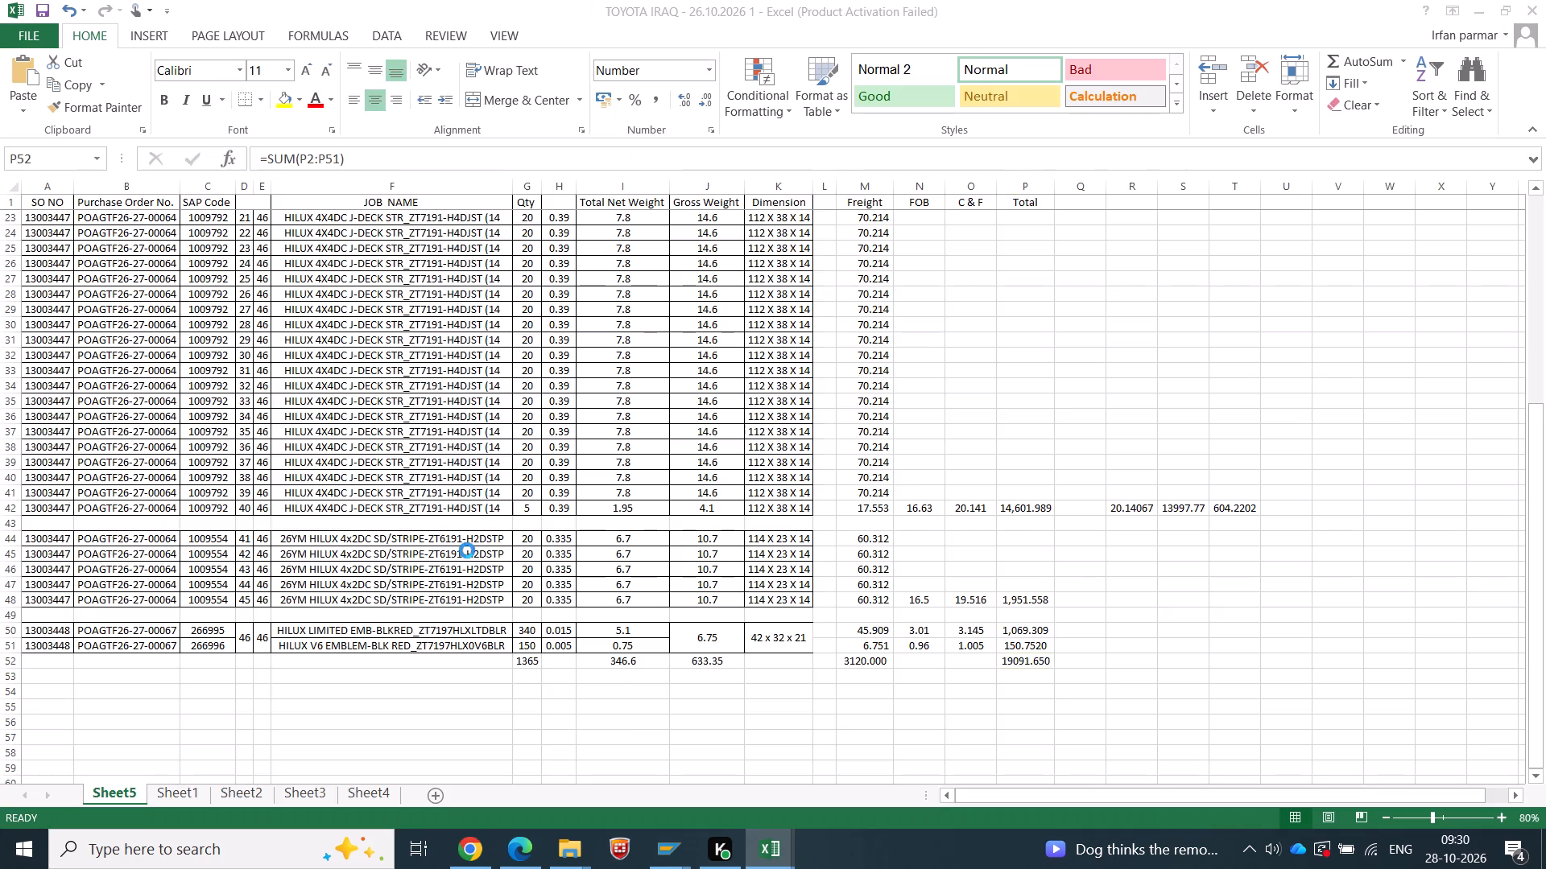
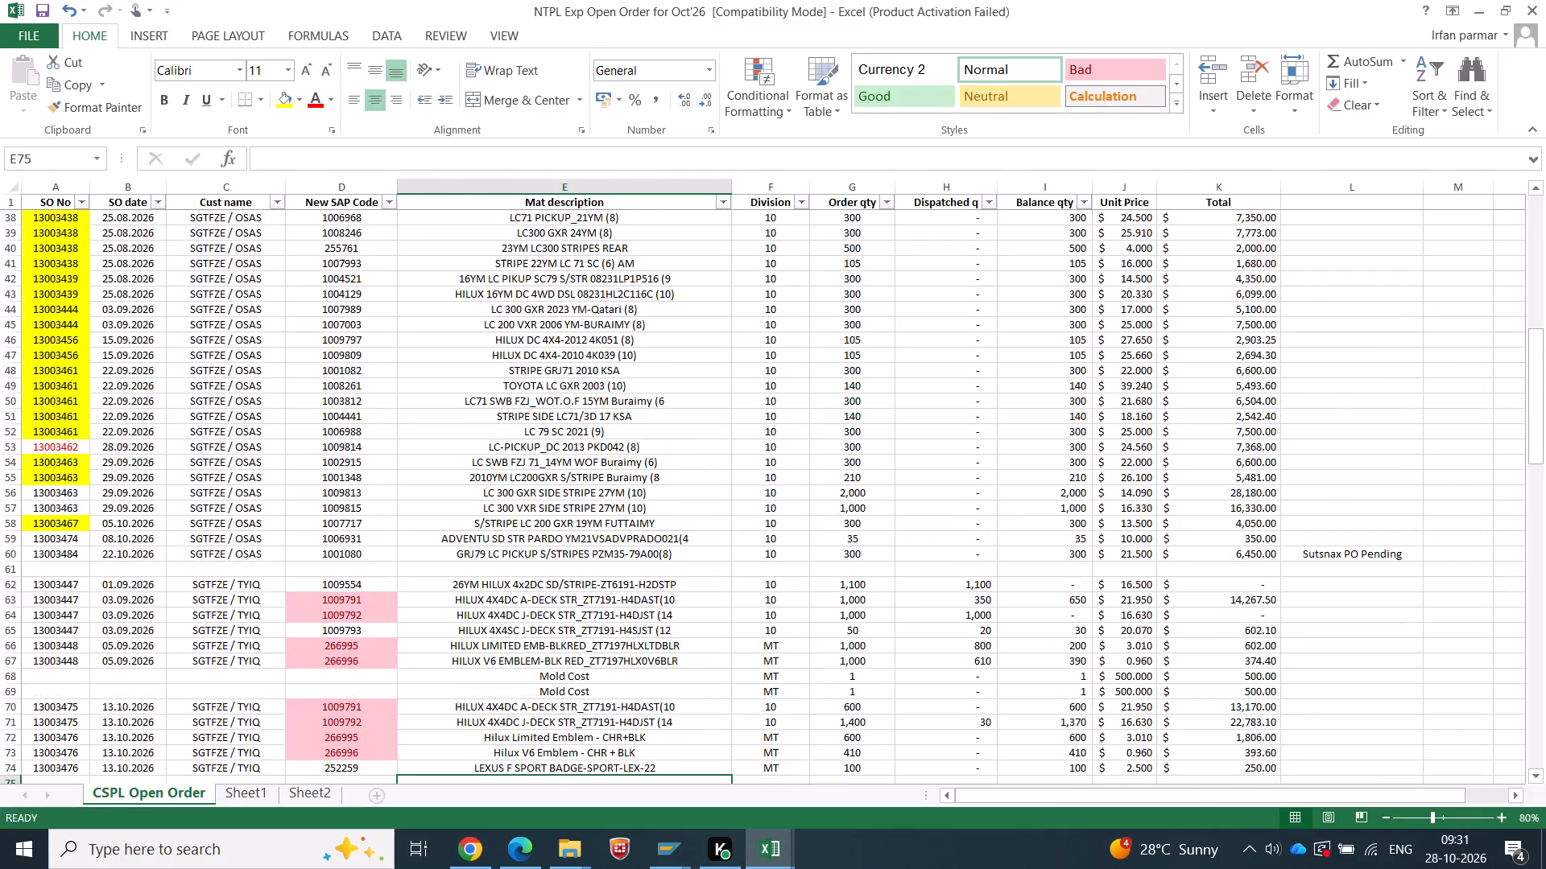
Examine the dispatched quantity entries of the SGTFZE / TYIQ orders 13003447 and 13003448 in the open order workbook.
{"action": "scroll", "coordinate": [709, 499], "scroll_direction": "down", "scroll_amount": 3}
{"action": "left_click", "coordinate": [937, 462]}
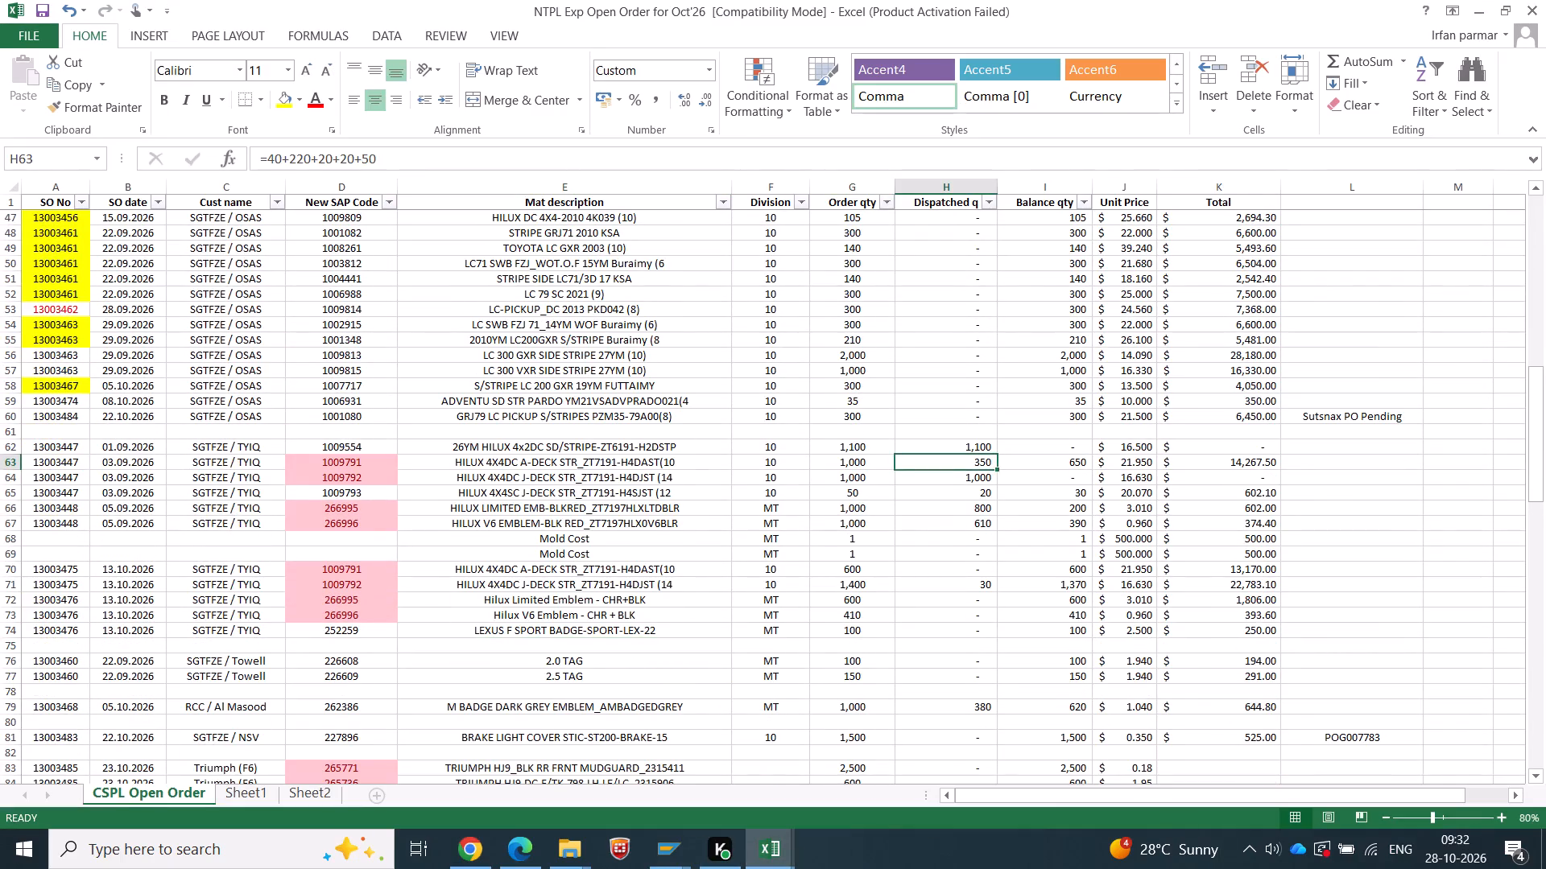
{"action": "left_click", "coordinate": [969, 486]}
{"action": "left_click", "coordinate": [979, 479]}
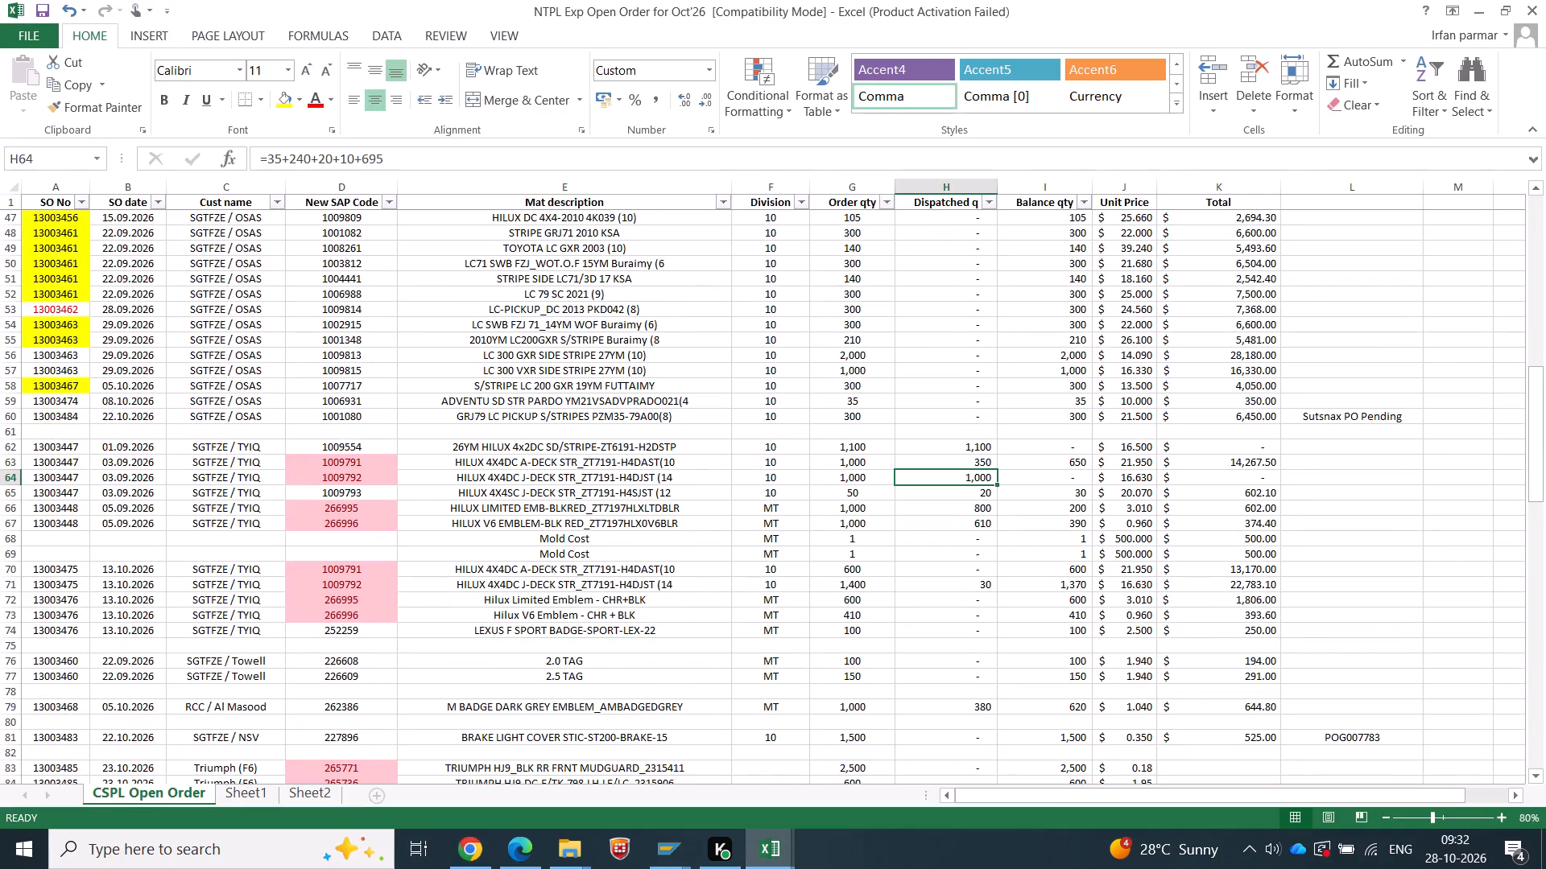
{"action": "key", "text": "Down"}
{"action": "key", "text": "Down"}
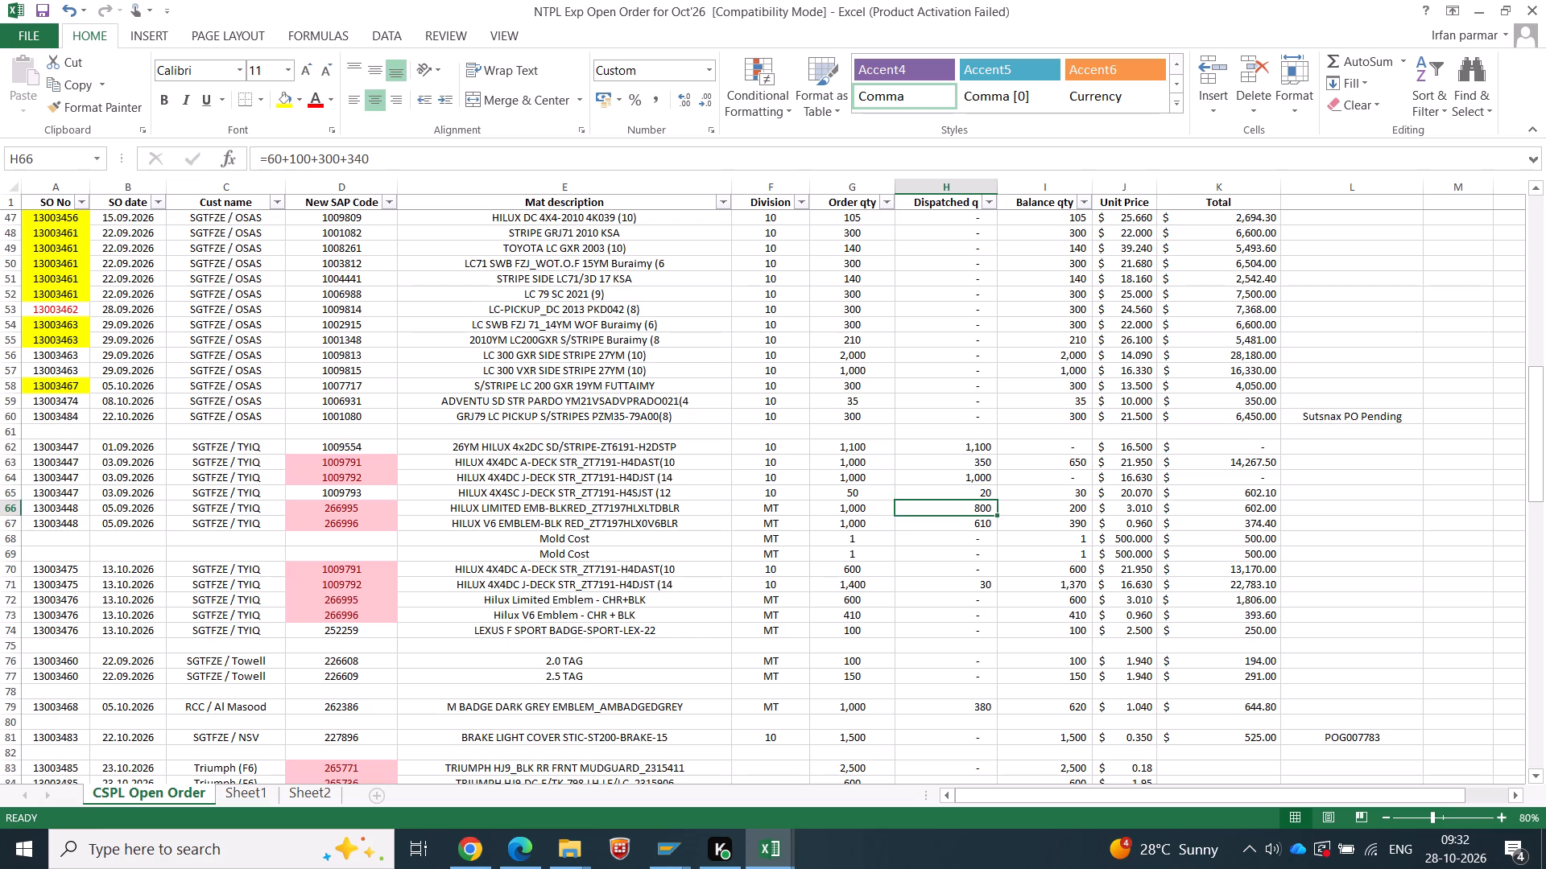
{"action": "key", "text": "Up"}
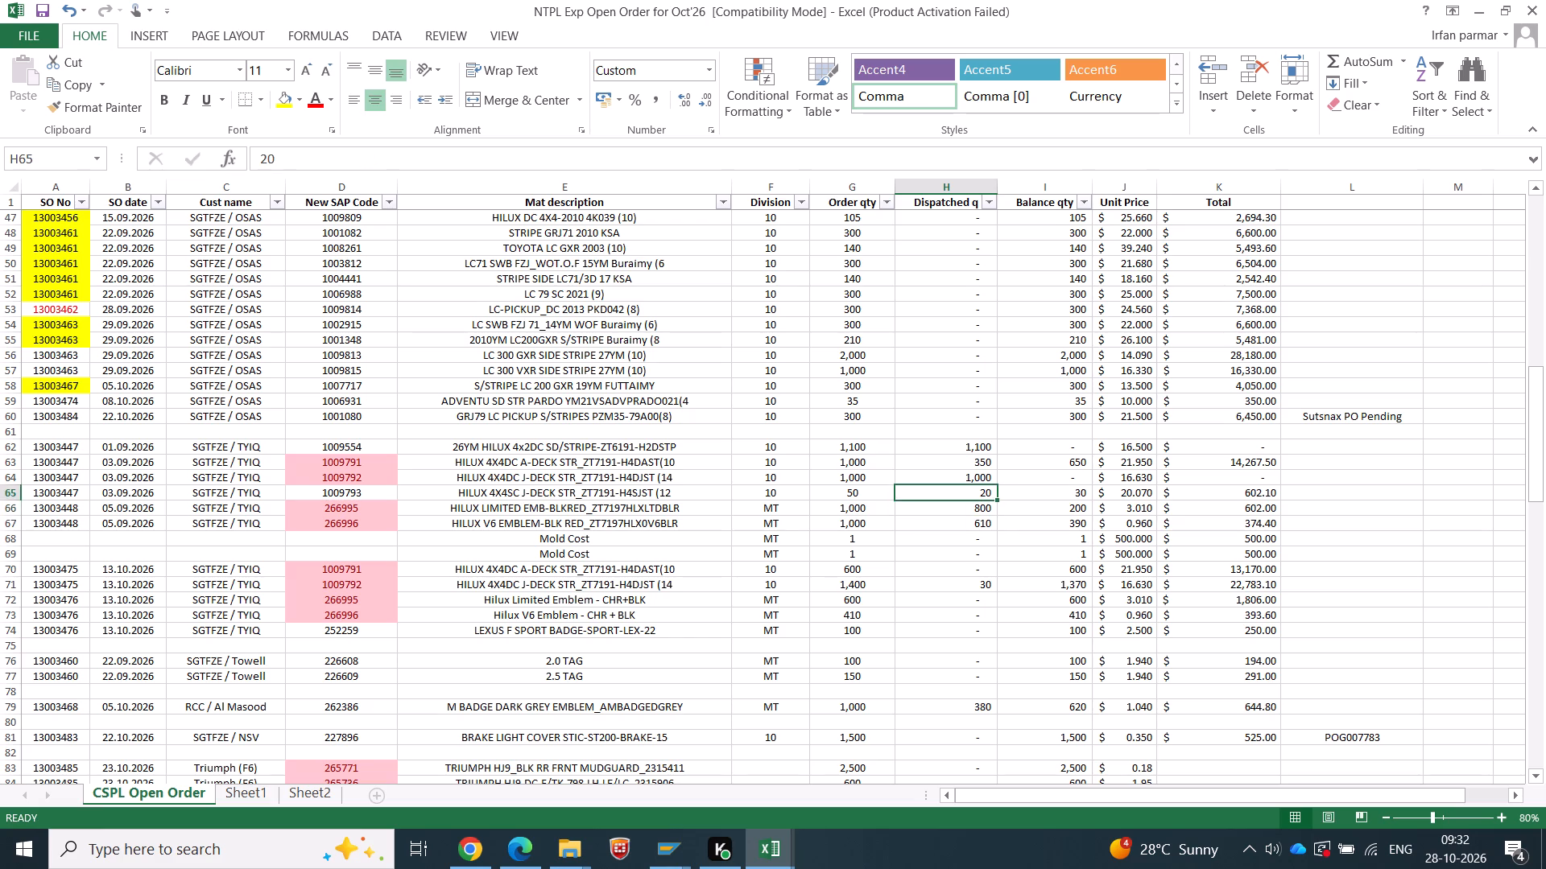
Review the dispatched quantities of the SGTFZE / TYIQ orders down to the second HILUX 4X4DC J-DECK line, and save the workbook.
{"action": "key", "text": "Down"}
{"action": "key", "text": "Down"}
{"action": "key", "text": "Down"}
{"action": "key", "text": "Down"}
{"action": "key", "text": "Down"}
{"action": "key", "text": "Down"}
{"action": "key", "text": "Down"}
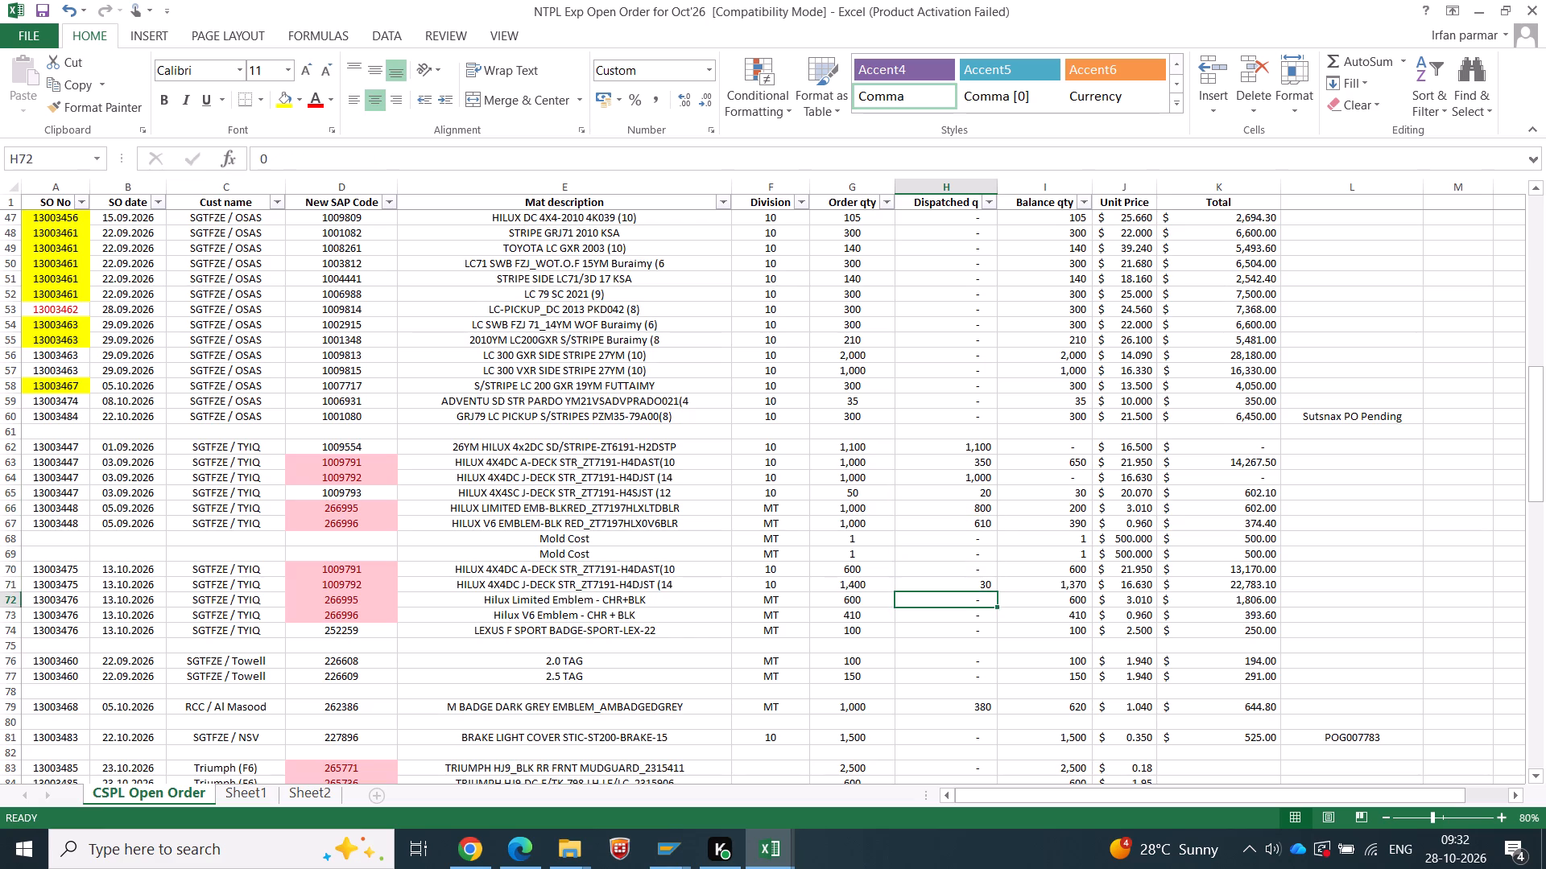